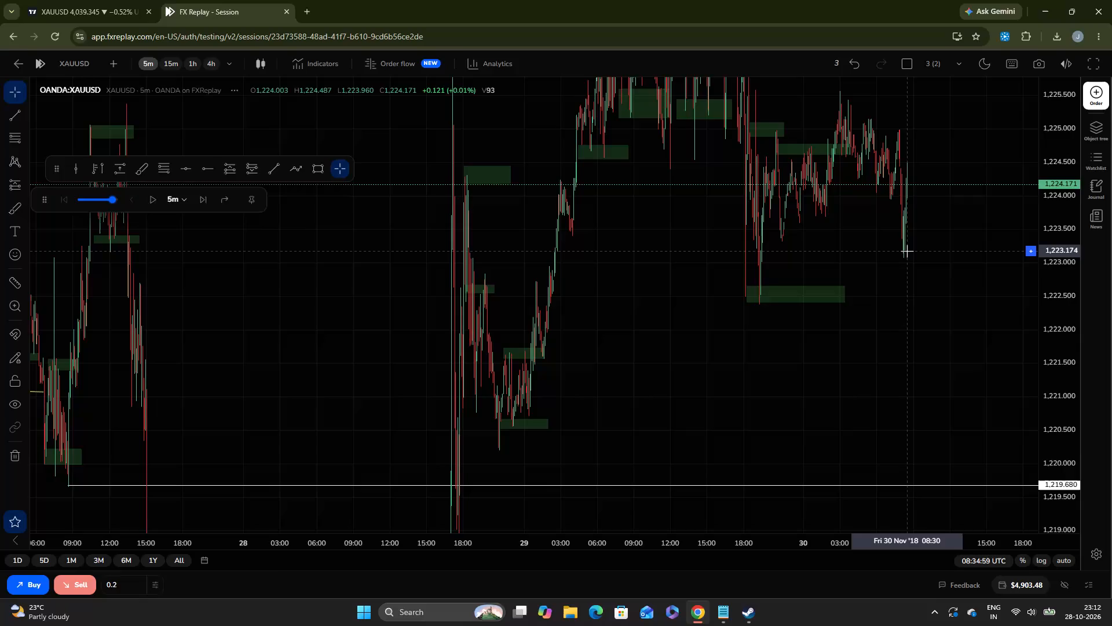
# Switch the browser window with the replay chart to full-screen display.
pyautogui.press('F11')
# Draw a rectangle zone from the 30 Nov 03:00 high, about 1,225.57 down to 1,225.26, extending to about 08:50.
pyautogui.moveTo(772, 389); pyautogui.dragTo(813, 616)
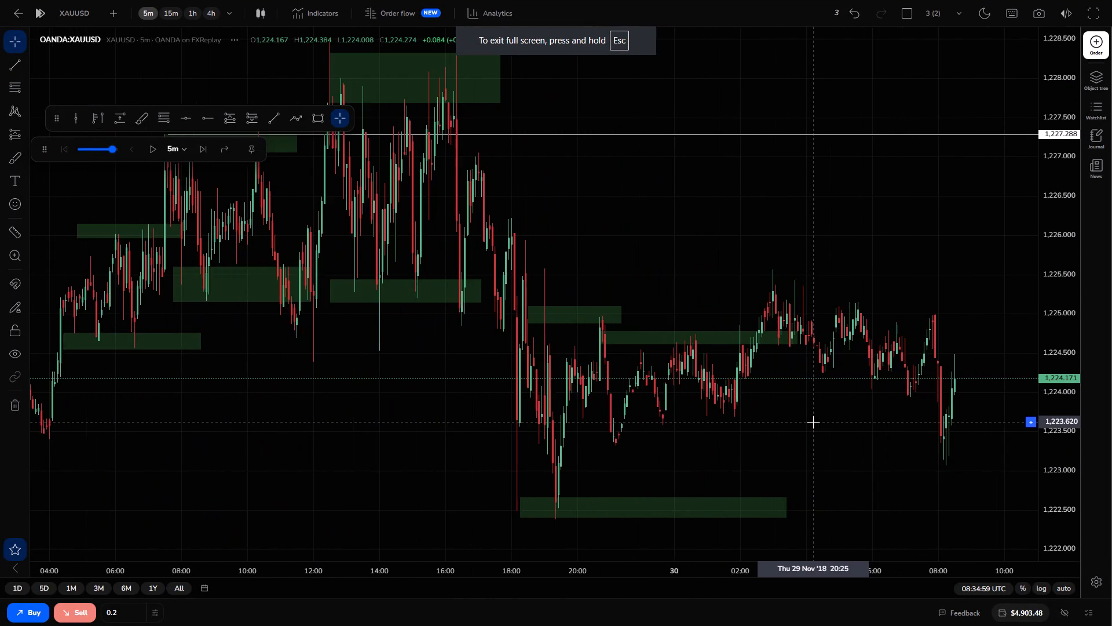
pyautogui.moveTo(833, 403); pyautogui.dragTo(770, 420)
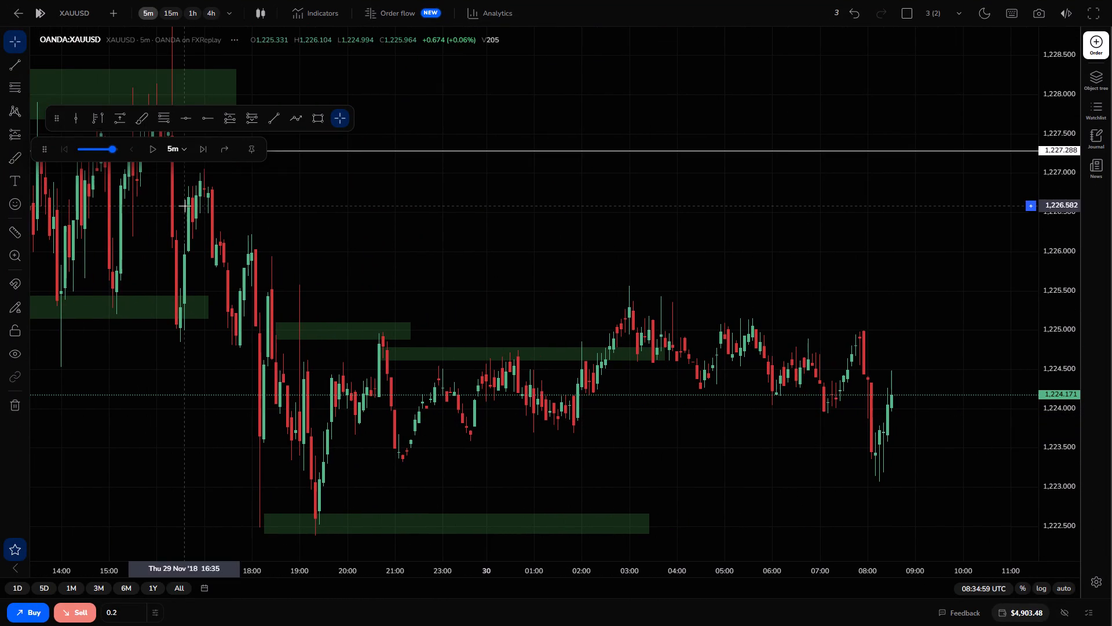
pyautogui.click(323, 115)
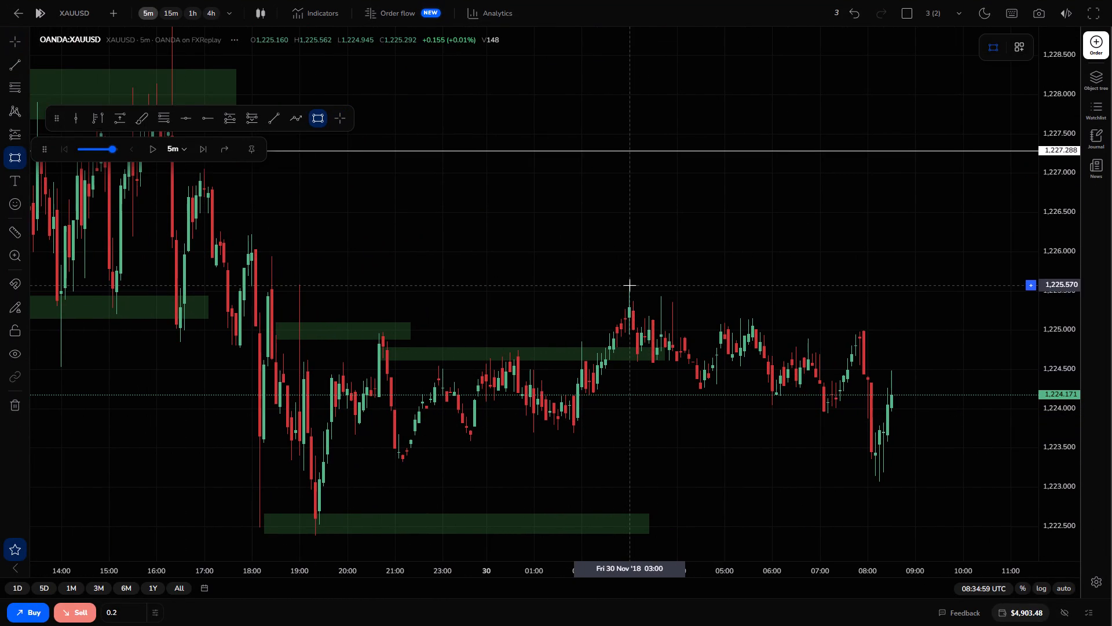
pyautogui.moveTo(630, 285); pyautogui.dragTo(755, 321)
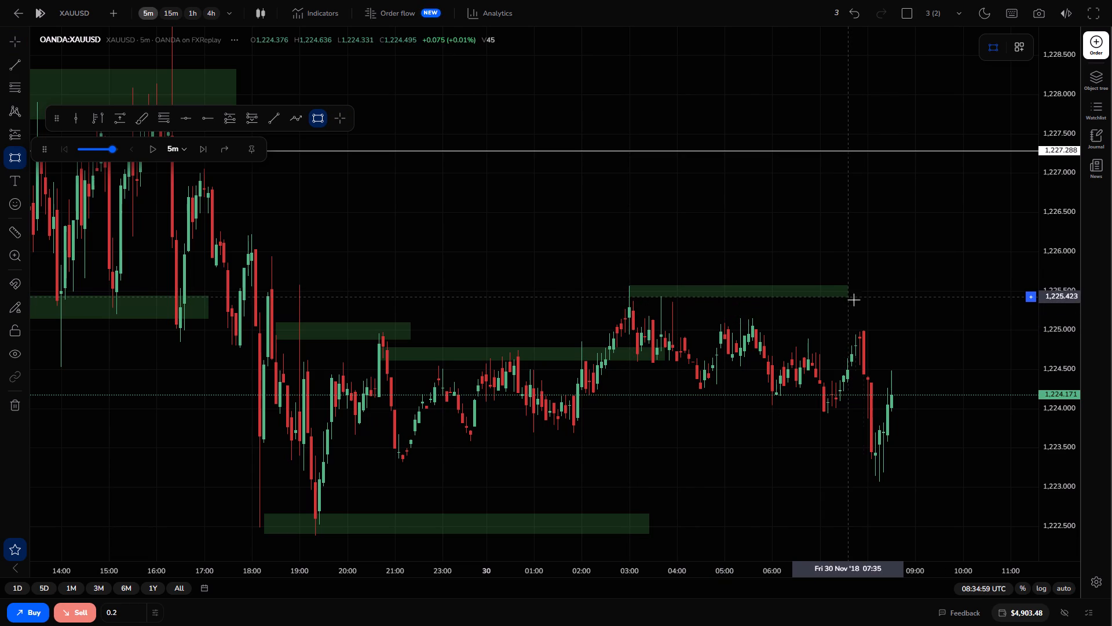
pyautogui.click(907, 309)
pyautogui.click(864, 447)
# Draw a rectangle zone from 30 Nov 04:00, about 1,224.25 down to 1,223.98, extending past the latest candle.
pyautogui.moveTo(864, 447); pyautogui.dragTo(850, 339)
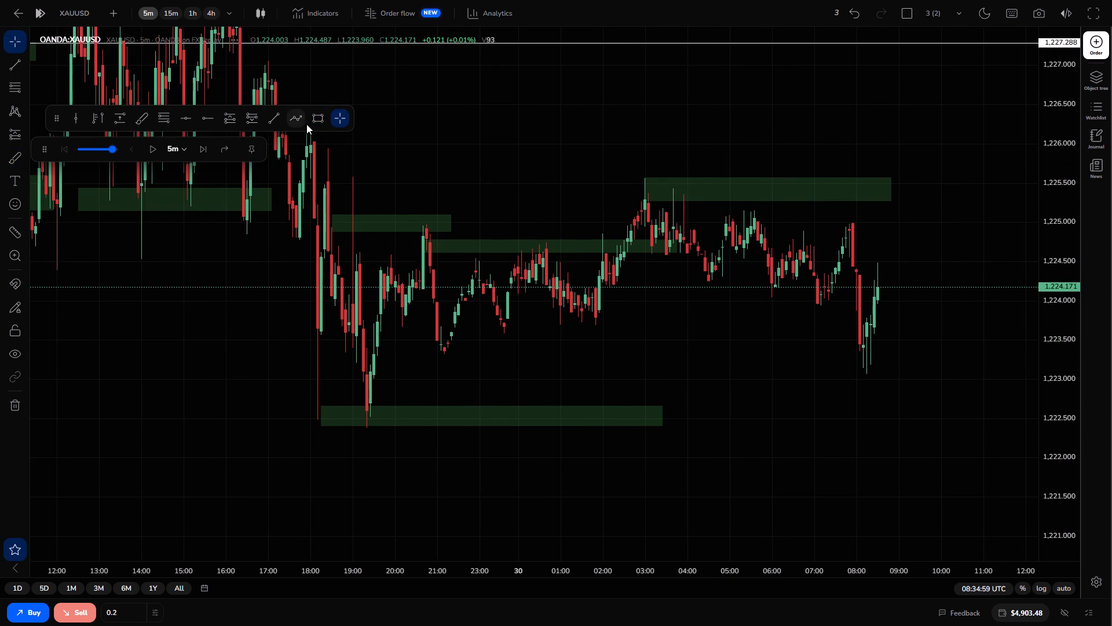
pyautogui.click(322, 117)
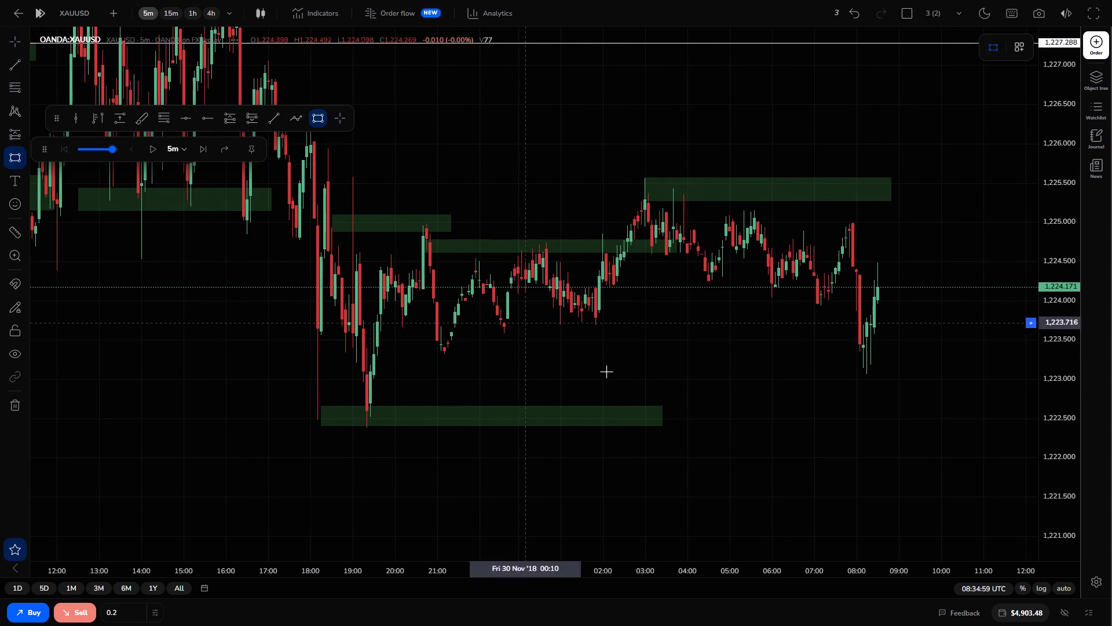
pyautogui.moveTo(688, 281); pyautogui.dragTo(776, 315)
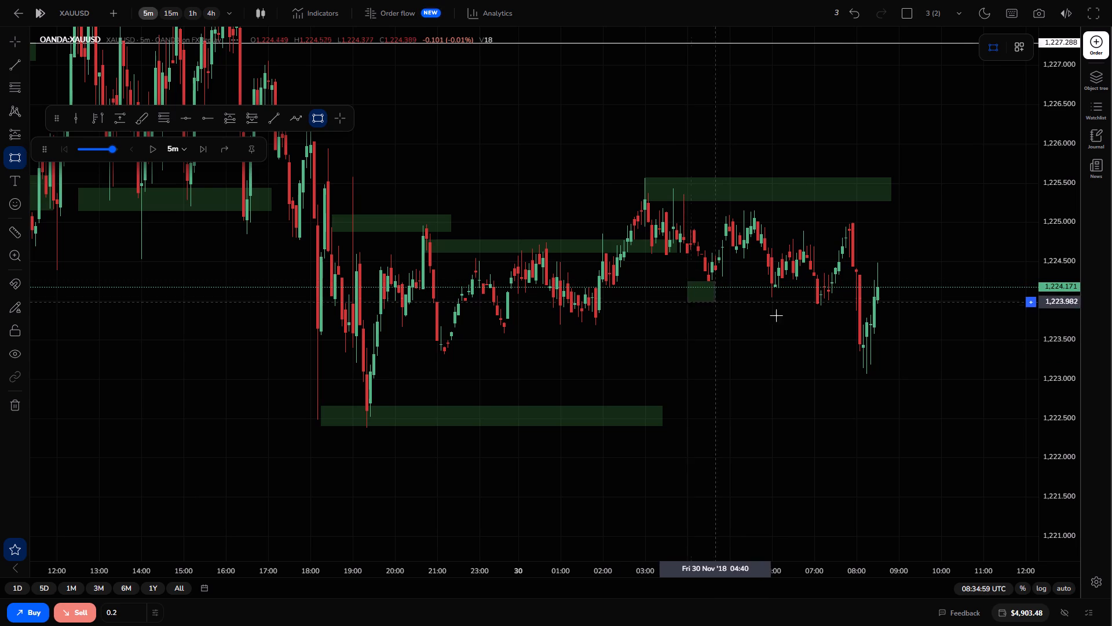
pyautogui.moveTo(776, 315); pyautogui.dragTo(856, 312)
pyautogui.moveTo(904, 303); pyautogui.dragTo(878, 301)
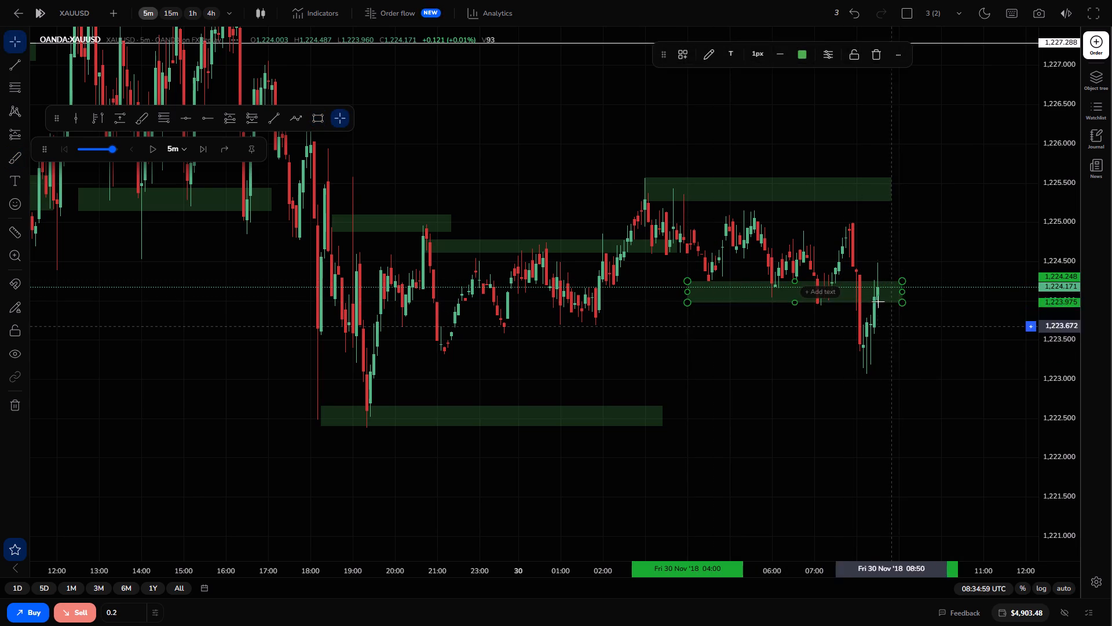
pyautogui.moveTo(878, 301); pyautogui.dragTo(905, 205)
pyautogui.doubleClick(905, 205)
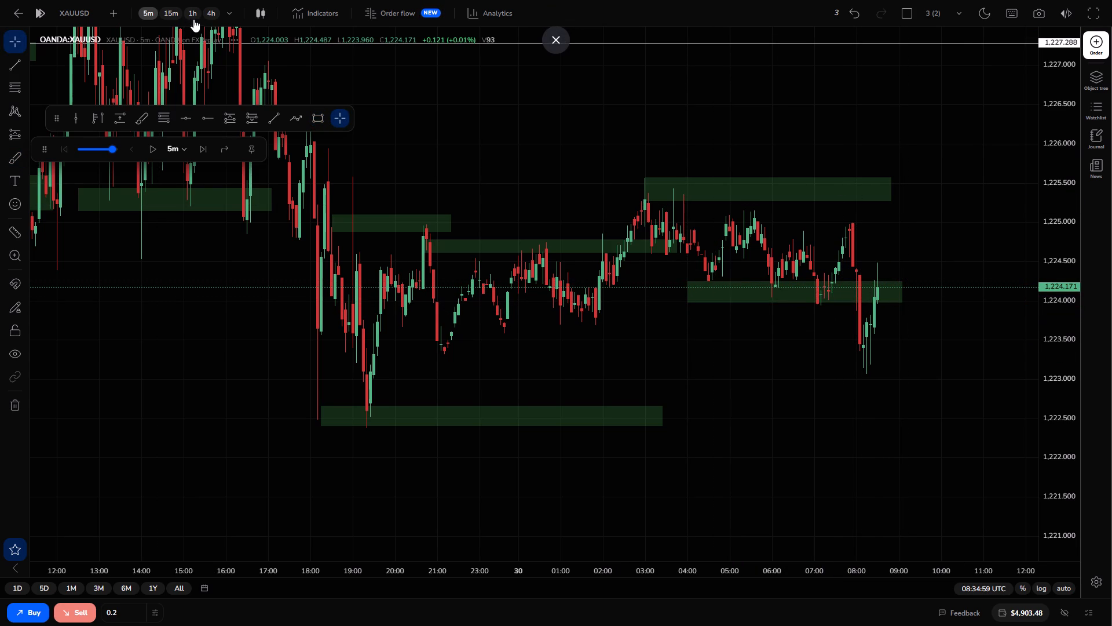
# Check the chart on the 1-hour timeframe and return to the 5-minute timeframe.
pyautogui.click(193, 17)
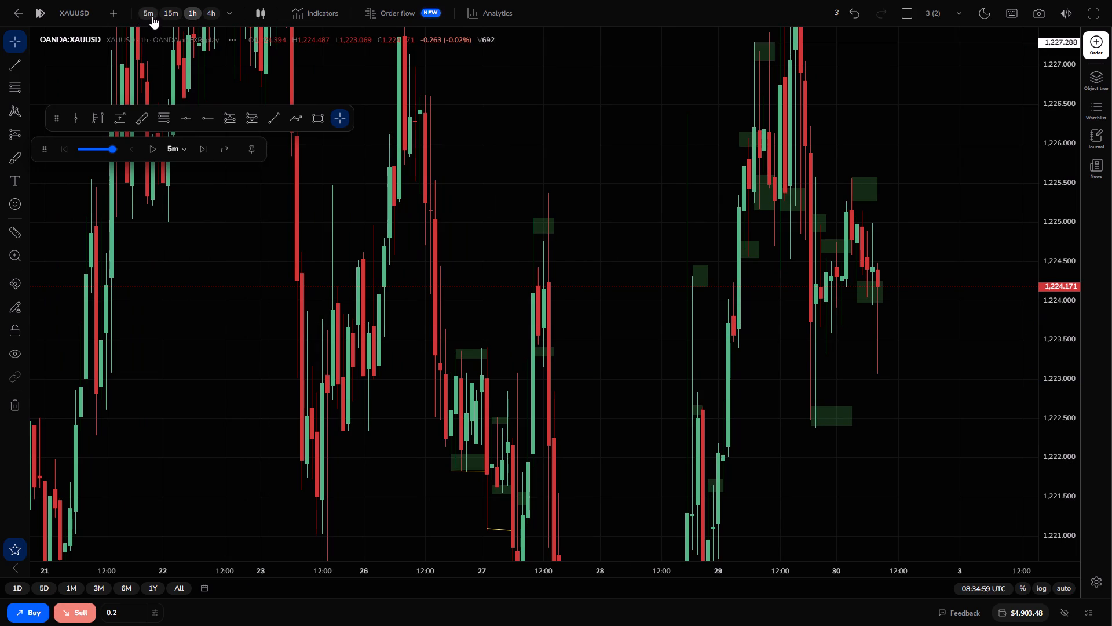
pyautogui.click(153, 16)
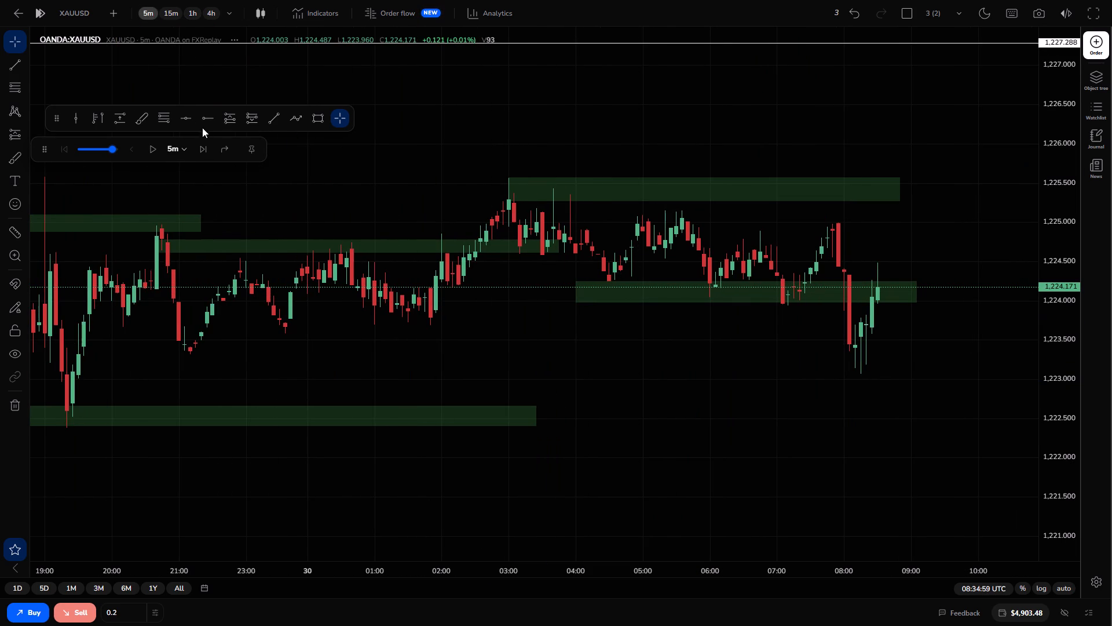
# Advance the replay candle by candle on the 5-minute chart to 10:29:59 UTC.
pyautogui.tripleClick(204, 145)
pyautogui.tripleClick(204, 145)
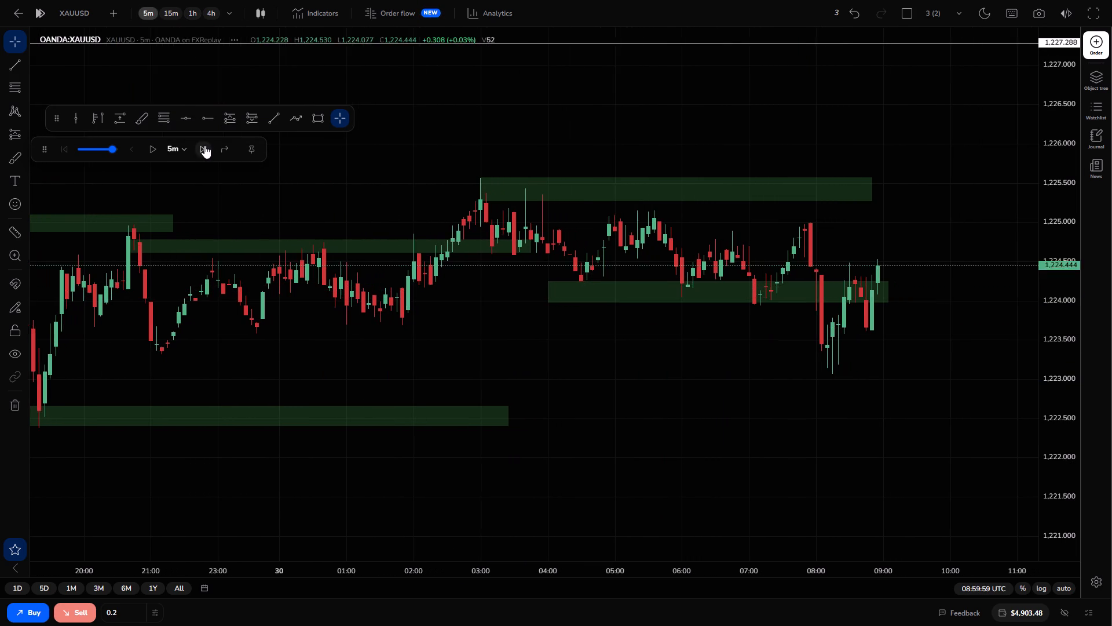
pyautogui.tripleClick(204, 145)
pyautogui.tripleClick(204, 145)
pyautogui.tripleClick(204, 145)
pyautogui.tripleClick(204, 145)
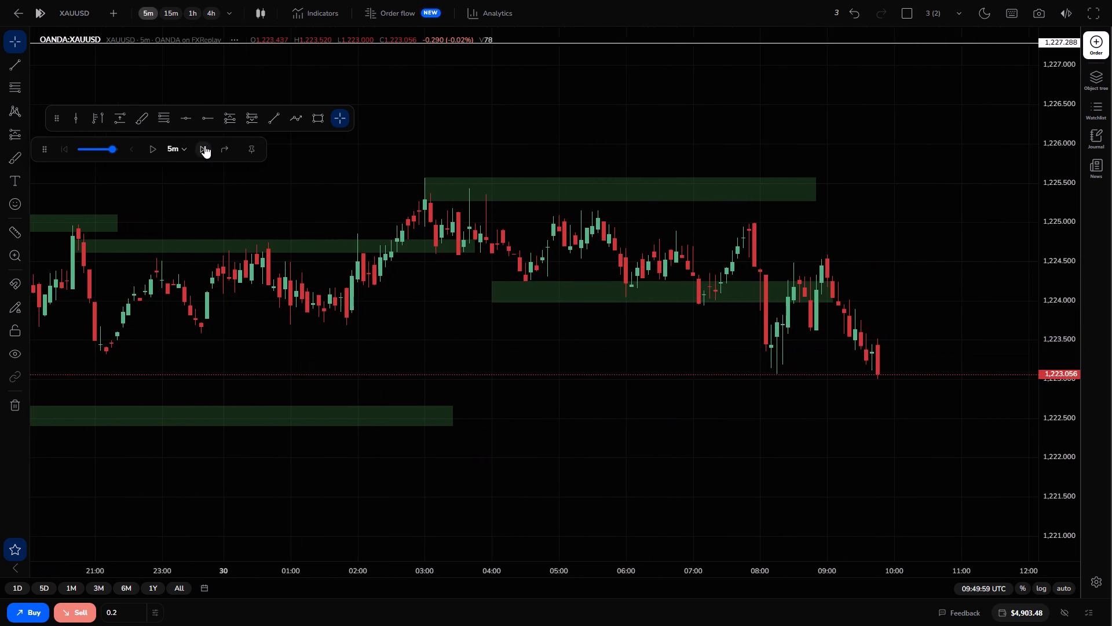
pyautogui.tripleClick(204, 145)
pyautogui.doubleClick(204, 145)
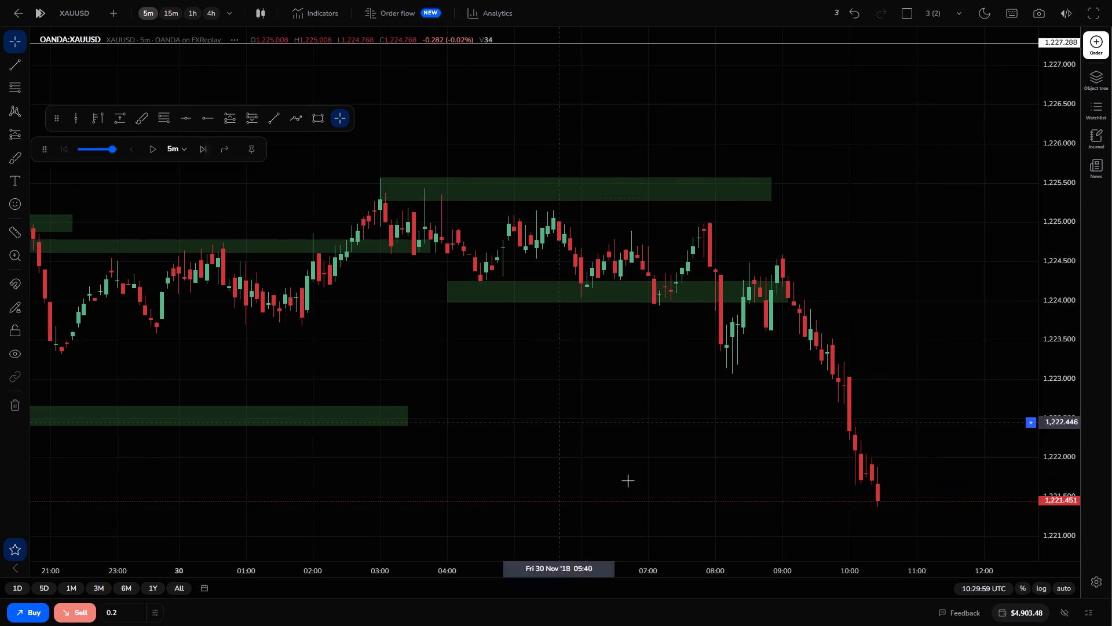
# Move the upper 30 Nov zone to start around 03:15 with its base near 1,225.02, and lower its top to about 1,225.2.
pyautogui.moveTo(756, 468); pyautogui.dragTo(663, 314)
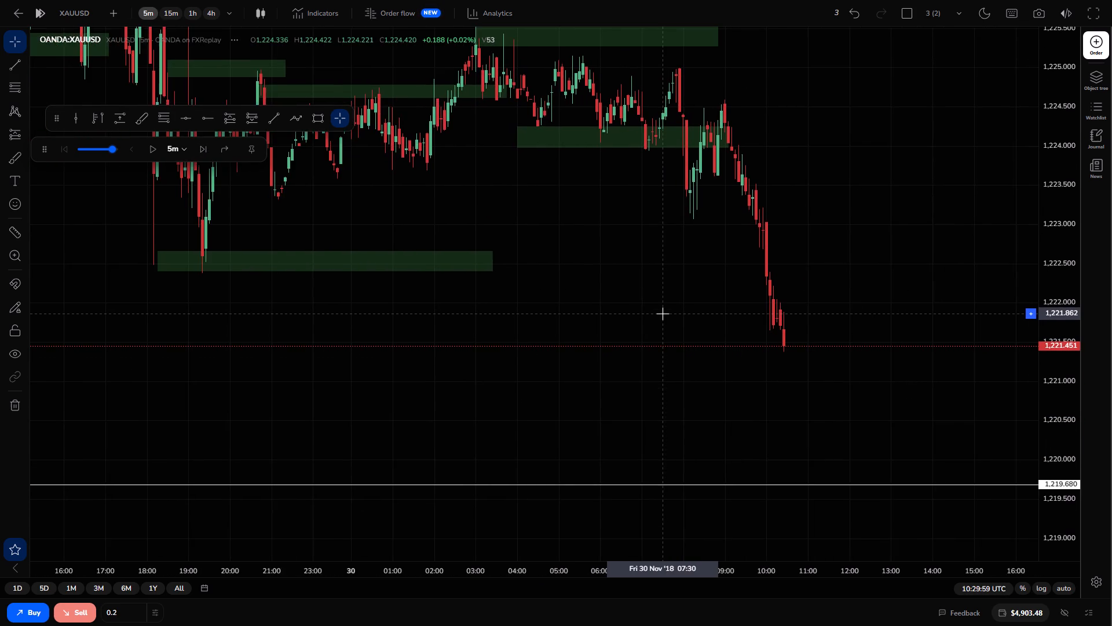
pyautogui.moveTo(676, 286); pyautogui.dragTo(719, 355)
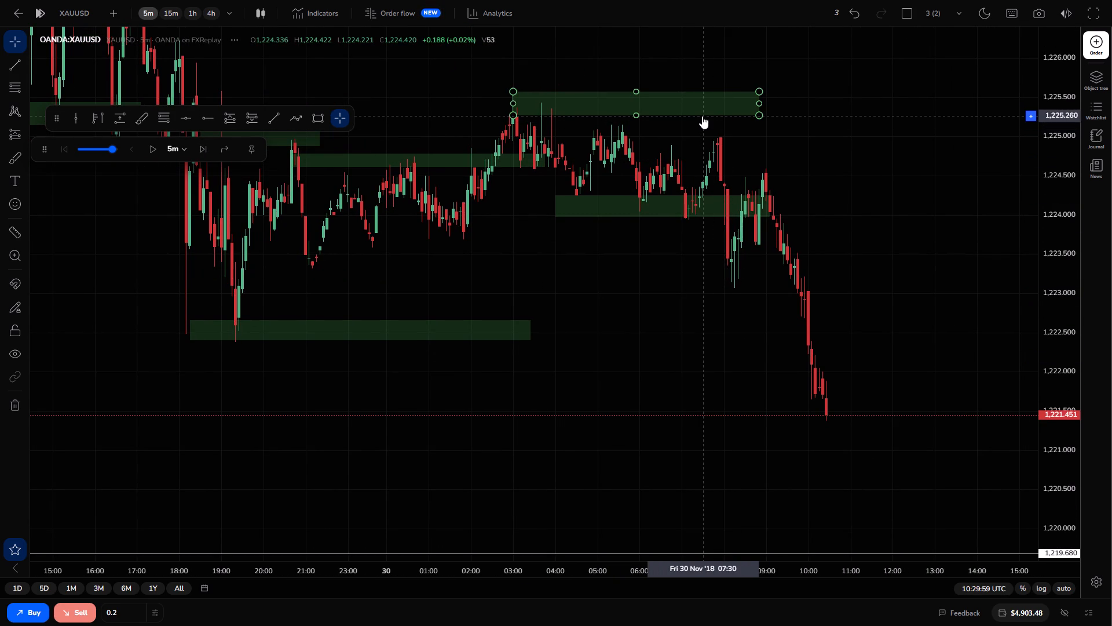
pyautogui.moveTo(702, 116); pyautogui.dragTo(707, 140)
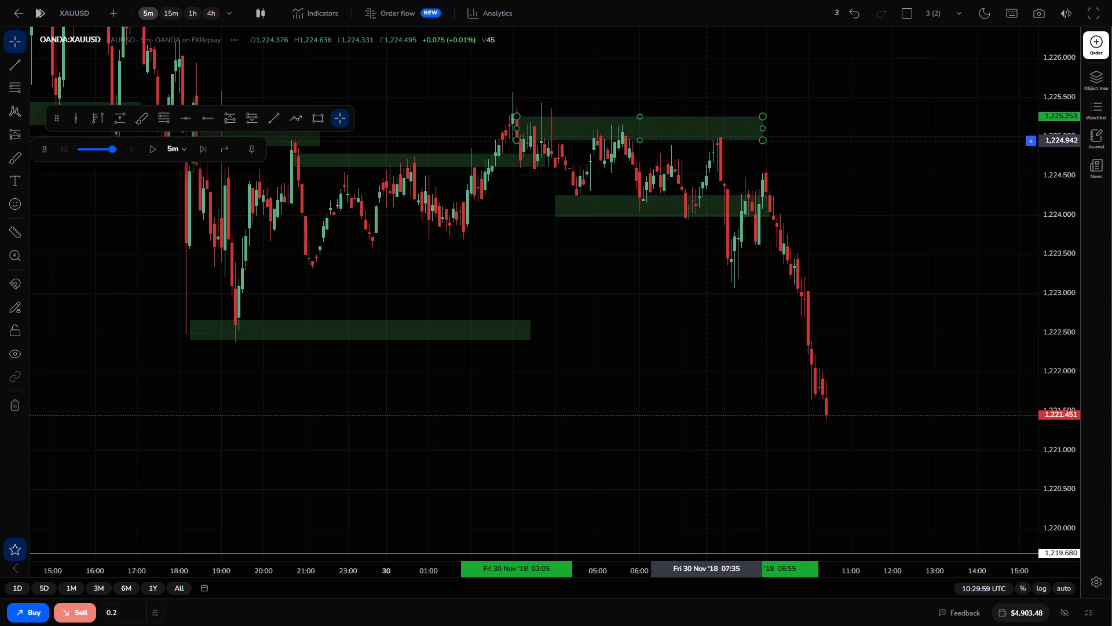
pyautogui.moveTo(707, 140); pyautogui.dragTo(712, 135)
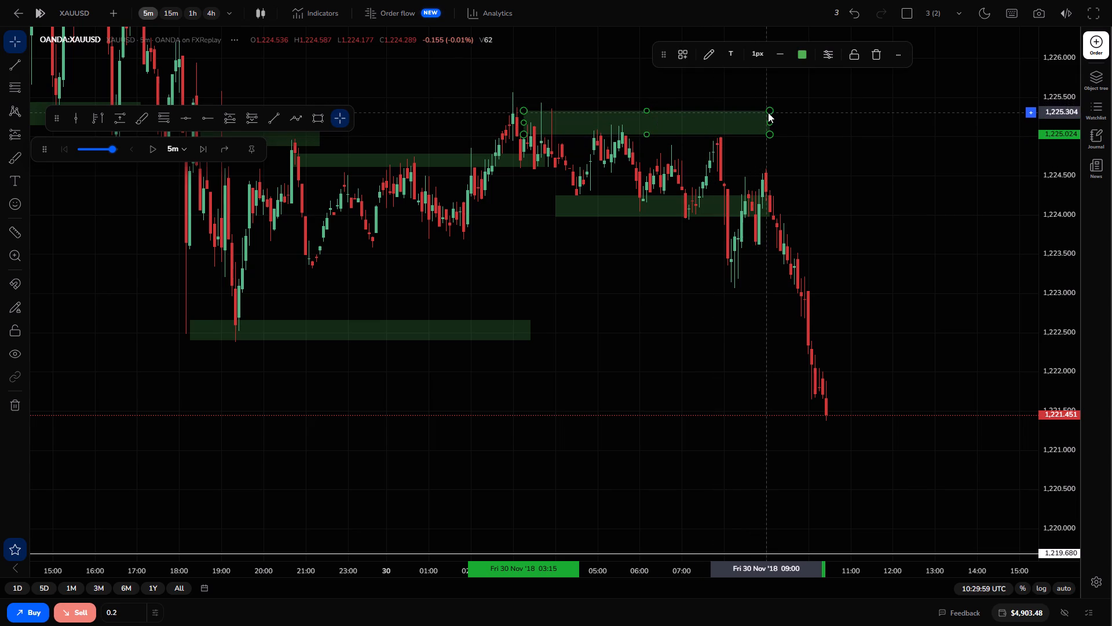
pyautogui.moveTo(768, 112); pyautogui.dragTo(766, 122)
# Examine the price action around the 09:05 candle relative to the two 30 Nov zones.
pyautogui.moveTo(790, 182); pyautogui.dragTo(843, 264)
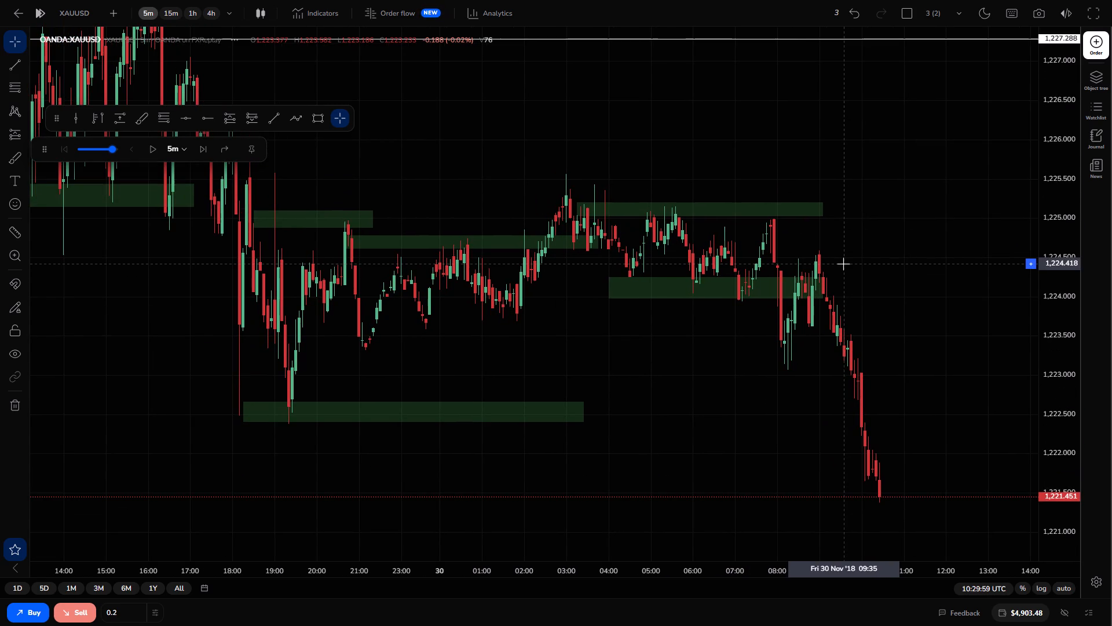
pyautogui.moveTo(812, 254); pyautogui.dragTo(853, 283)
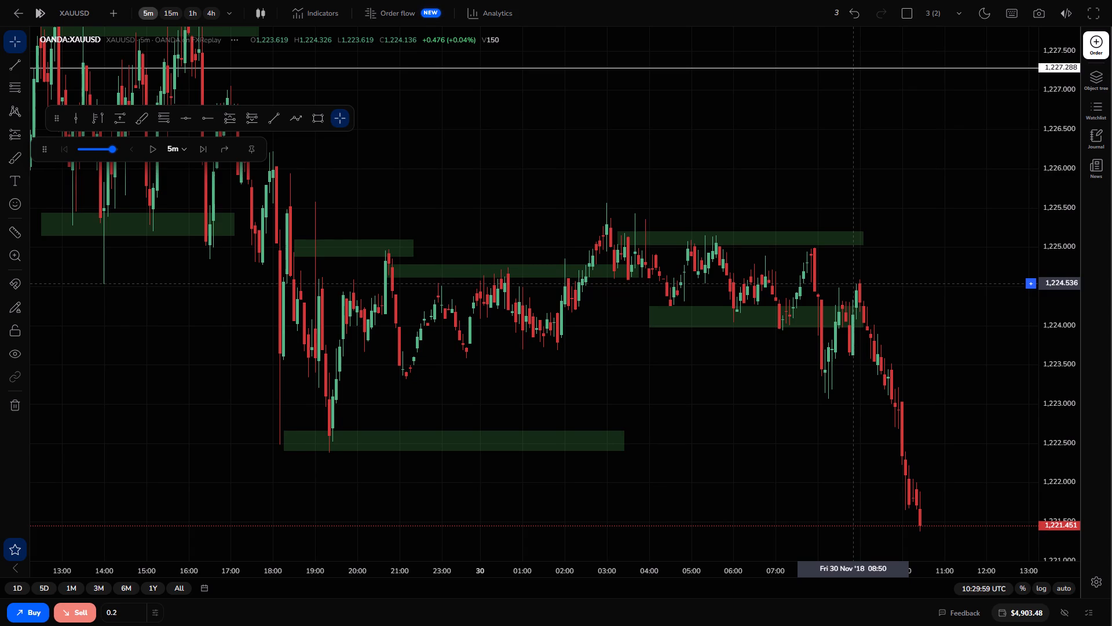
pyautogui.moveTo(853, 283); pyautogui.dragTo(854, 325)
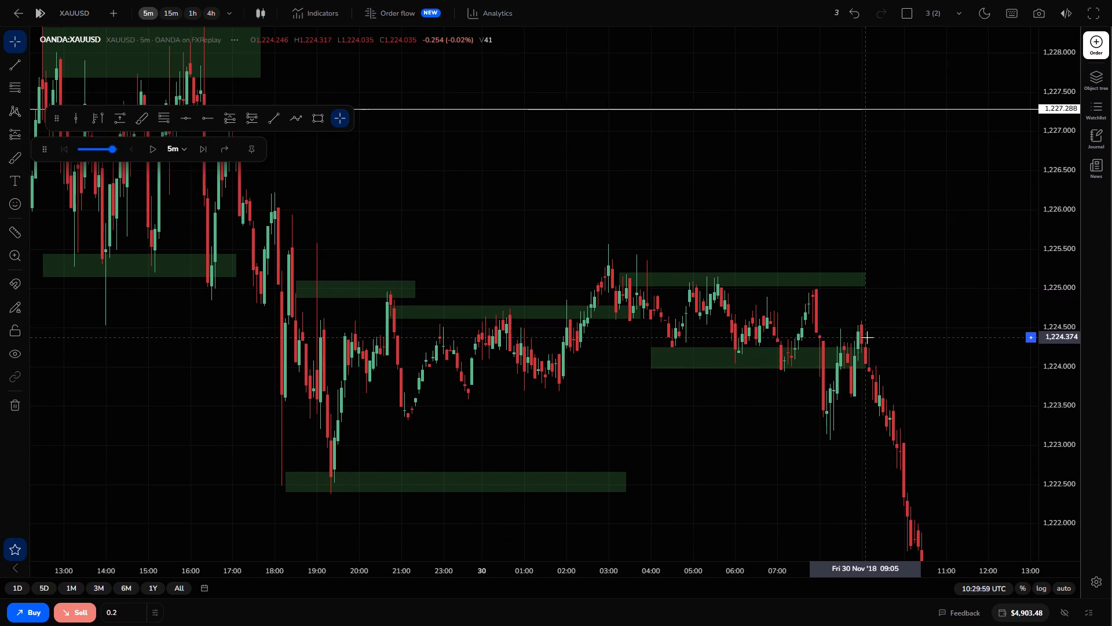
pyautogui.moveTo(867, 337); pyautogui.dragTo(853, 277)
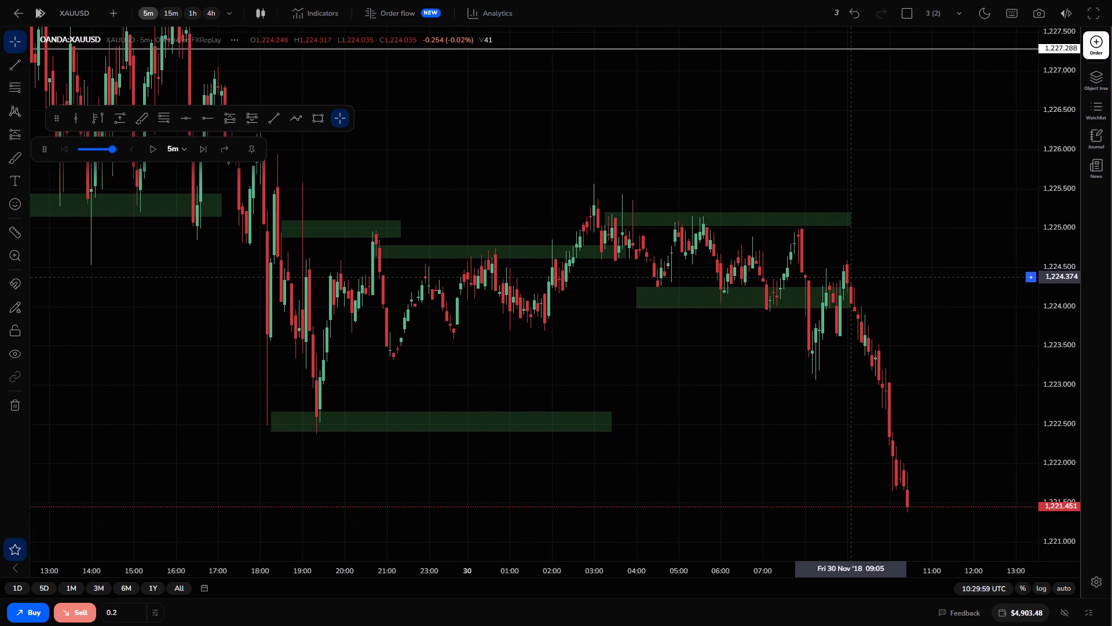
pyautogui.moveTo(853, 277); pyautogui.dragTo(876, 269)
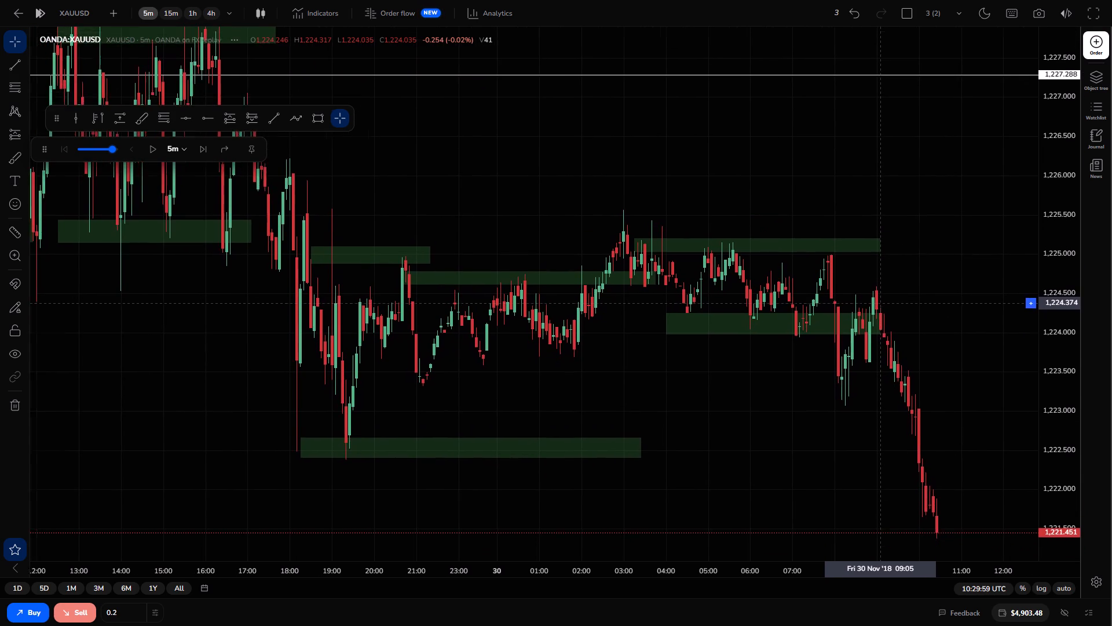
pyautogui.moveTo(876, 269); pyautogui.dragTo(802, 256)
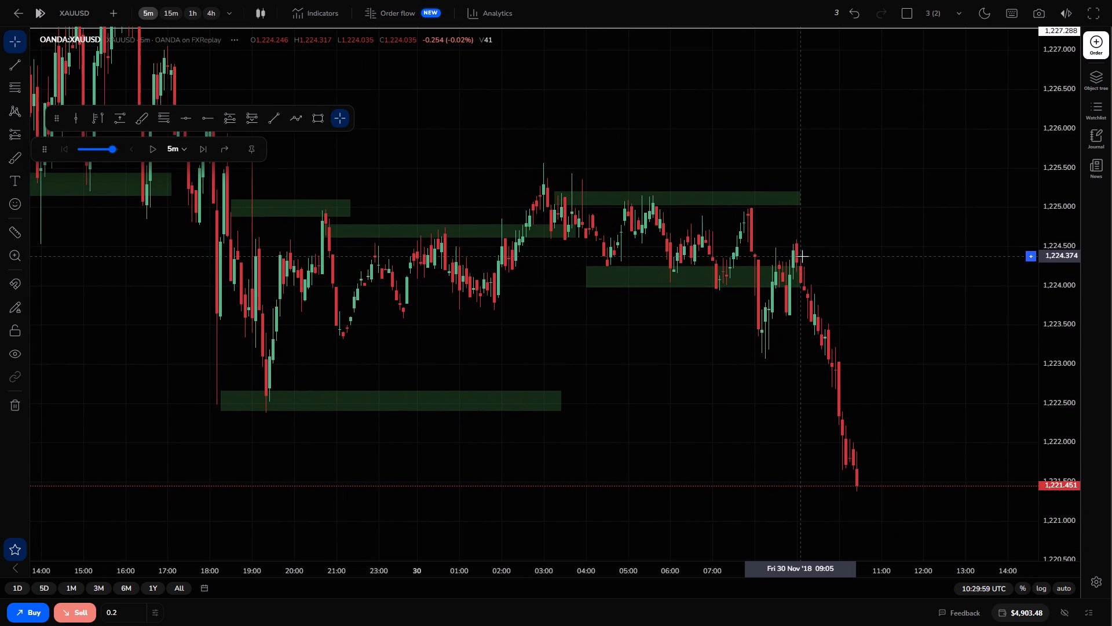
pyautogui.moveTo(802, 256); pyautogui.dragTo(833, 254)
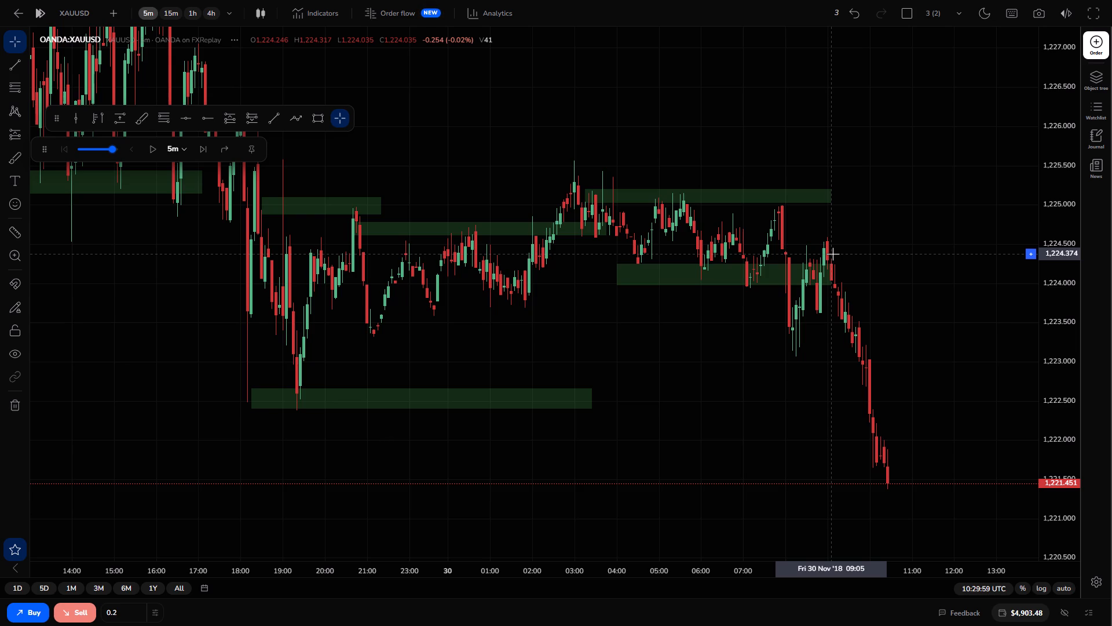
# Advance the replay candle by candle on the 5-minute chart to 12:39:59 UTC.
pyautogui.click(205, 154)
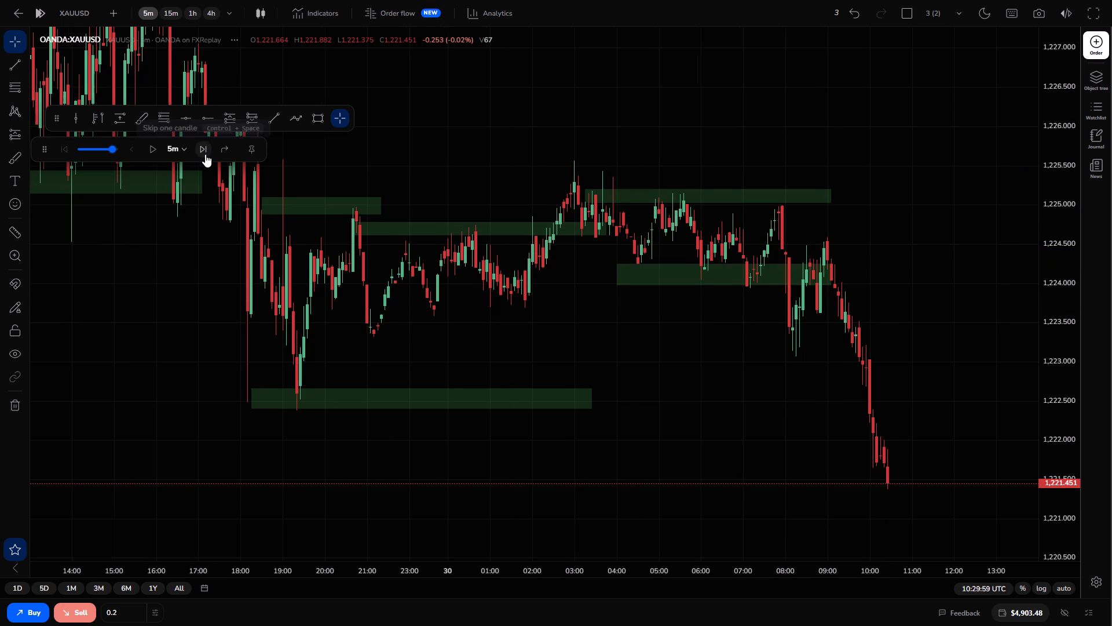
pyautogui.click(205, 154)
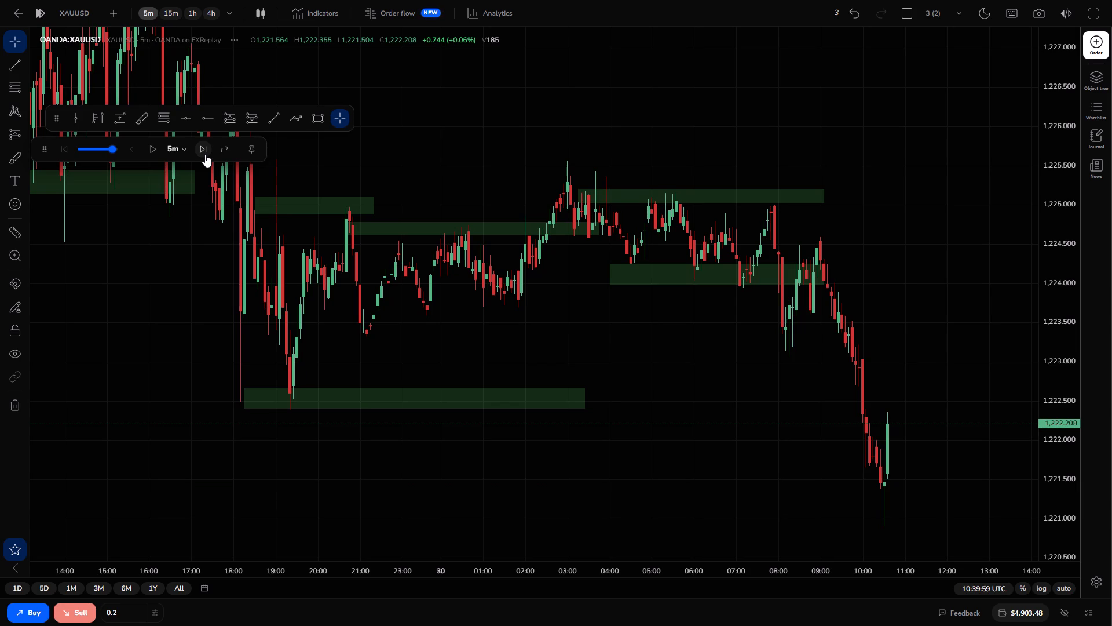
pyautogui.click(205, 154)
pyautogui.click(205, 154)
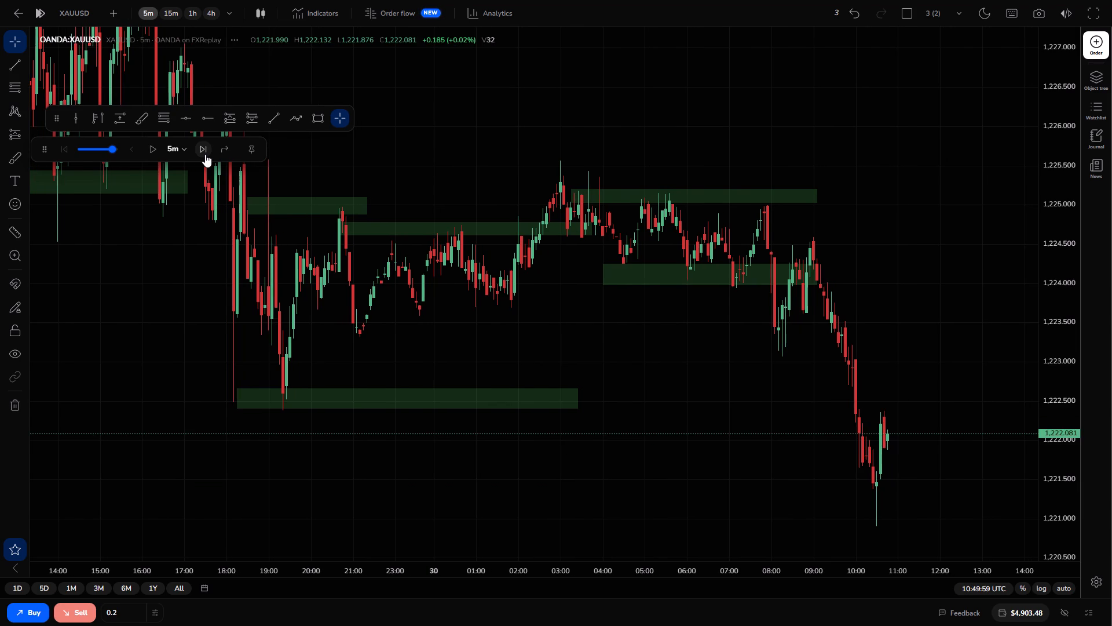
pyautogui.doubleClick(205, 154)
pyautogui.doubleClick(205, 154)
pyautogui.doubleClick(205, 154)
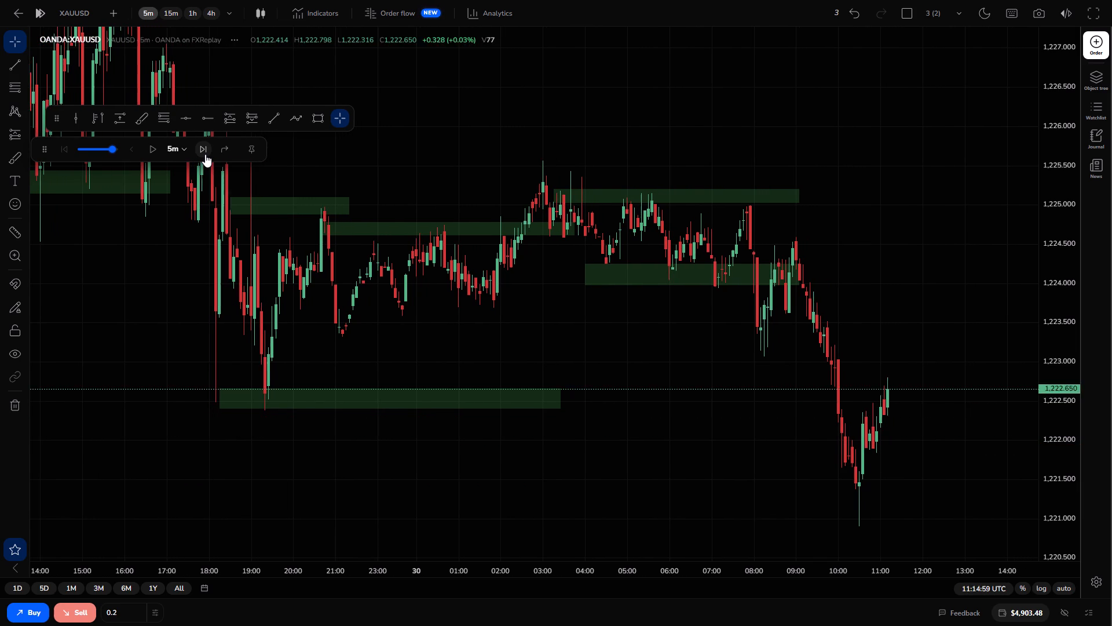
pyautogui.tripleClick(205, 154)
pyautogui.tripleClick(205, 154)
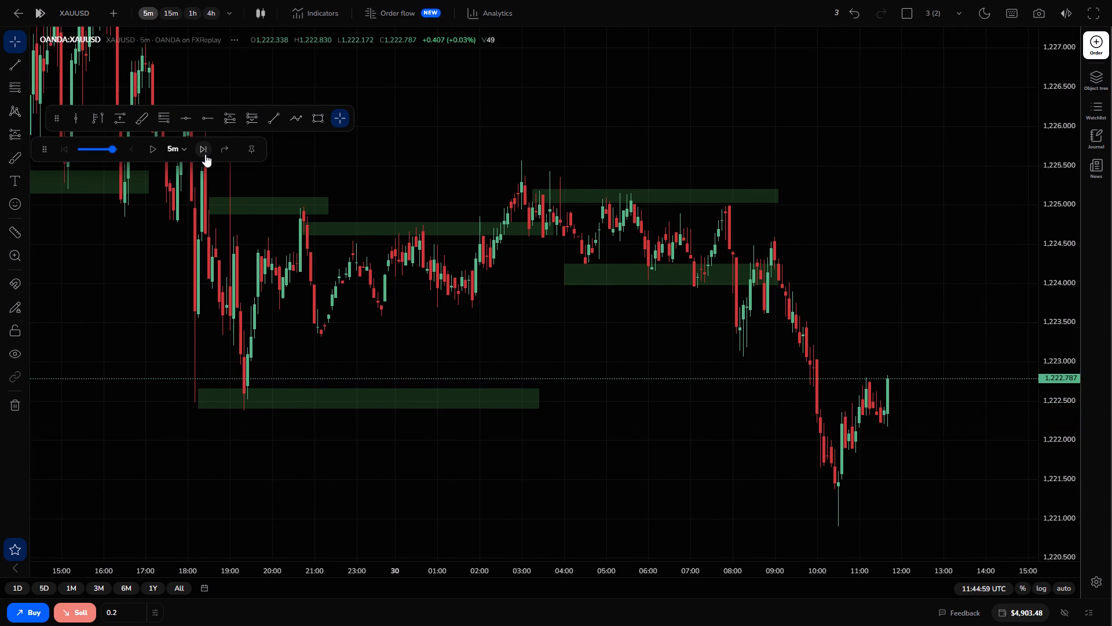
pyautogui.tripleClick(205, 154)
pyautogui.tripleClick(205, 154)
pyautogui.tripleClick(205, 154)
pyautogui.click(205, 154)
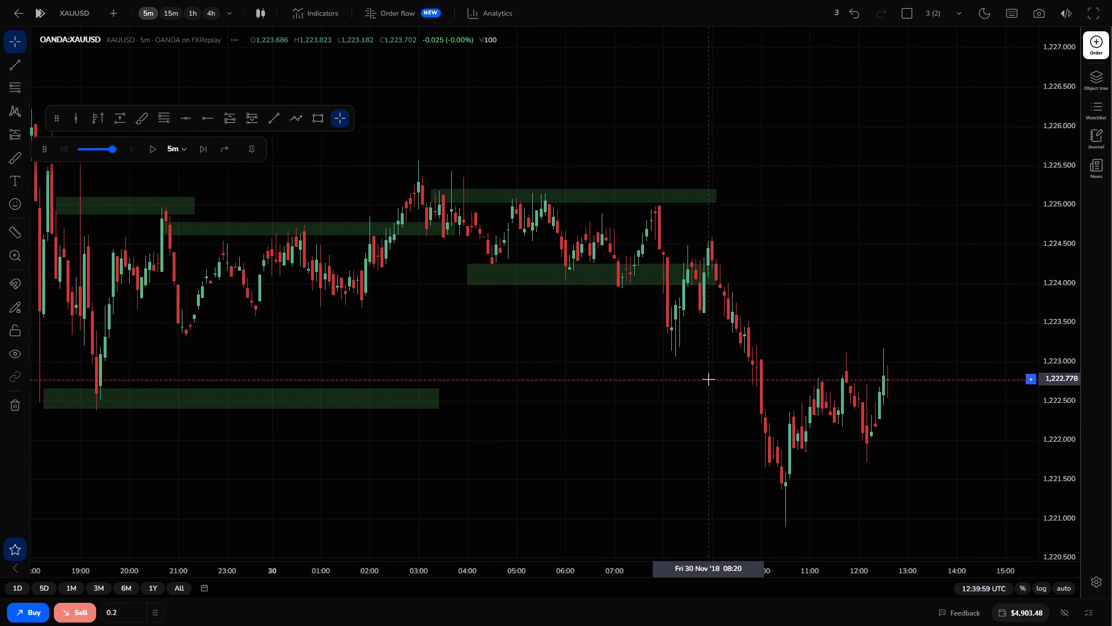
# Examine the morning decline and rebound against the 30 Nov zones and the 1,219.680 level.
pyautogui.moveTo(708, 379); pyautogui.dragTo(726, 273)
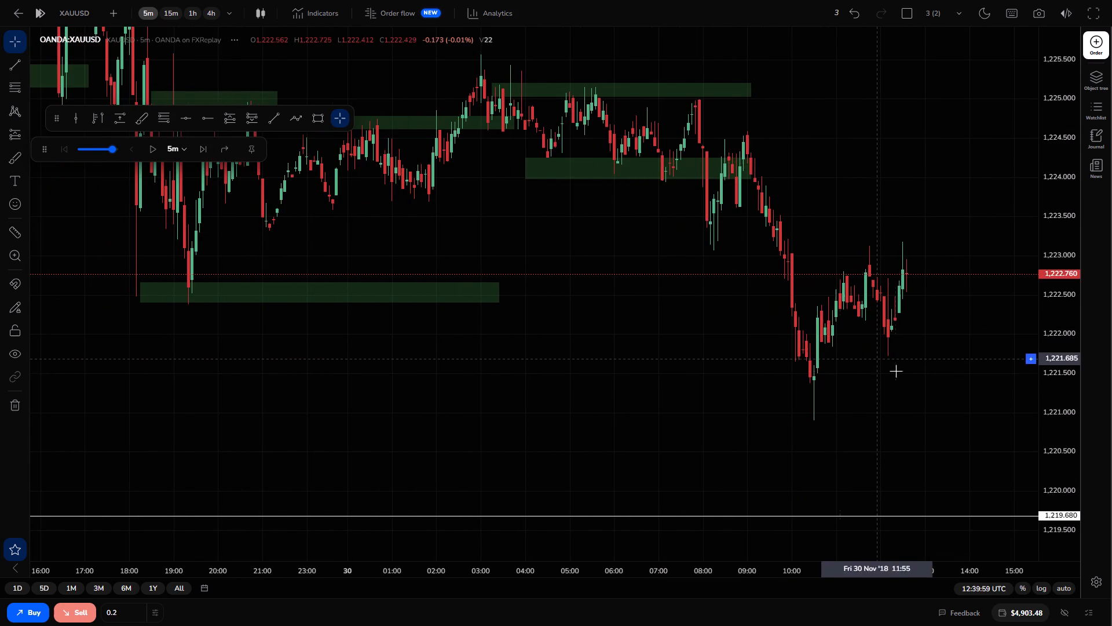
pyautogui.moveTo(896, 371); pyautogui.dragTo(928, 449)
pyautogui.moveTo(1051, 440); pyautogui.dragTo(1052, 500)
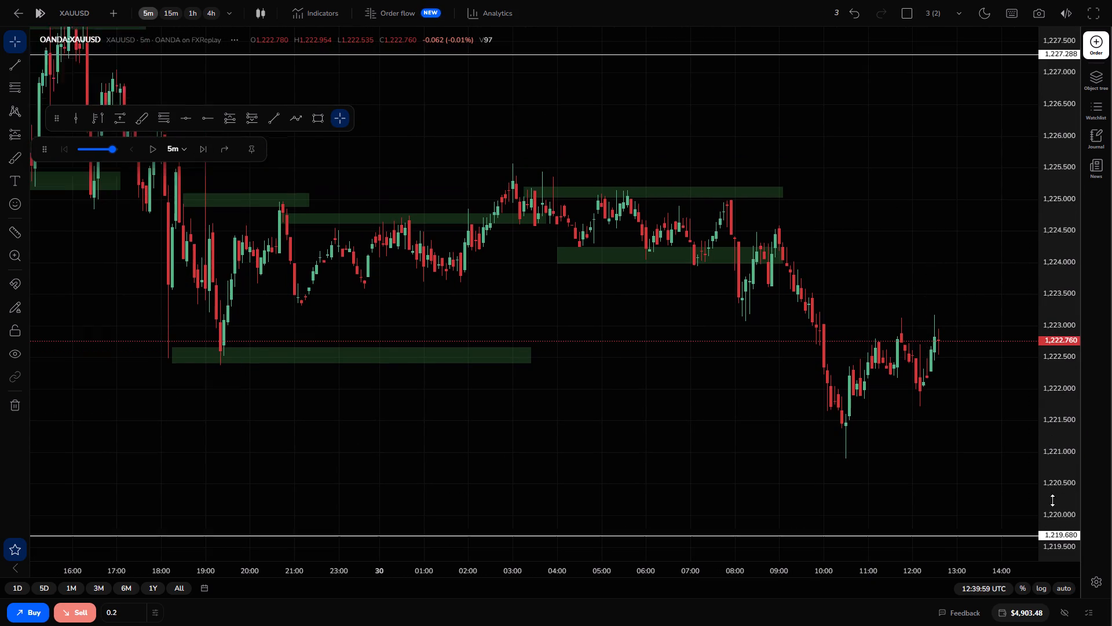
pyautogui.moveTo(1052, 500); pyautogui.dragTo(1052, 501)
pyautogui.moveTo(968, 470); pyautogui.dragTo(987, 513)
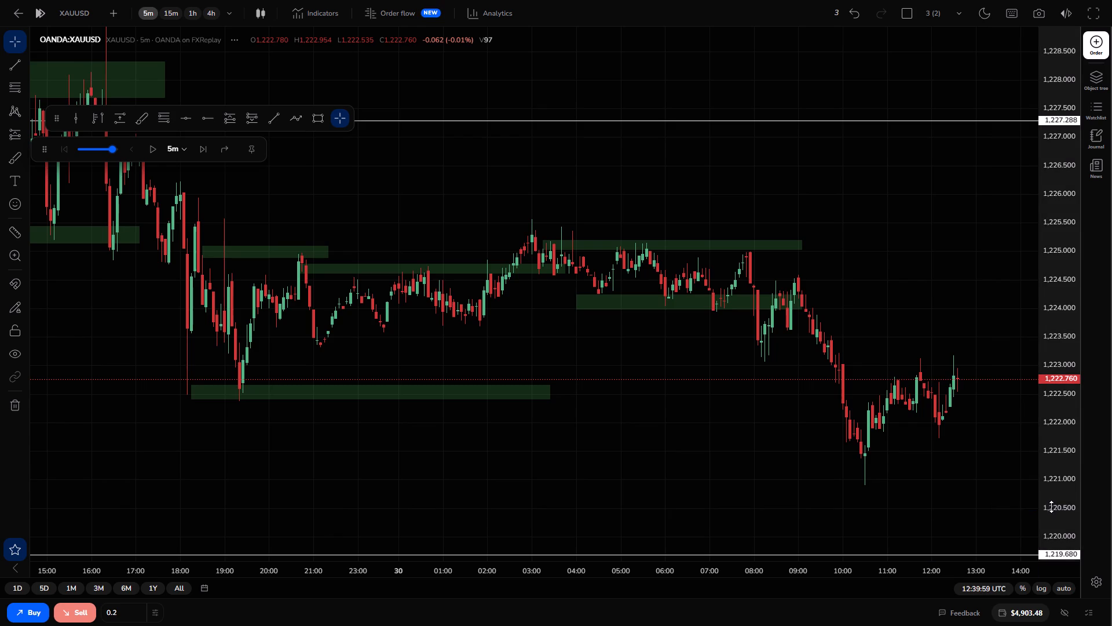
pyautogui.moveTo(1051, 507); pyautogui.dragTo(1042, 446)
pyautogui.moveTo(993, 493); pyautogui.dragTo(931, 191)
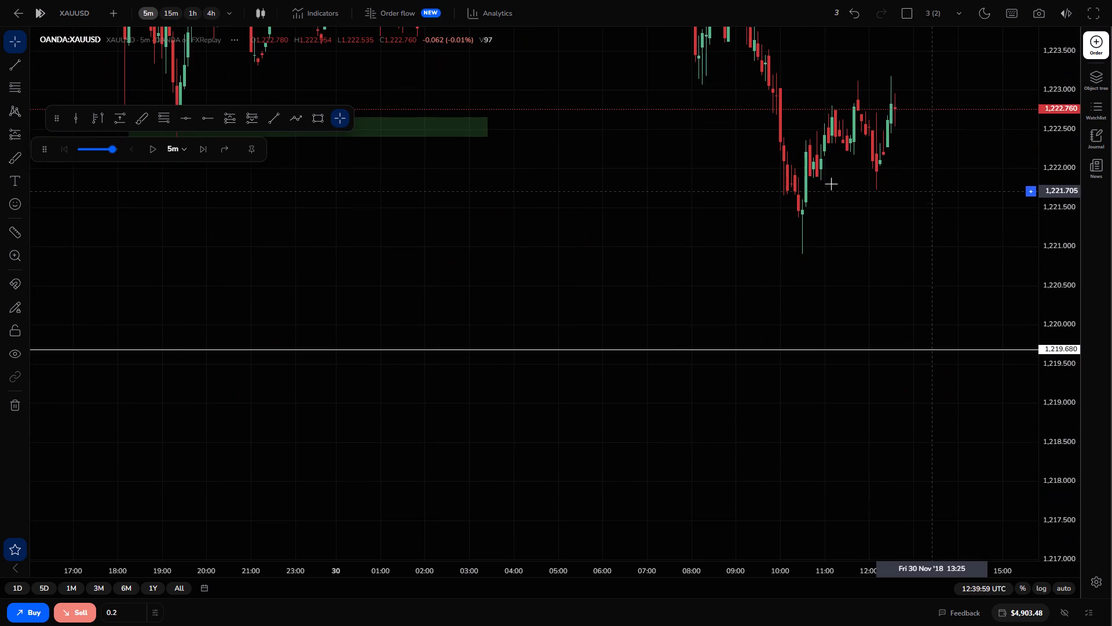
pyautogui.moveTo(765, 154); pyautogui.dragTo(780, 268)
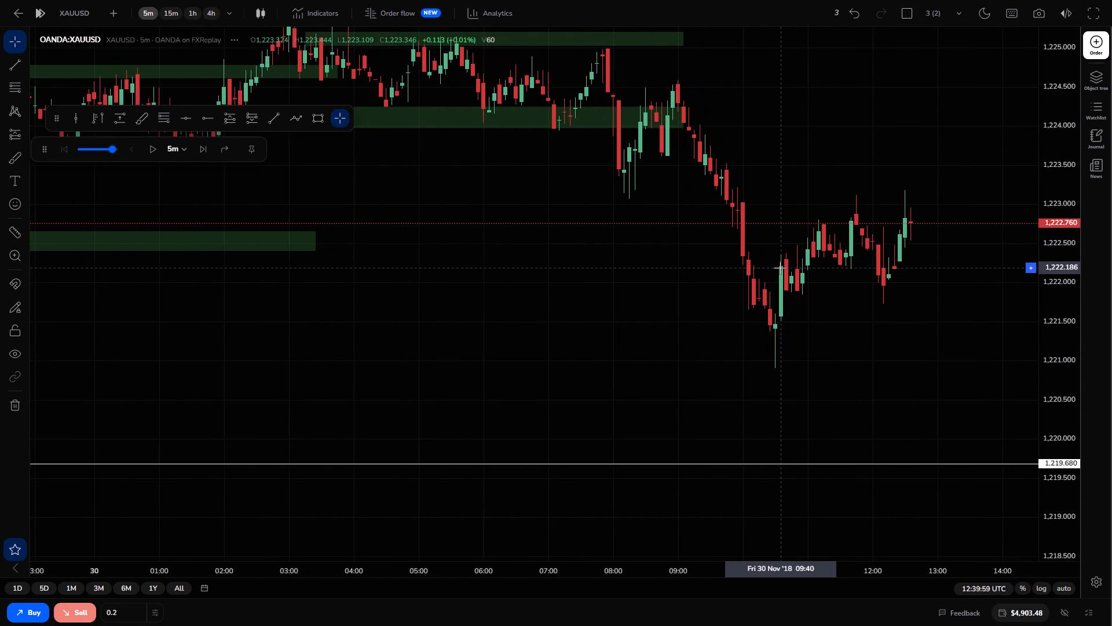
pyautogui.moveTo(1048, 376); pyautogui.dragTo(1046, 407)
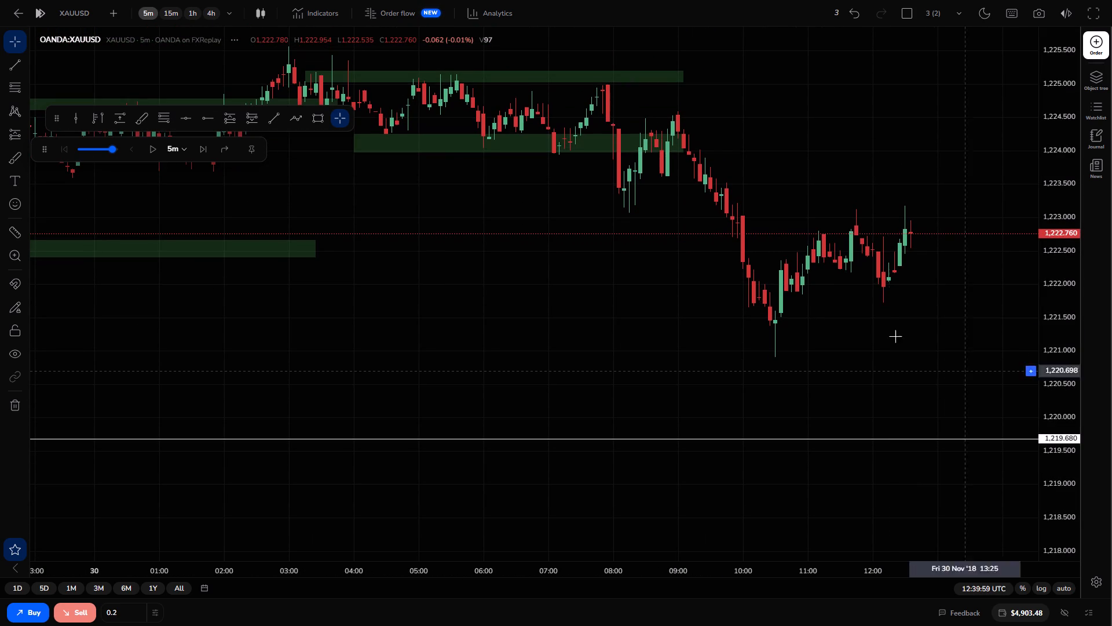
pyautogui.moveTo(885, 332); pyautogui.dragTo(941, 426)
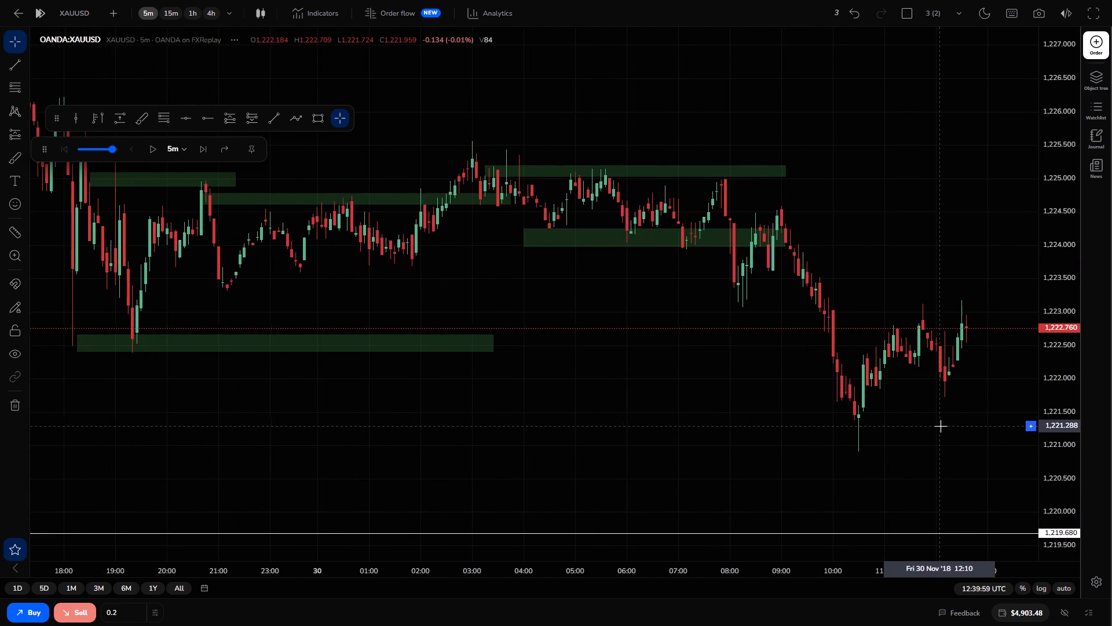
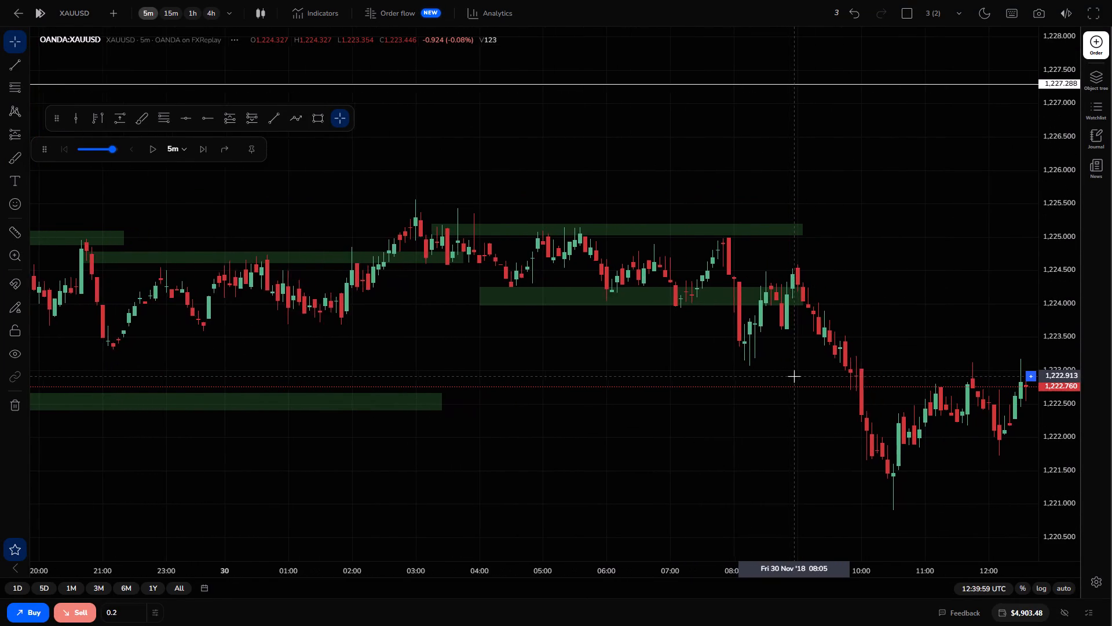
# Examine the overnight range, the 08:15 dip and the drop to the 10:30 low against the marked zones.
pyautogui.moveTo(737, 362); pyautogui.dragTo(825, 401)
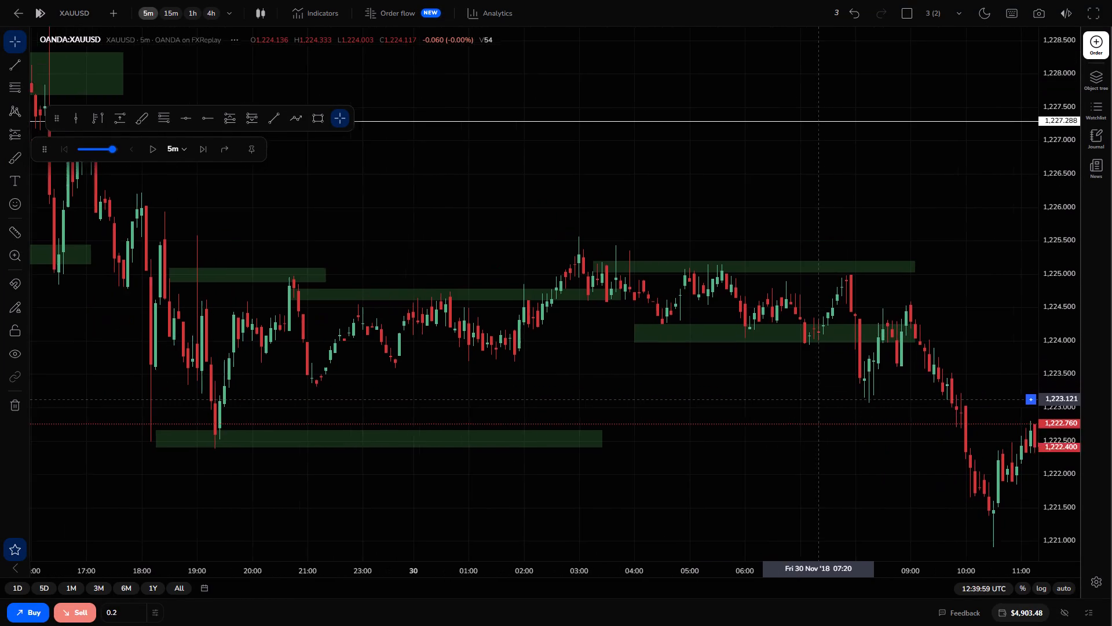
pyautogui.moveTo(825, 401); pyautogui.dragTo(825, 397)
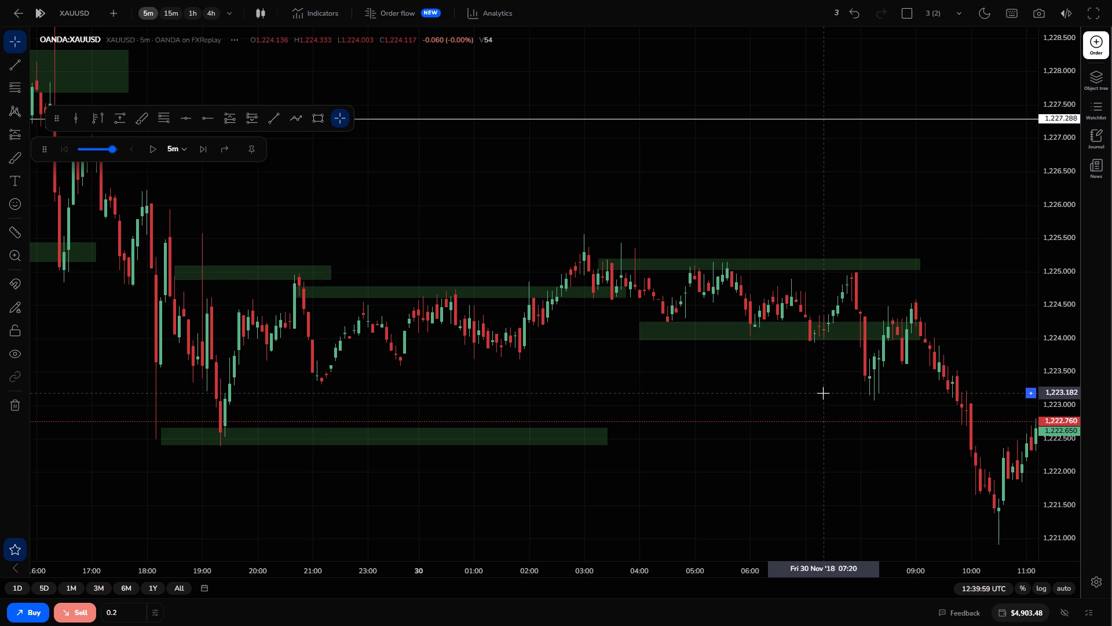
pyautogui.moveTo(873, 392); pyautogui.dragTo(863, 414)
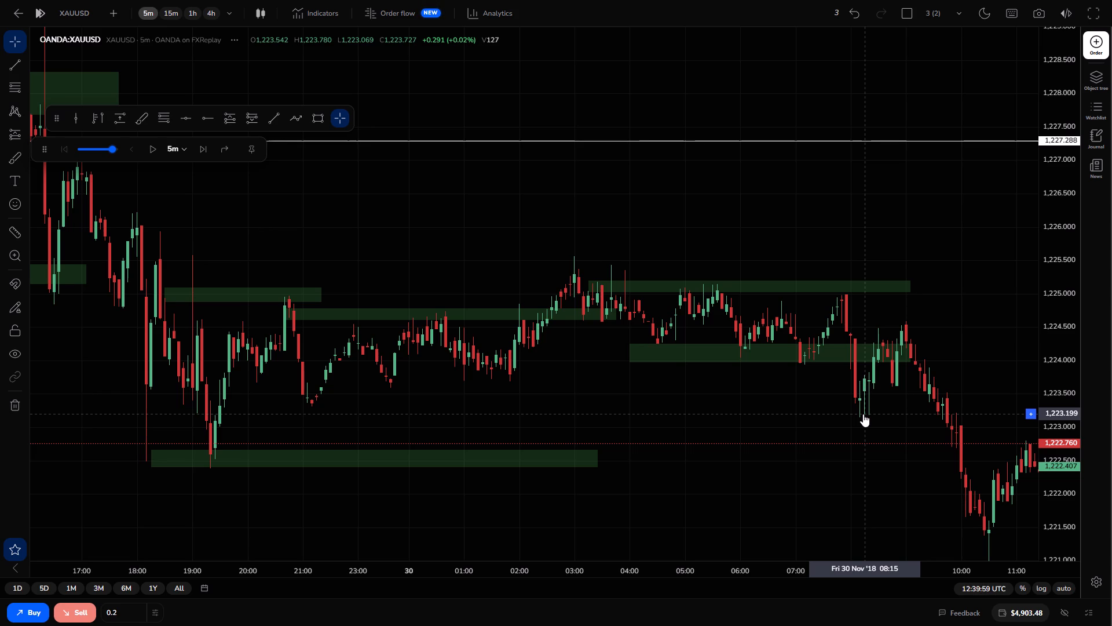
pyautogui.moveTo(791, 411); pyautogui.dragTo(788, 383)
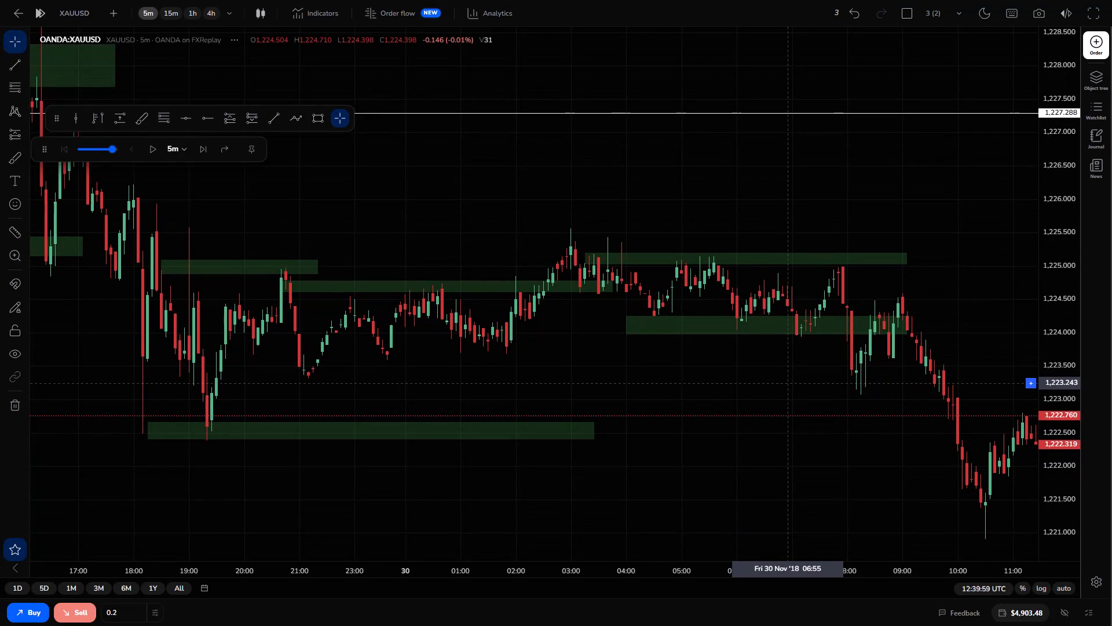
pyautogui.moveTo(788, 383); pyautogui.dragTo(788, 388)
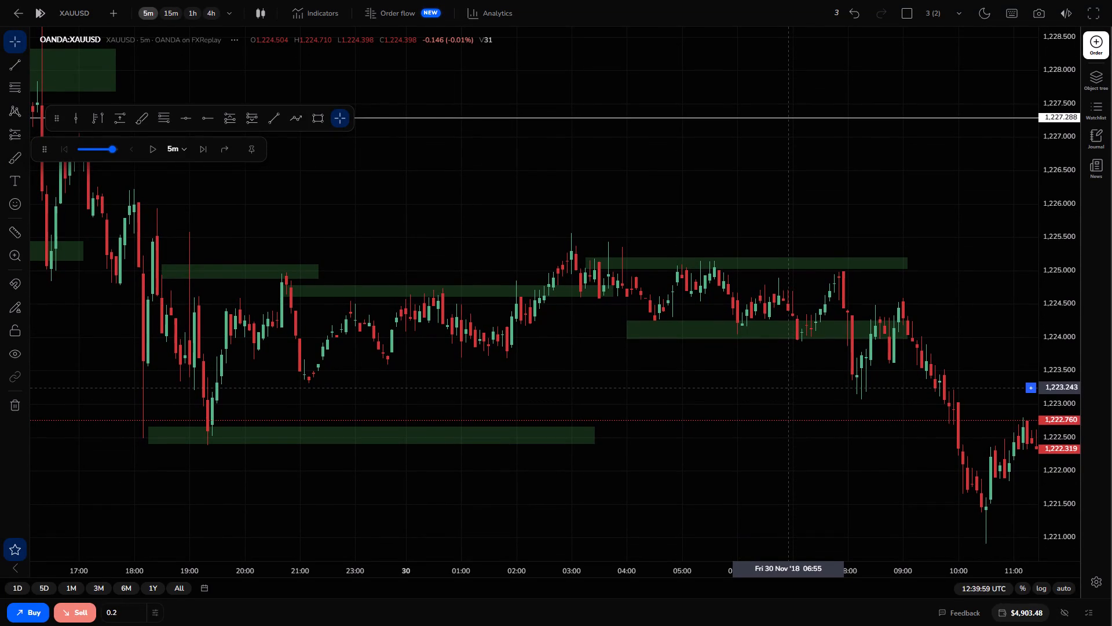
pyautogui.moveTo(788, 388); pyautogui.dragTo(788, 388)
pyautogui.moveTo(756, 376); pyautogui.dragTo(767, 401)
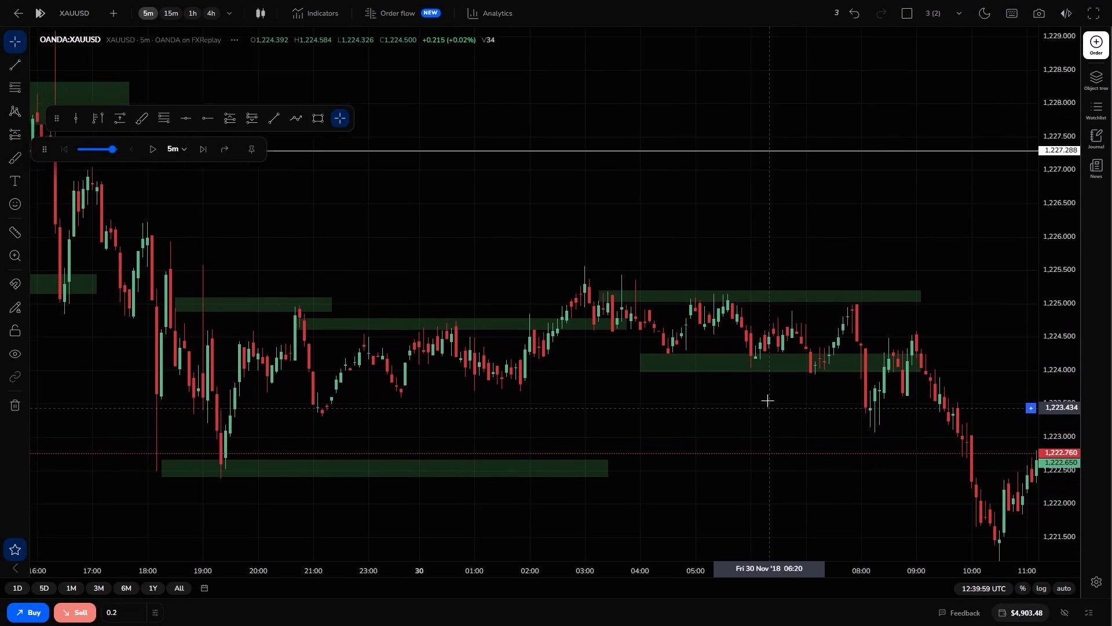
pyautogui.moveTo(767, 401); pyautogui.dragTo(765, 385)
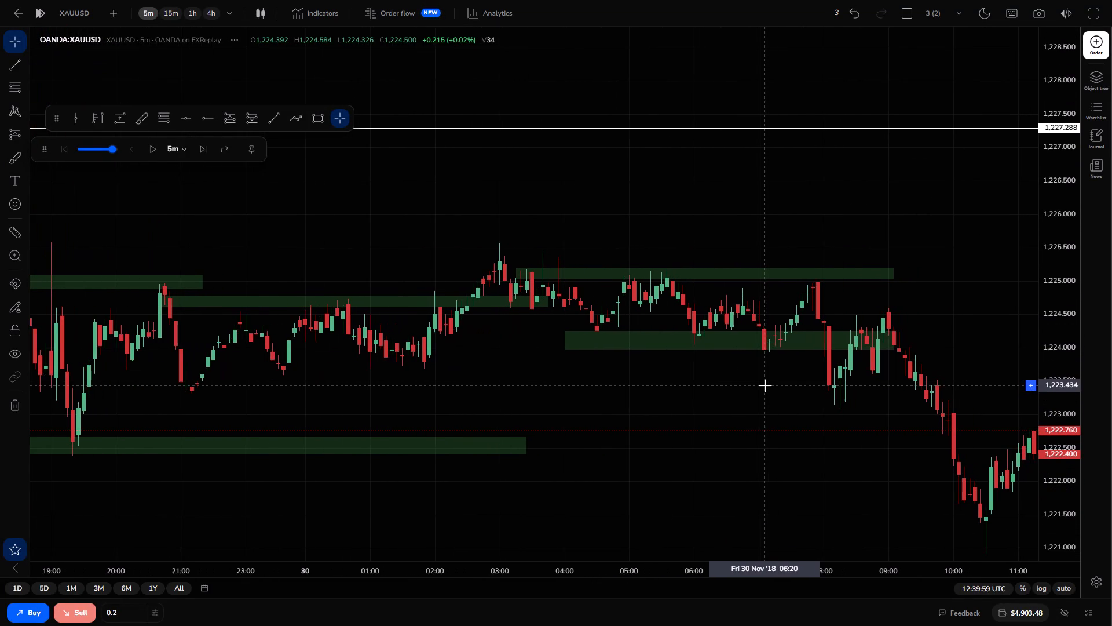
pyautogui.moveTo(1045, 481); pyautogui.dragTo(1048, 461)
pyautogui.moveTo(902, 449); pyautogui.dragTo(890, 427)
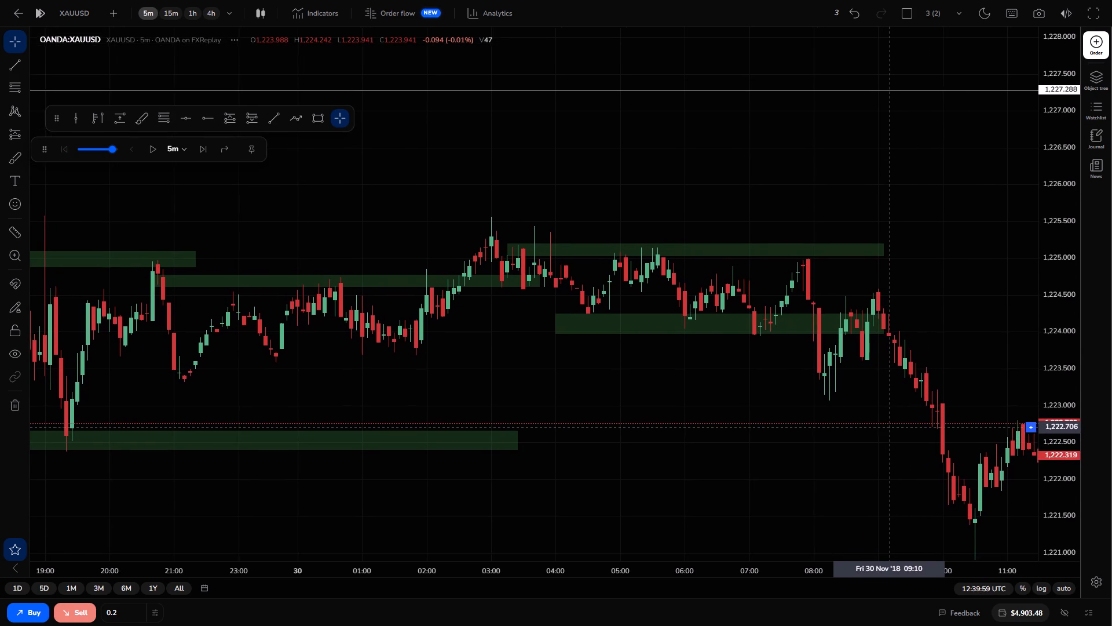
pyautogui.moveTo(890, 427); pyautogui.dragTo(770, 363)
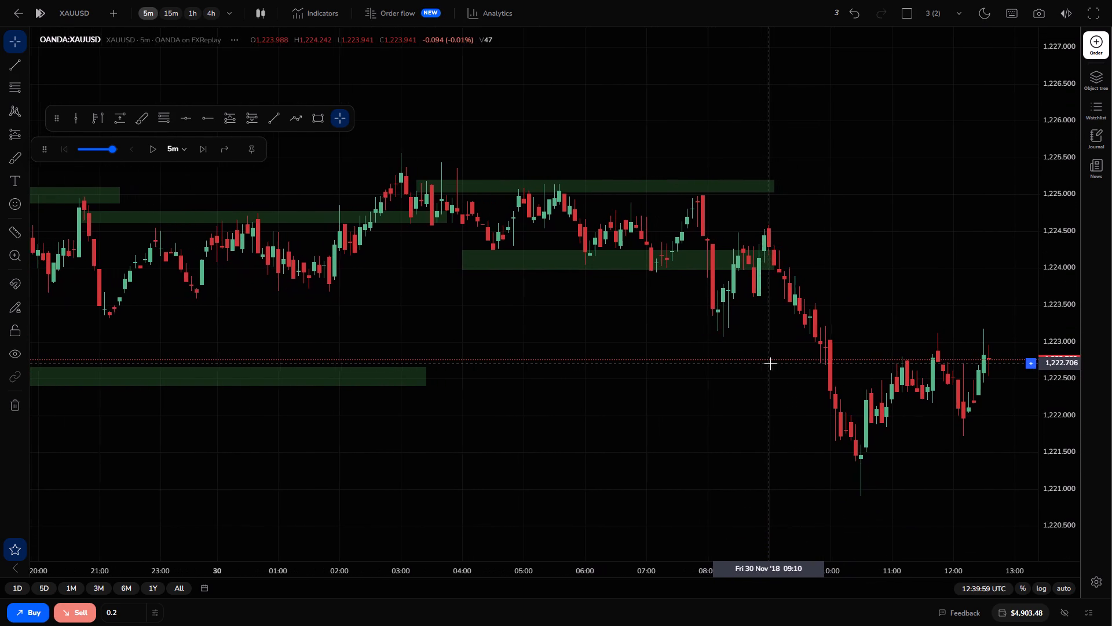
pyautogui.moveTo(651, 340); pyautogui.dragTo(671, 377)
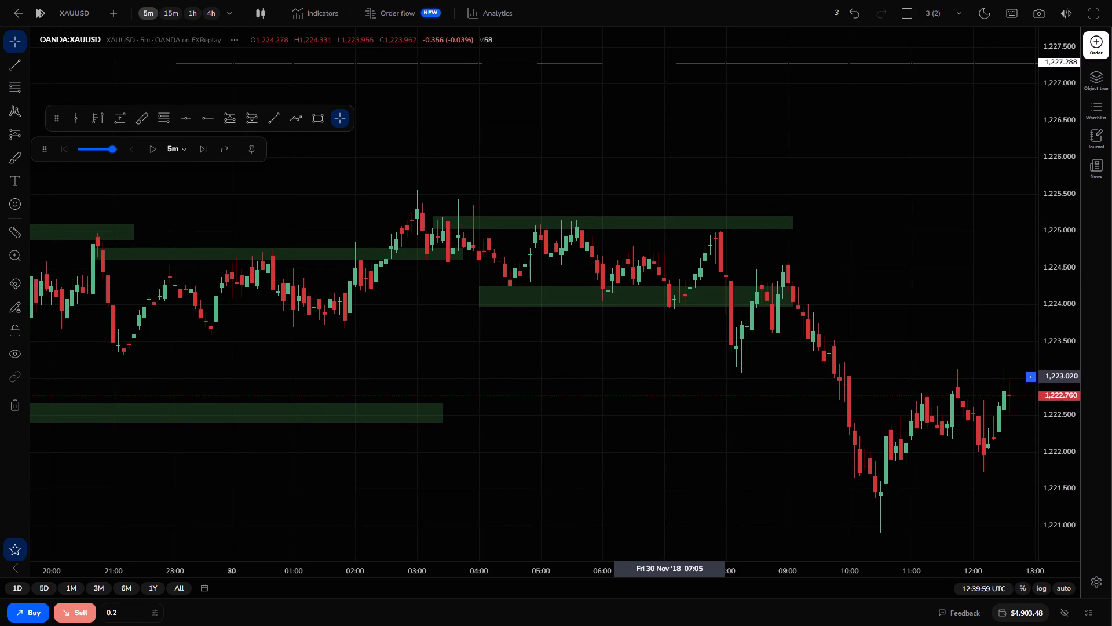
pyautogui.moveTo(671, 377); pyautogui.dragTo(623, 358)
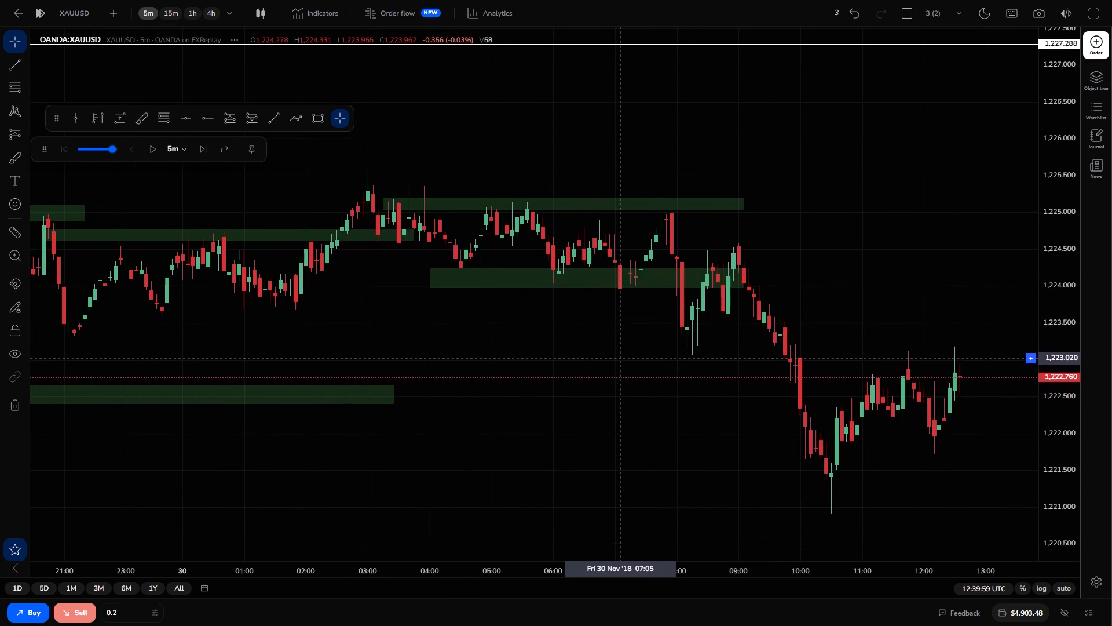
pyautogui.moveTo(623, 358); pyautogui.dragTo(623, 358)
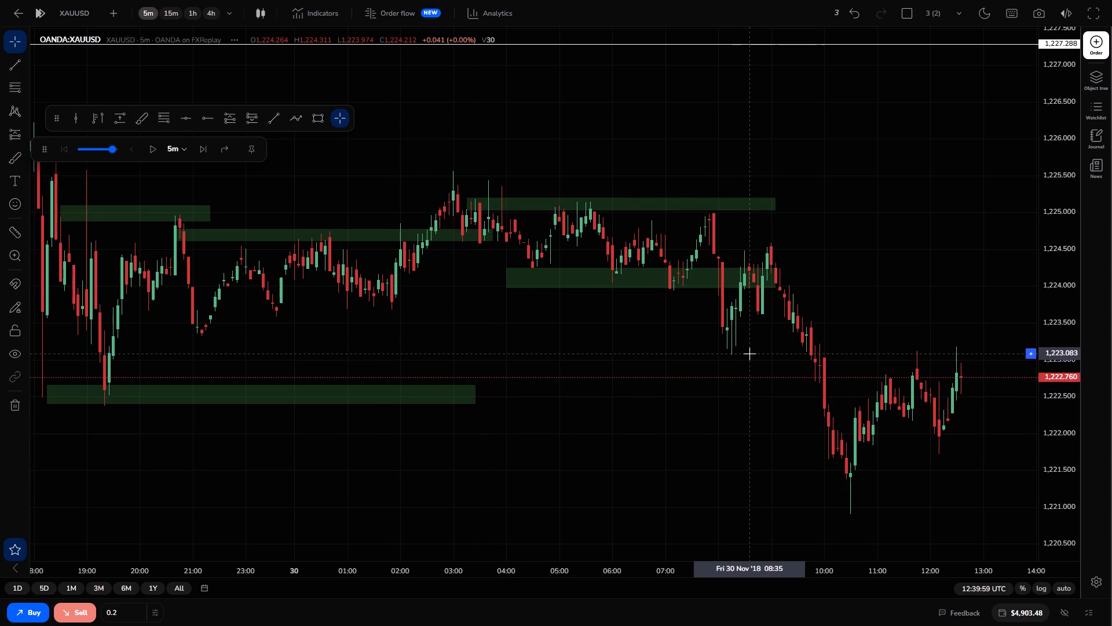
pyautogui.moveTo(793, 381); pyautogui.dragTo(770, 359)
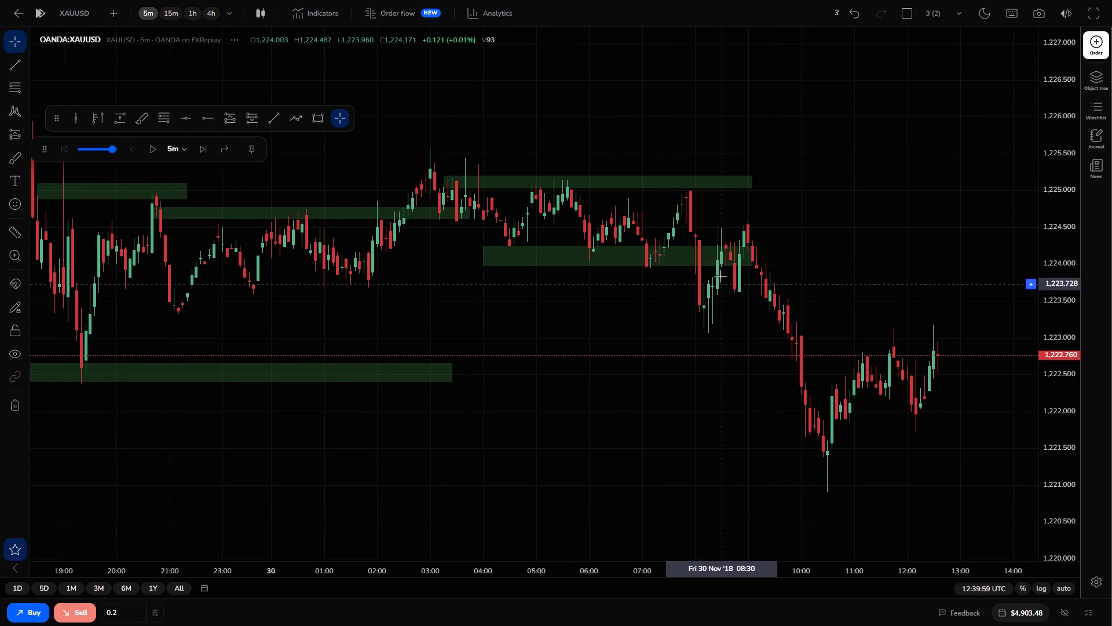
pyautogui.moveTo(725, 352); pyautogui.dragTo(762, 362)
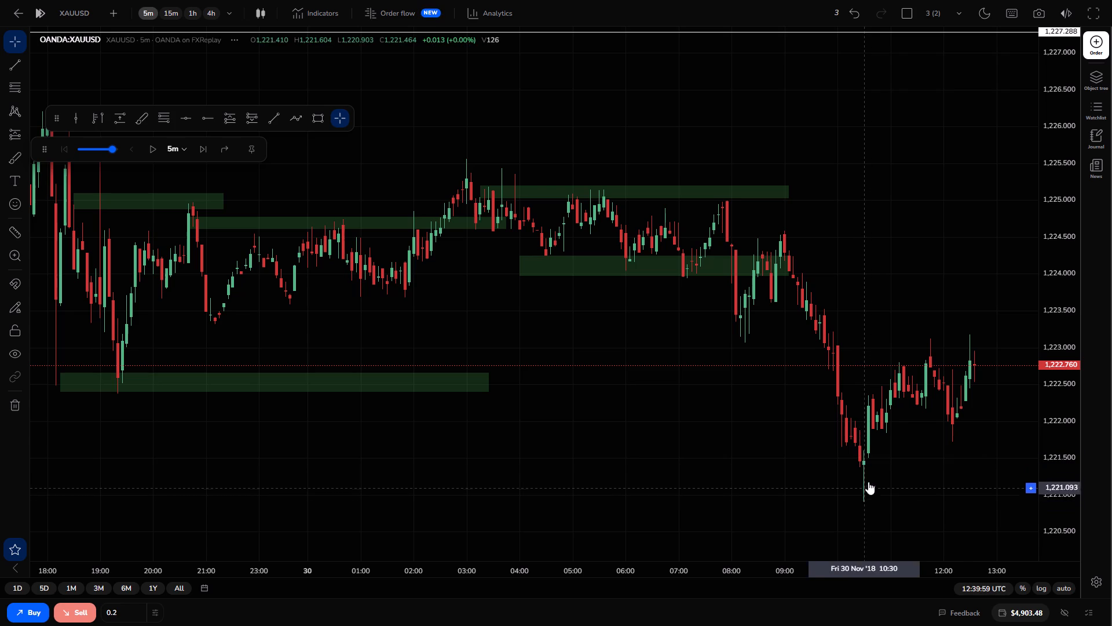
# Advance the replay candle by candle on the 5-minute chart to 13:09:59 UTC.
pyautogui.moveTo(916, 435); pyautogui.dragTo(782, 345)
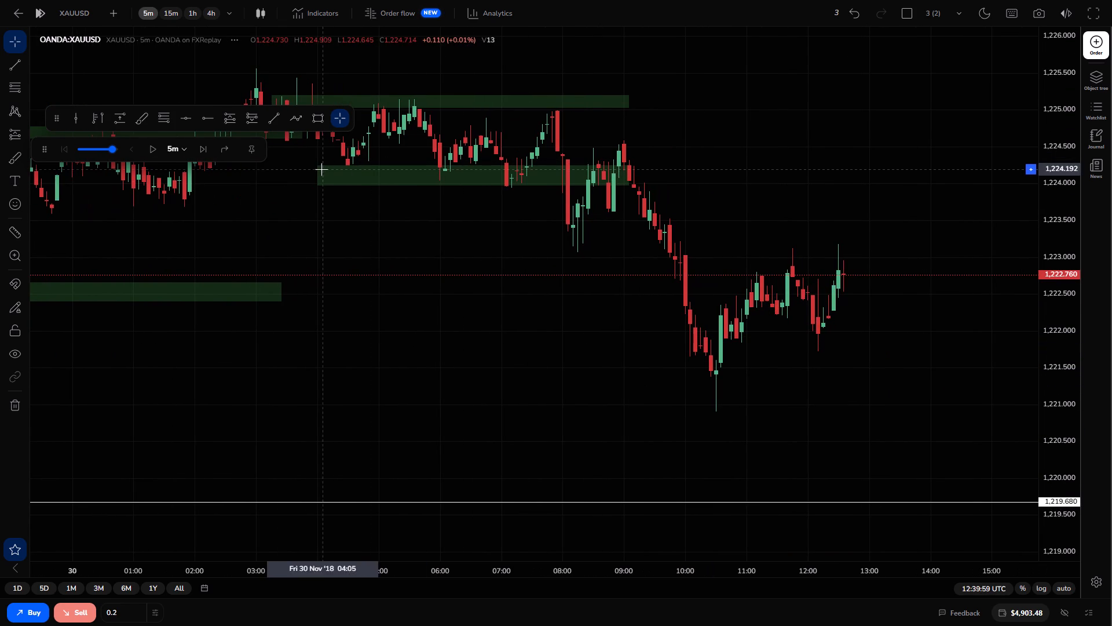
pyautogui.tripleClick(200, 151)
pyautogui.tripleClick(200, 151)
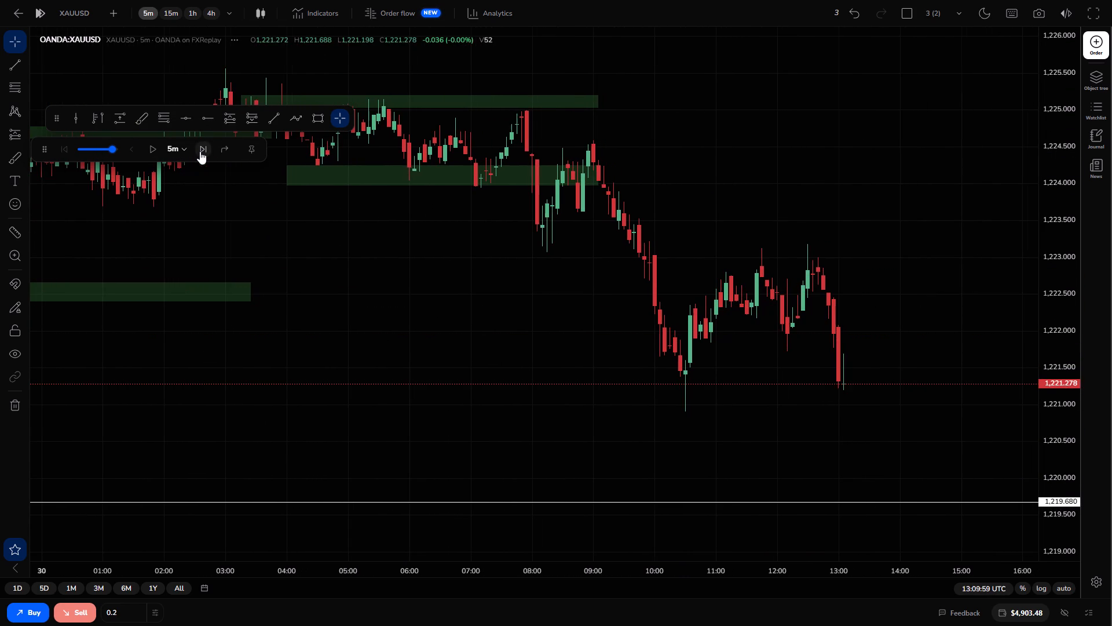
# Draw a horizontal ray at about 1,222.407 from the start of the 29 Nov zone's lower edge, around 18:15.
pyautogui.click(310, 115)
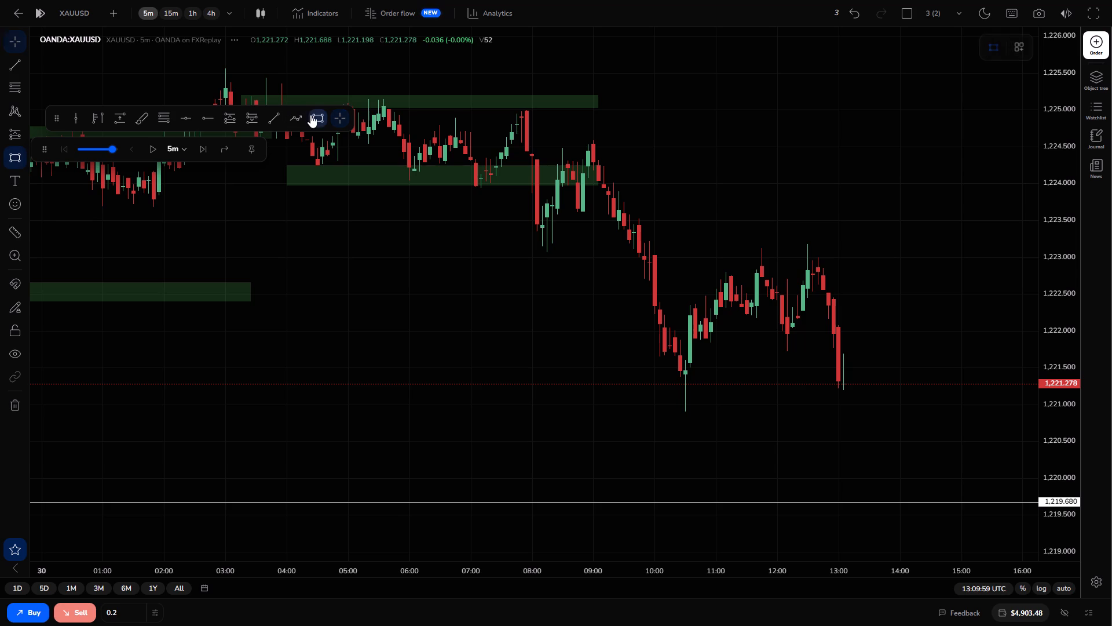
pyautogui.click(206, 122)
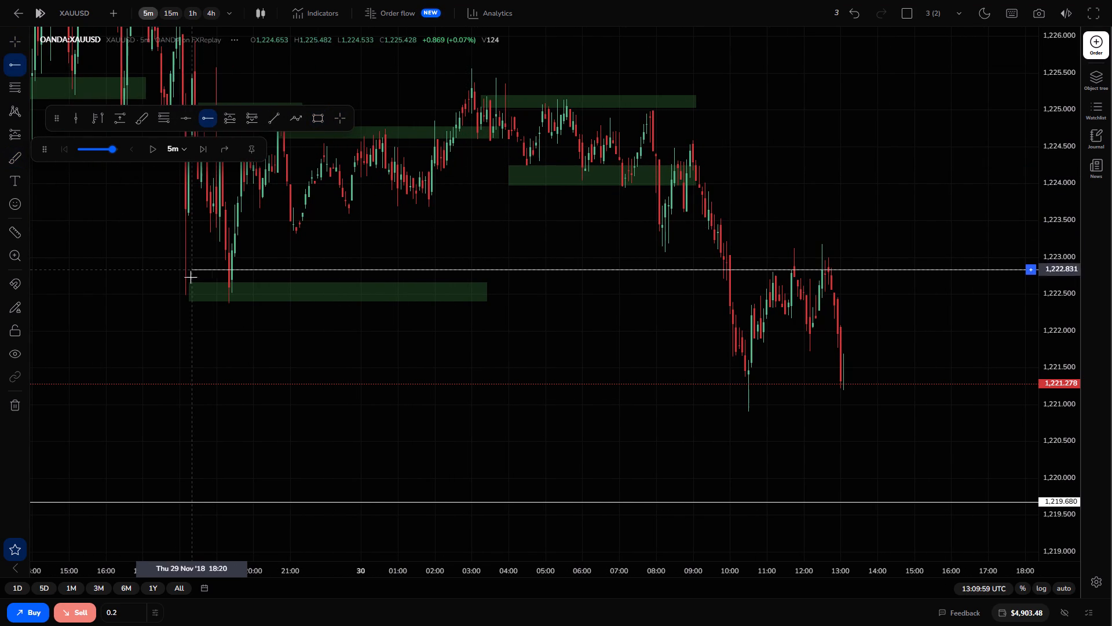
pyautogui.click(188, 301)
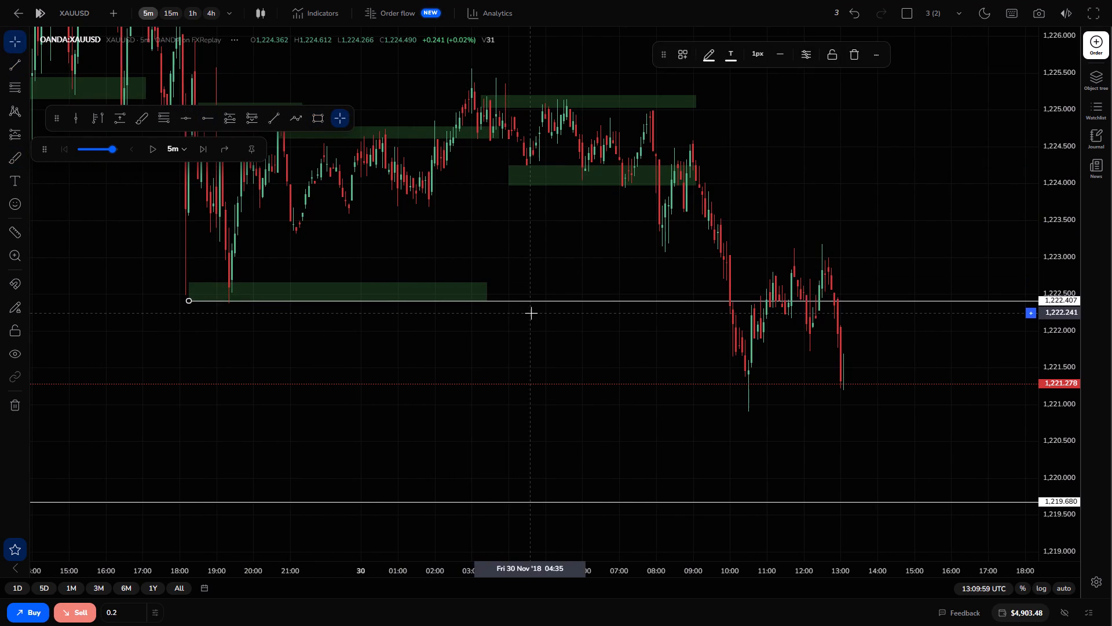
pyautogui.click(531, 313)
# Draw a rectangle zone over the midday highs from about 11:10 to 15:15, between about 1,223.02 and 1,223.2.
pyautogui.moveTo(677, 420); pyautogui.dragTo(413, 321)
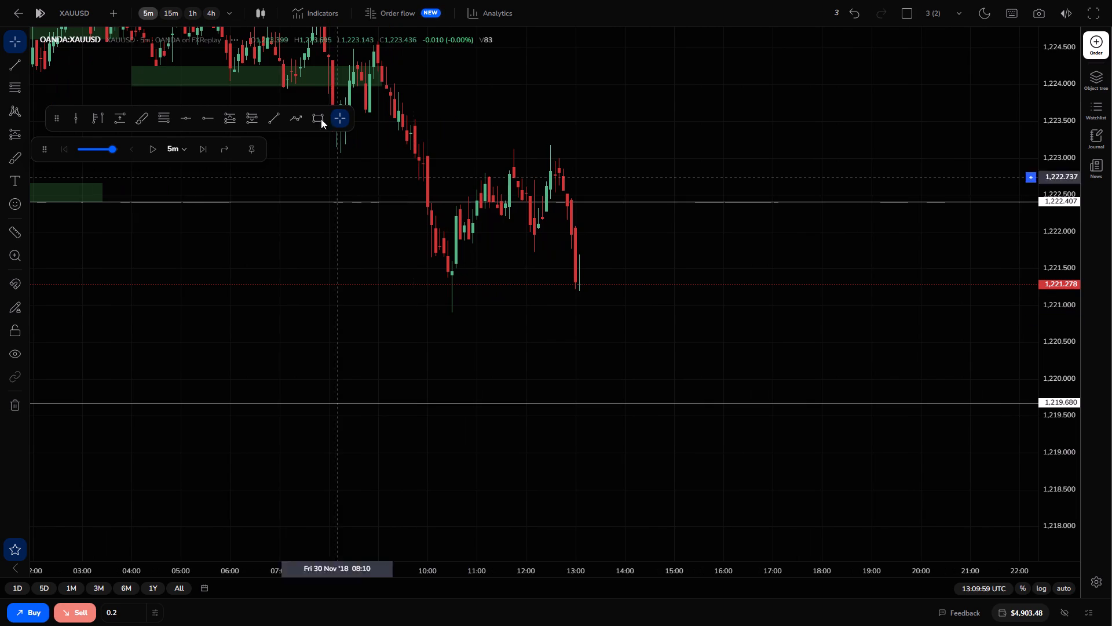
pyautogui.click(309, 117)
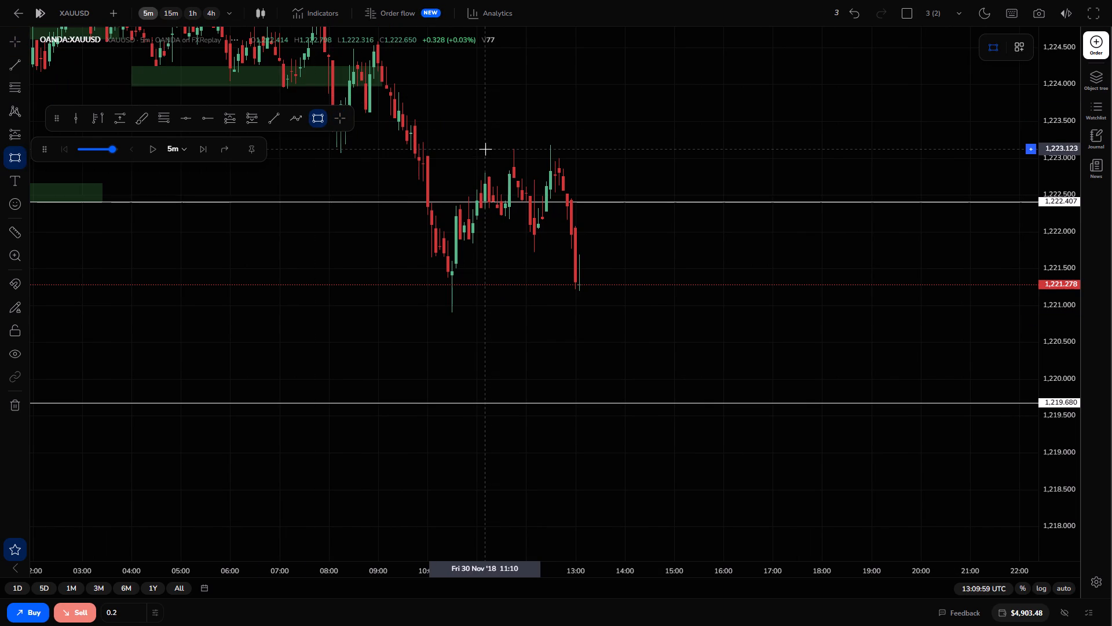
pyautogui.moveTo(483, 143); pyautogui.dragTo(670, 156)
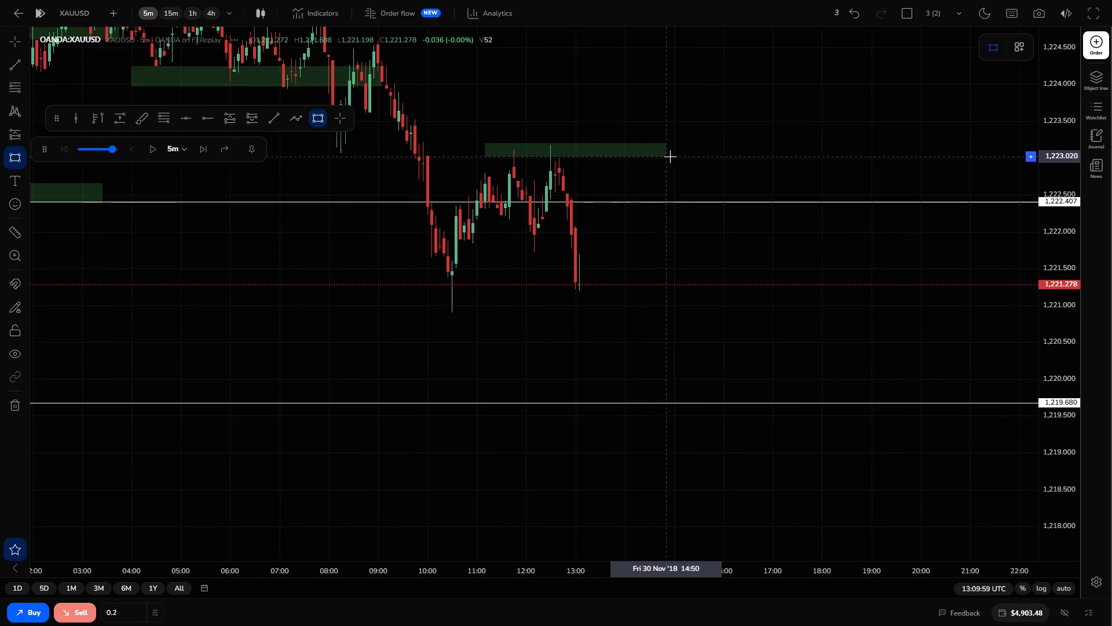
pyautogui.moveTo(670, 156); pyautogui.dragTo(687, 156)
pyautogui.click(687, 156)
pyautogui.click(667, 322)
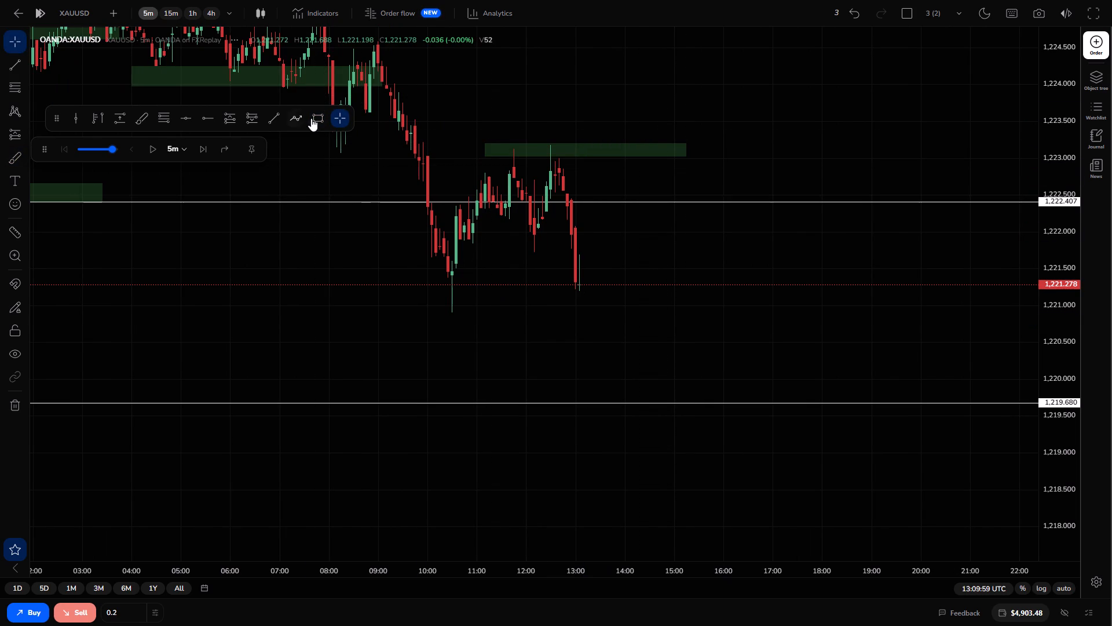
# Draw a rectangle zone at the 12:10 pullback low from about 10:40 to 14:20, between about 1,221.73 and 1,221.92.
pyautogui.click(313, 120)
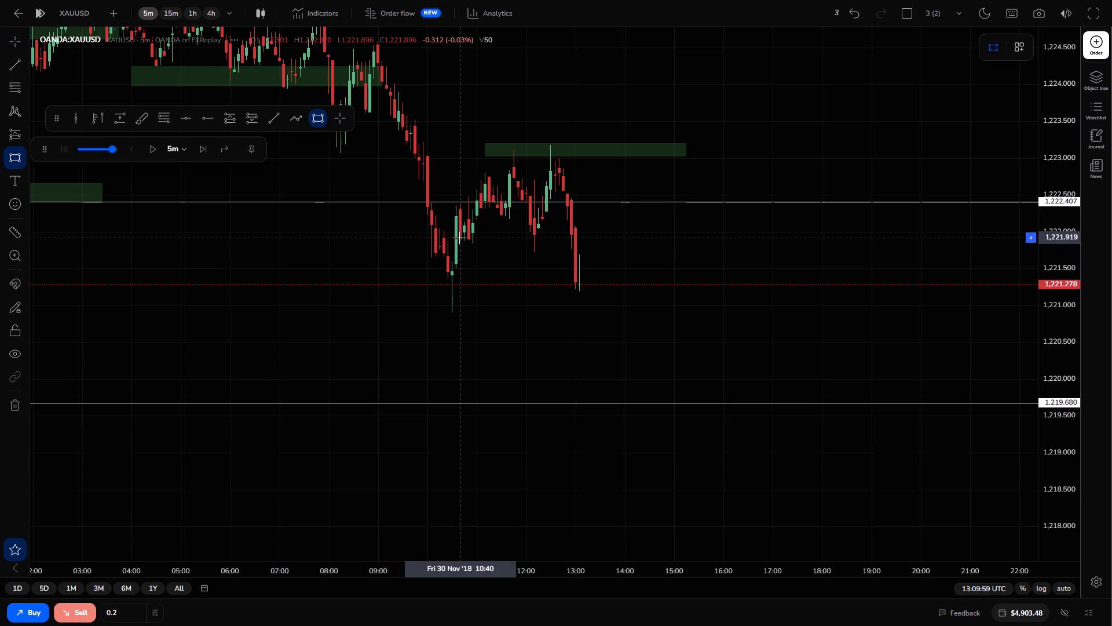
pyautogui.moveTo(459, 238); pyautogui.dragTo(640, 252)
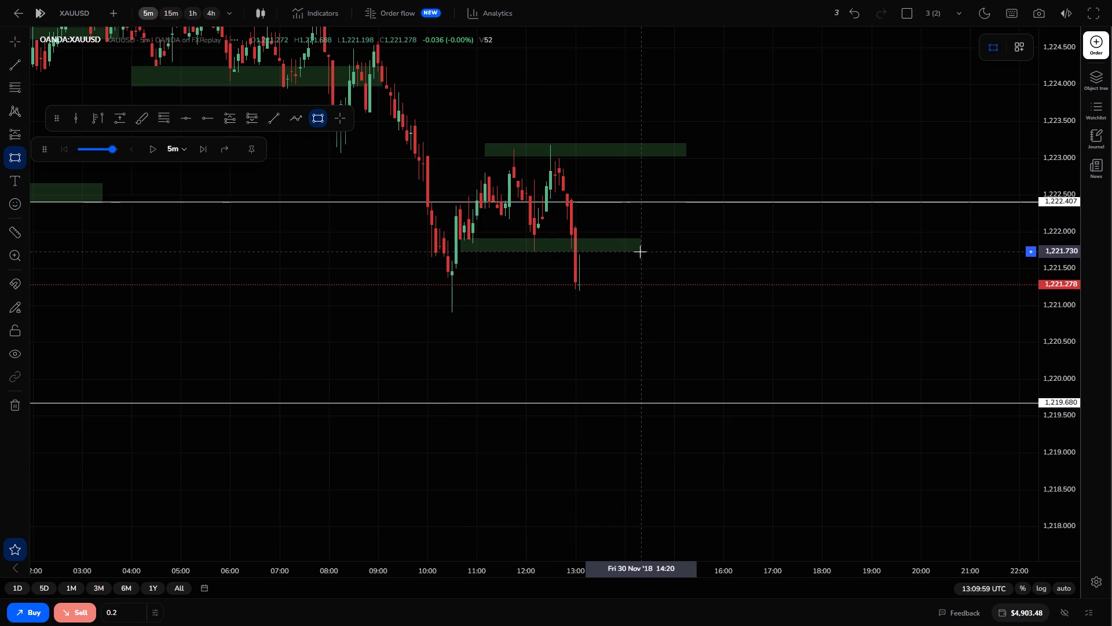
pyautogui.moveTo(640, 252); pyautogui.dragTo(594, 337)
pyautogui.click(594, 337)
# Advance the replay candle by candle on the 5-minute chart to 13:24:59 UTC.
pyautogui.moveTo(550, 325); pyautogui.dragTo(641, 396)
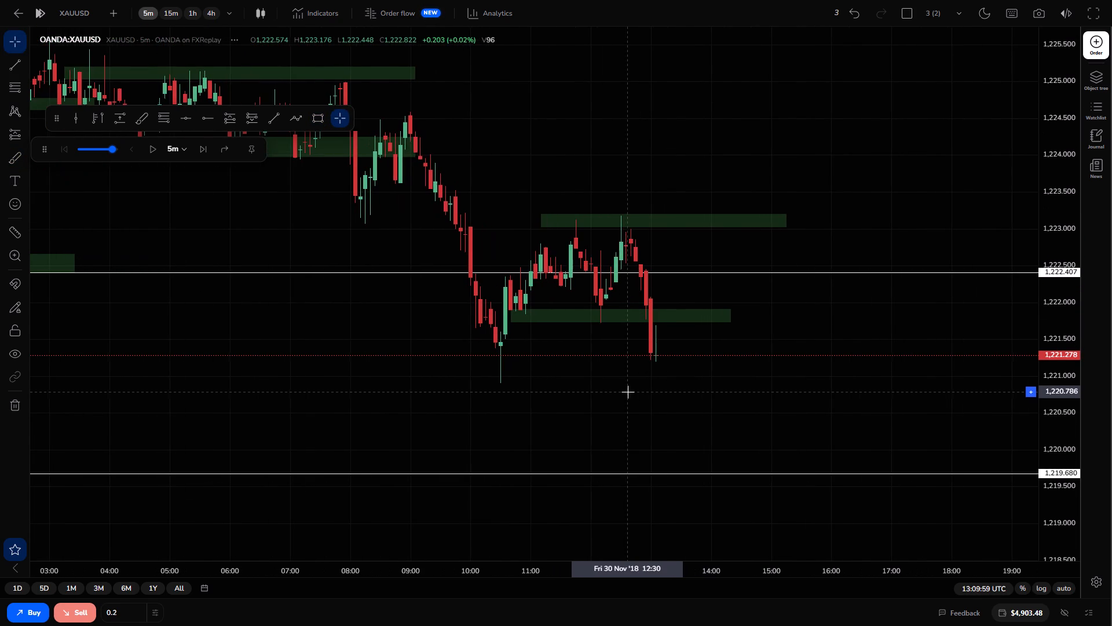
pyautogui.click(206, 146)
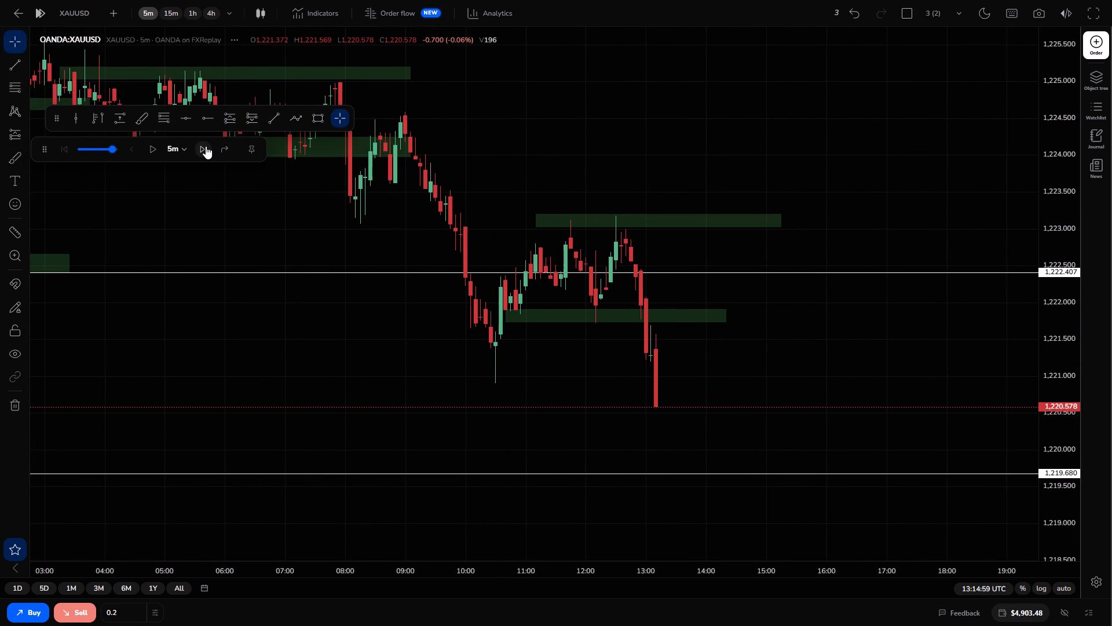
pyautogui.click(206, 146)
pyautogui.click(206, 146)
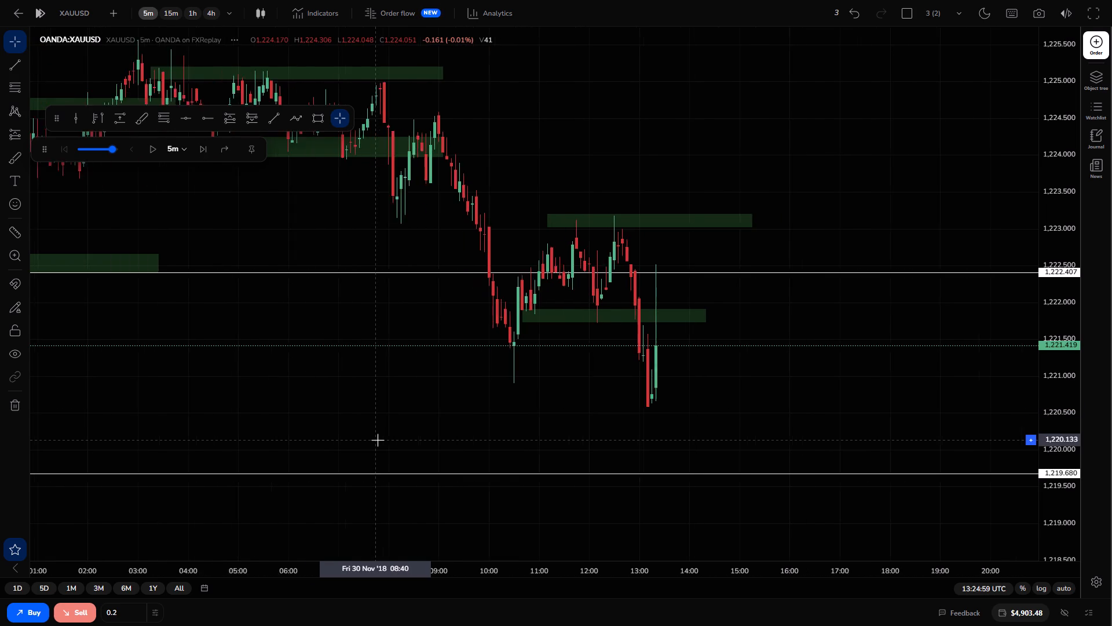
# Check the latest candles on the 15-minute chart and return to the 5-minute chart.
pyautogui.click(169, 11)
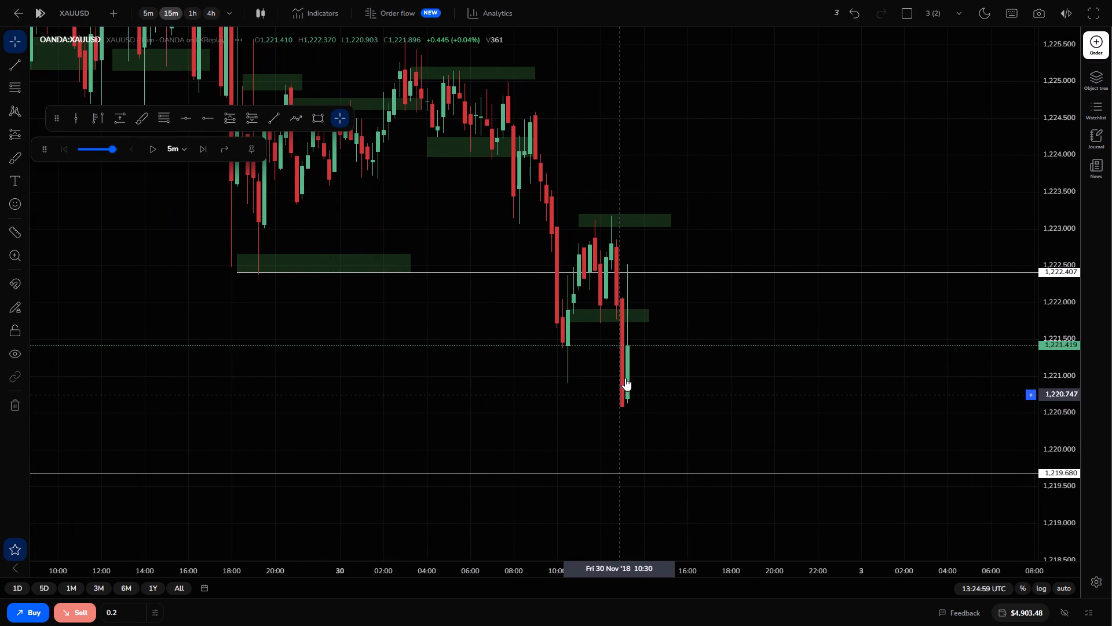
pyautogui.click(145, 9)
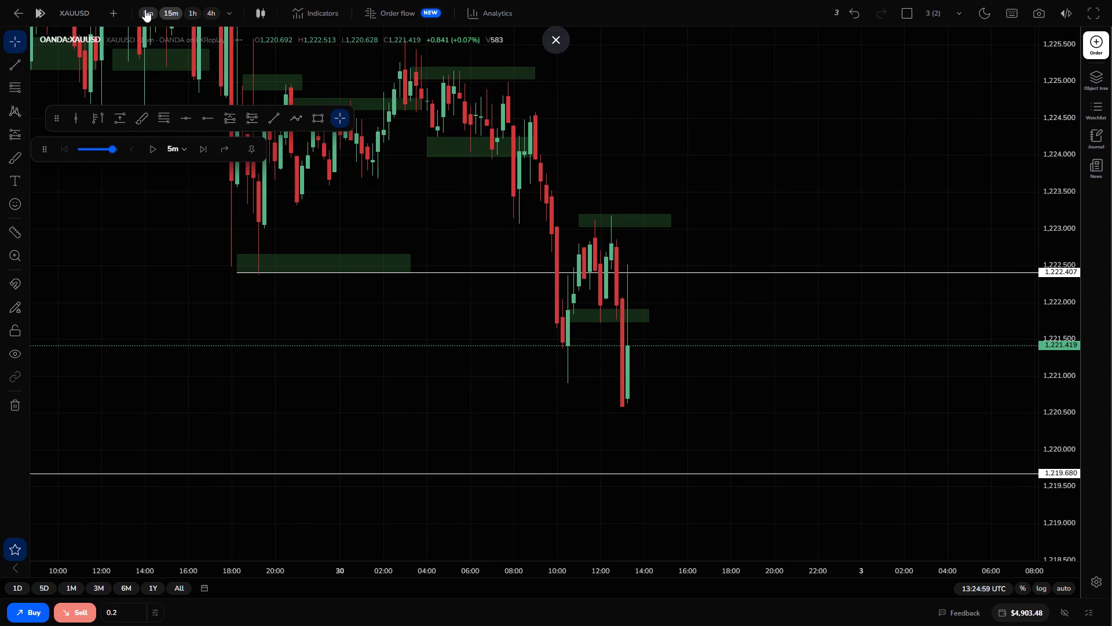
# Advance the replay by one 5-minute candle to 13:29:59 UTC.
pyautogui.click(199, 153)
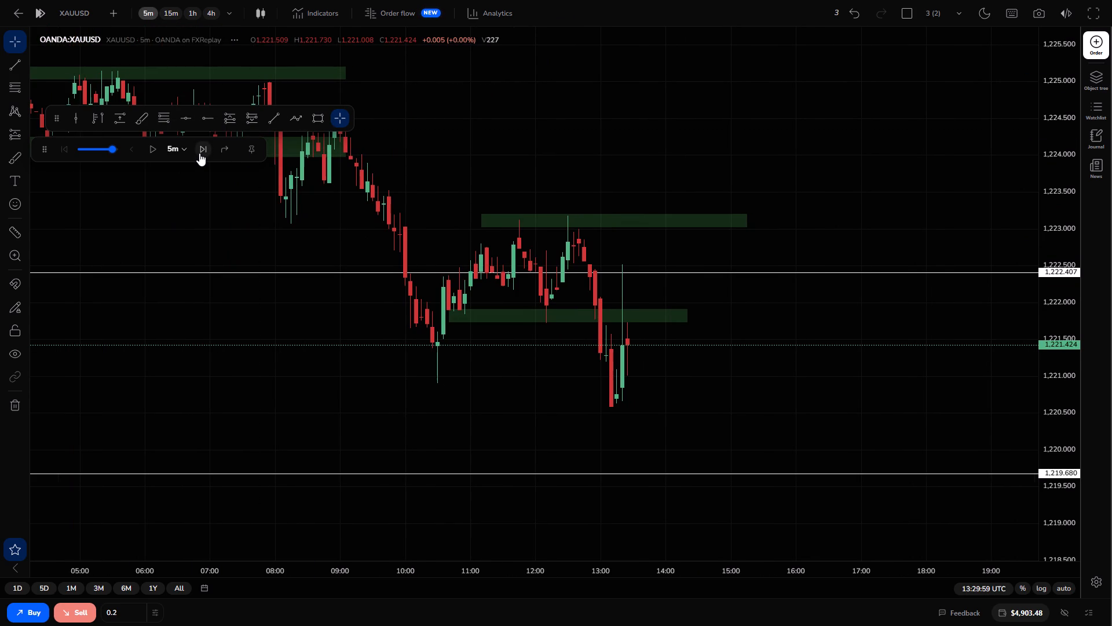
# Switch to the 15-minute chart and advance the replay in 5-minute steps to 13:54:59 UTC.
pyautogui.click(173, 10)
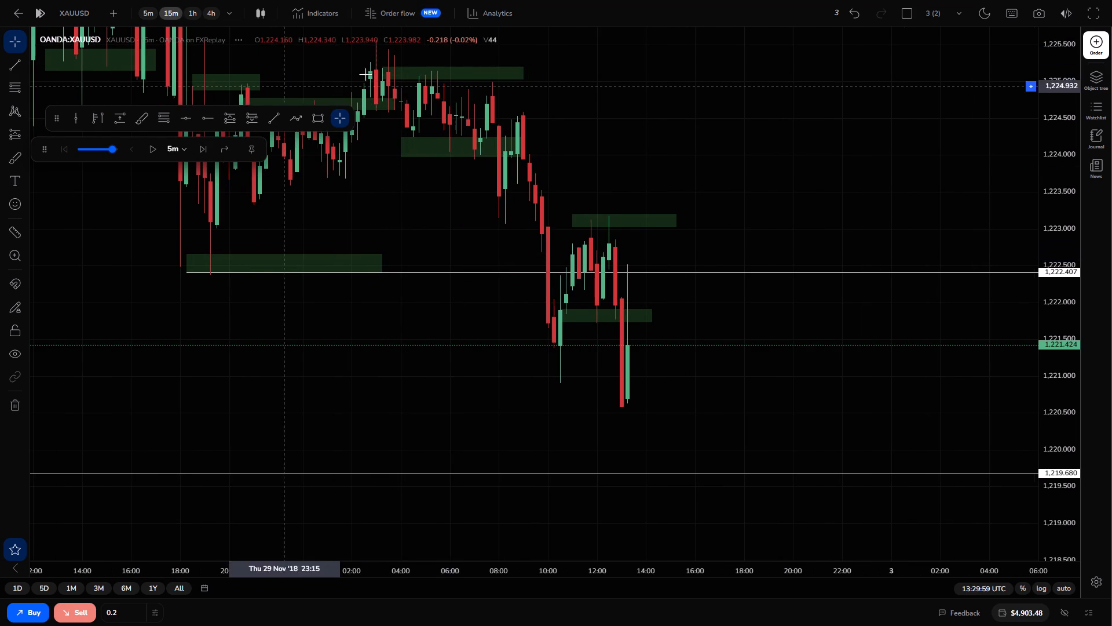
pyautogui.click(199, 150)
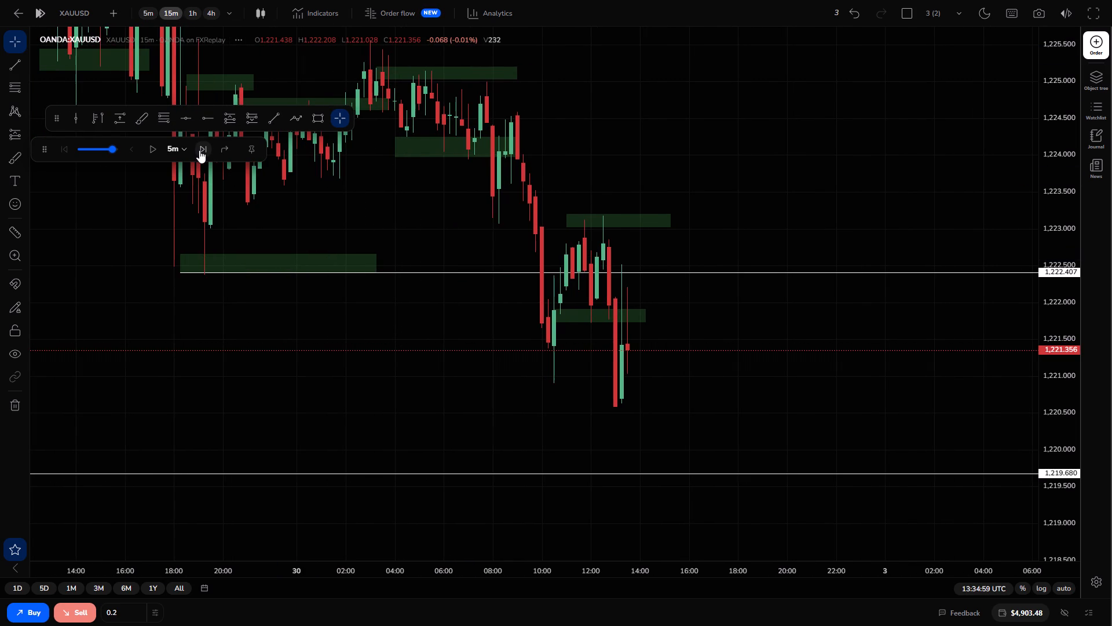
pyautogui.click(199, 150)
pyautogui.click(199, 150)
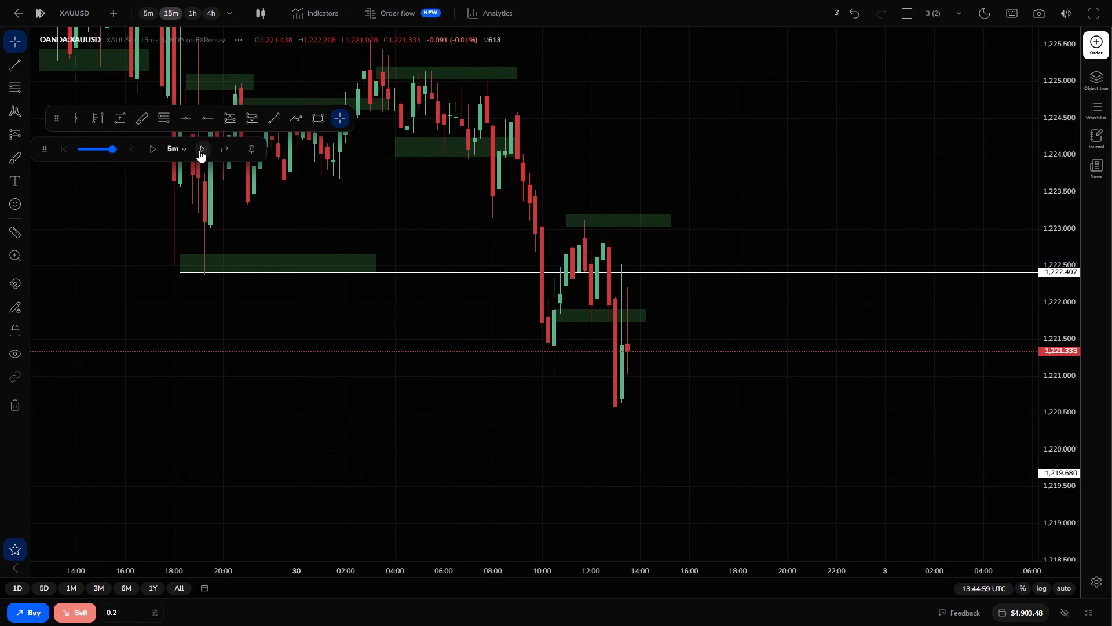
pyautogui.click(199, 150)
pyautogui.click(199, 150)
pyautogui.click(199, 150)
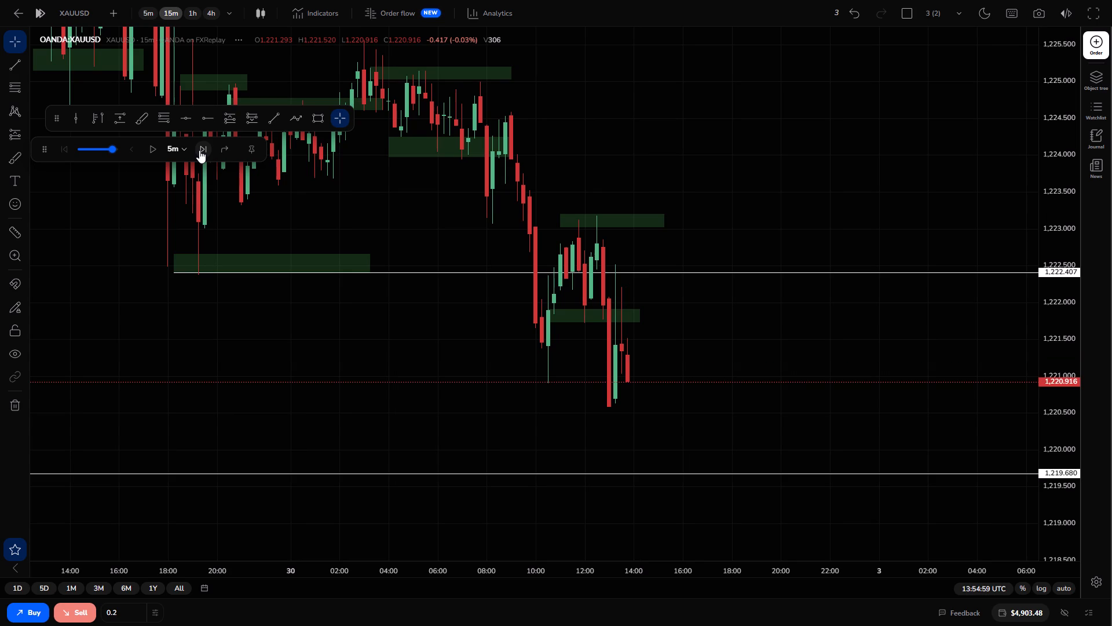
# Advance the replay in 5-minute steps on the 15-minute chart to 14:34:59 UTC.
pyautogui.click(199, 150)
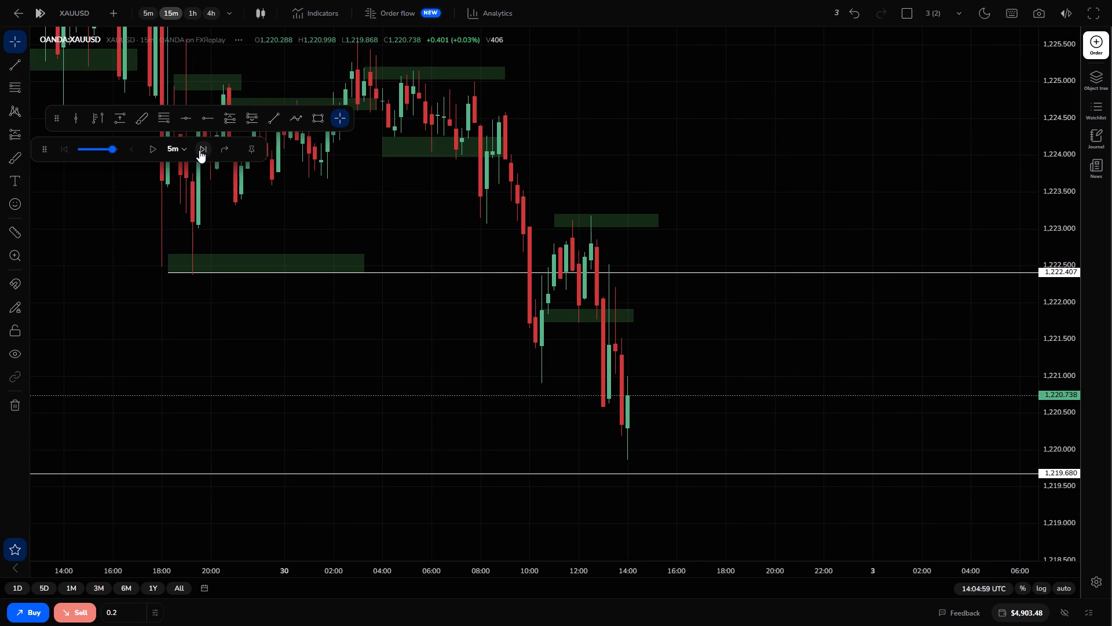
pyautogui.click(199, 150)
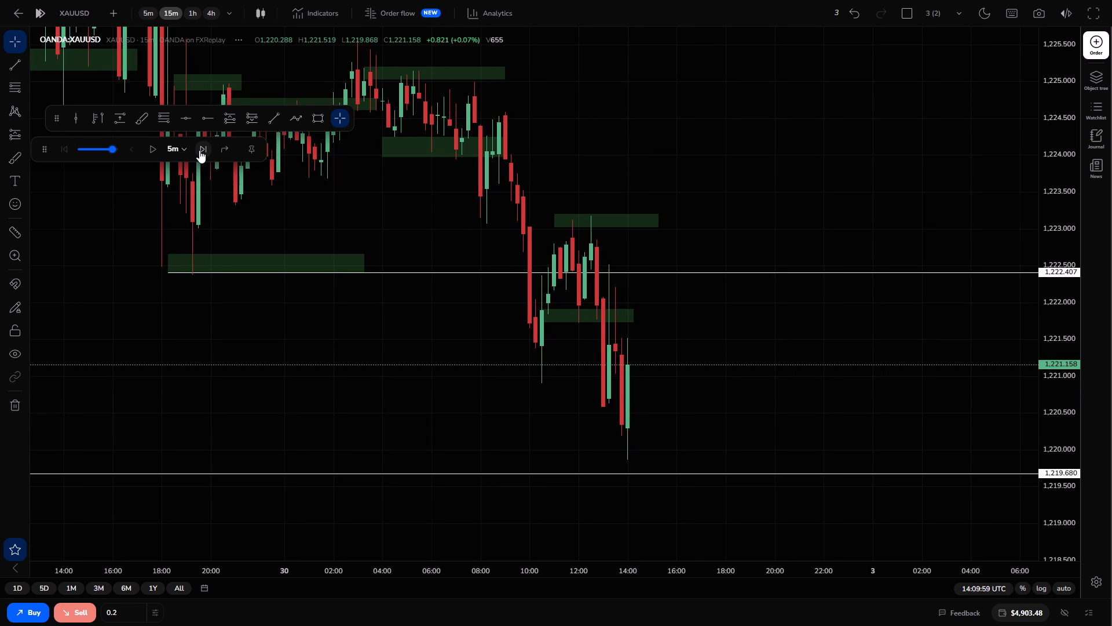
pyautogui.click(199, 150)
pyautogui.click(199, 150)
pyautogui.tripleClick(199, 150)
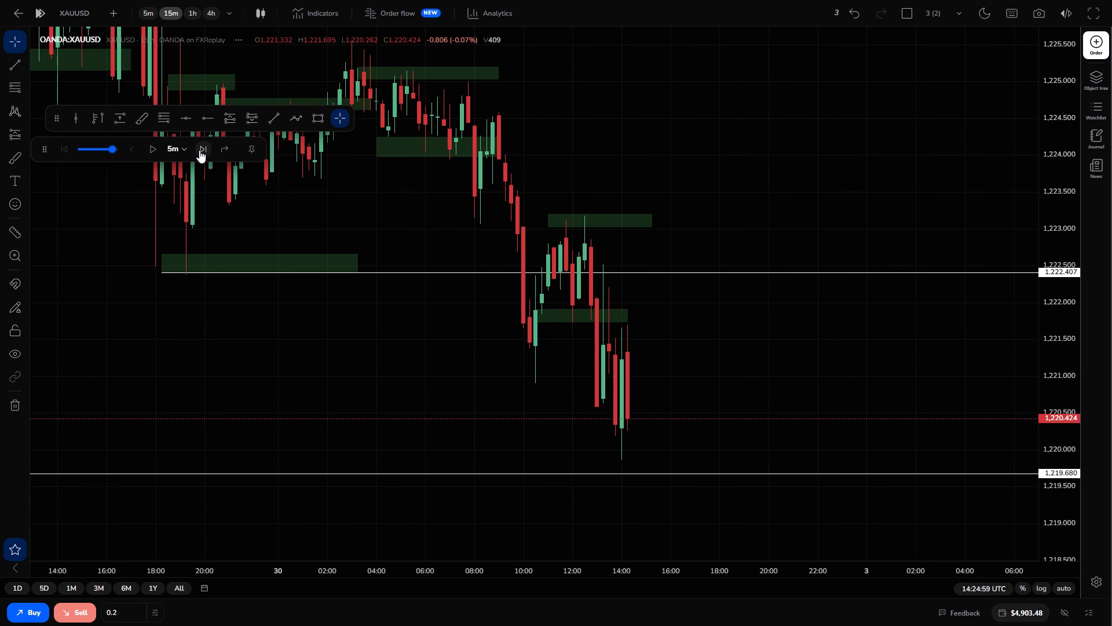
# Switch to the 5-minute chart and examine the latest 14:30 candle against the marked levels and the earlier price zones.
pyautogui.click(158, 19)
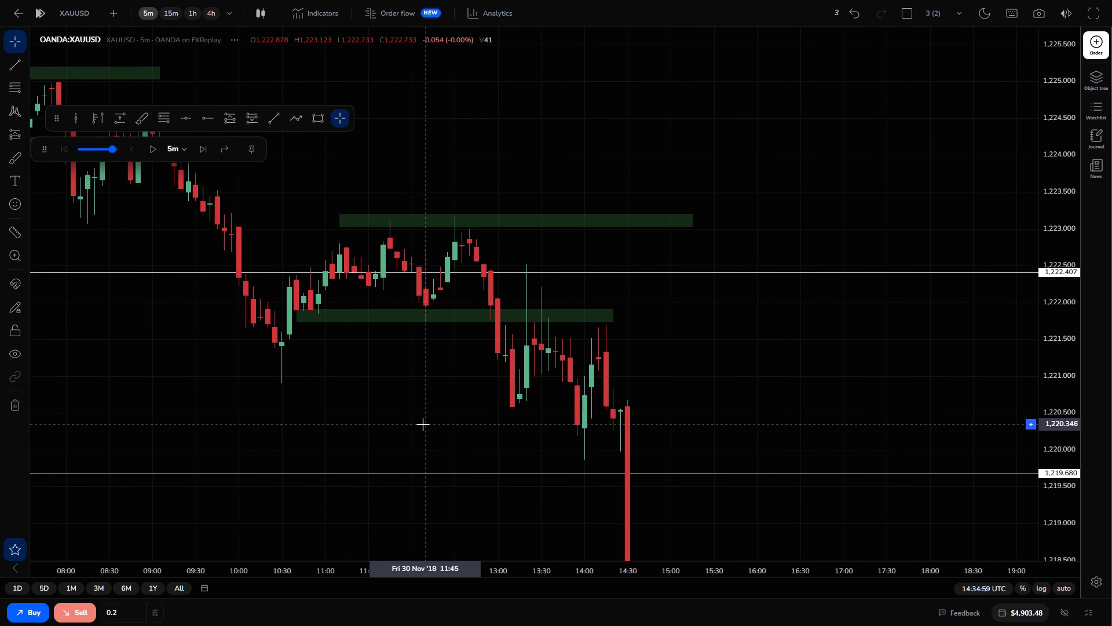
pyautogui.moveTo(423, 424); pyautogui.dragTo(486, 355)
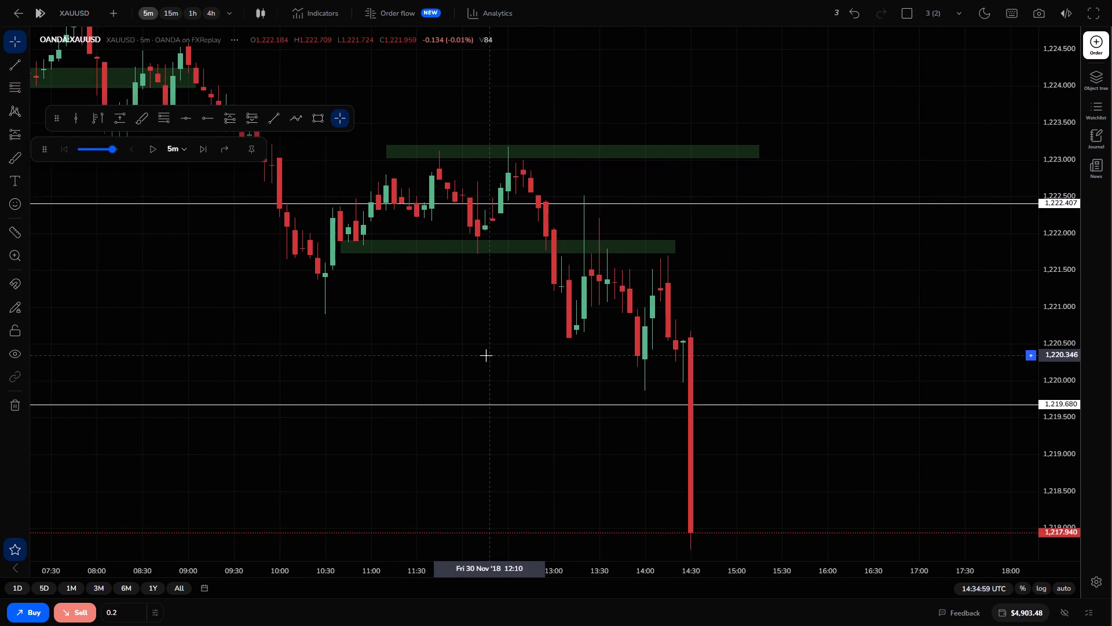
pyautogui.moveTo(486, 355); pyautogui.dragTo(493, 337)
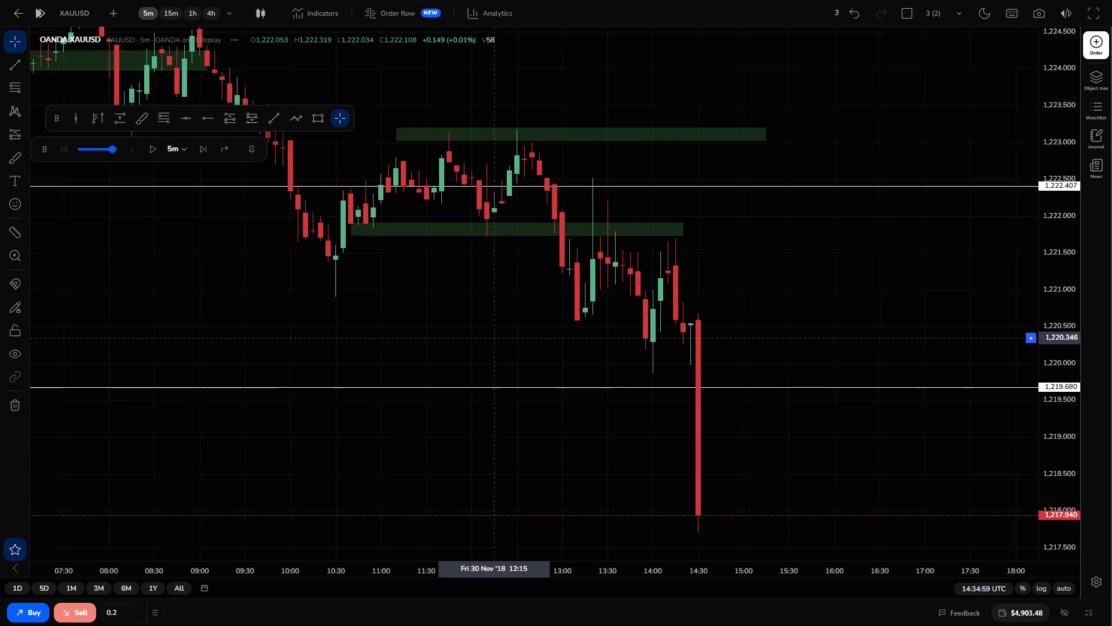
pyautogui.moveTo(493, 337); pyautogui.dragTo(492, 313)
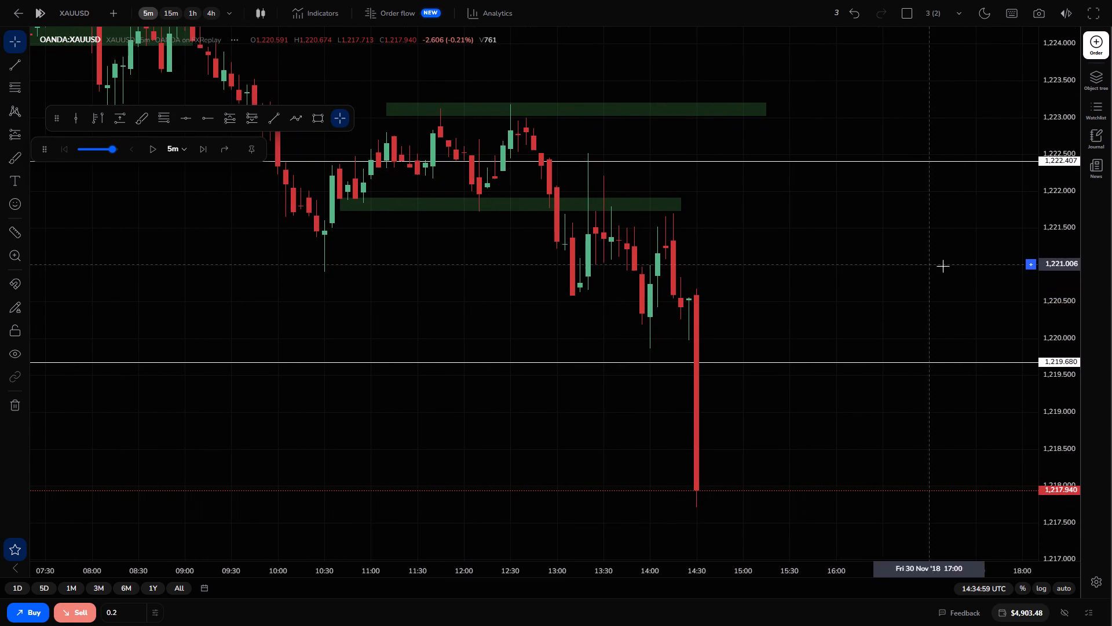
pyautogui.moveTo(1056, 249); pyautogui.dragTo(1055, 346)
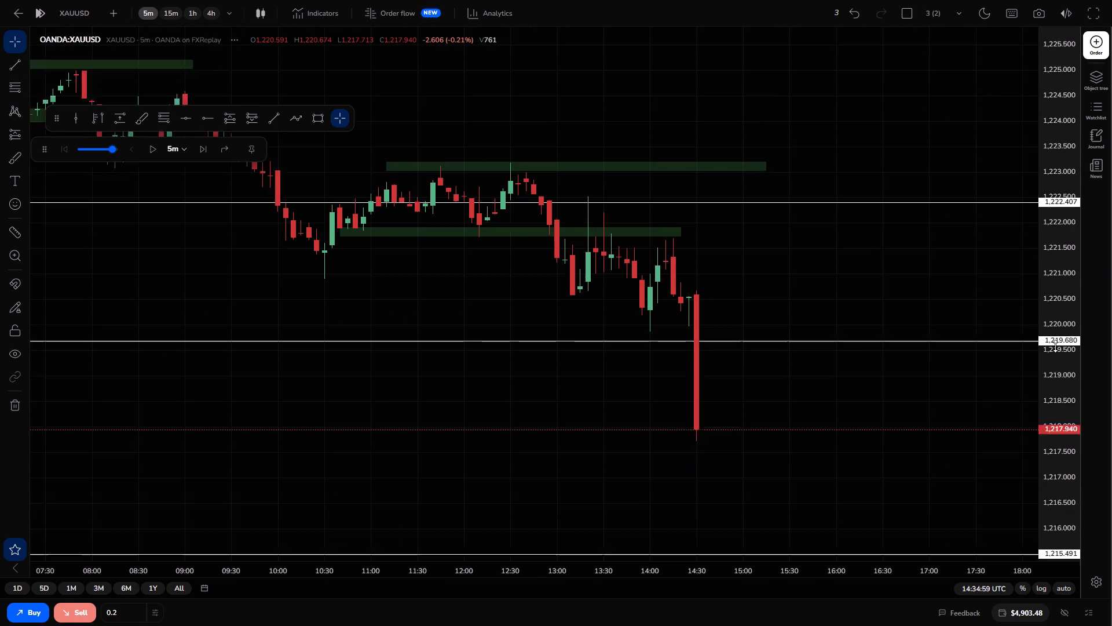
pyautogui.moveTo(1055, 346); pyautogui.dragTo(1054, 347)
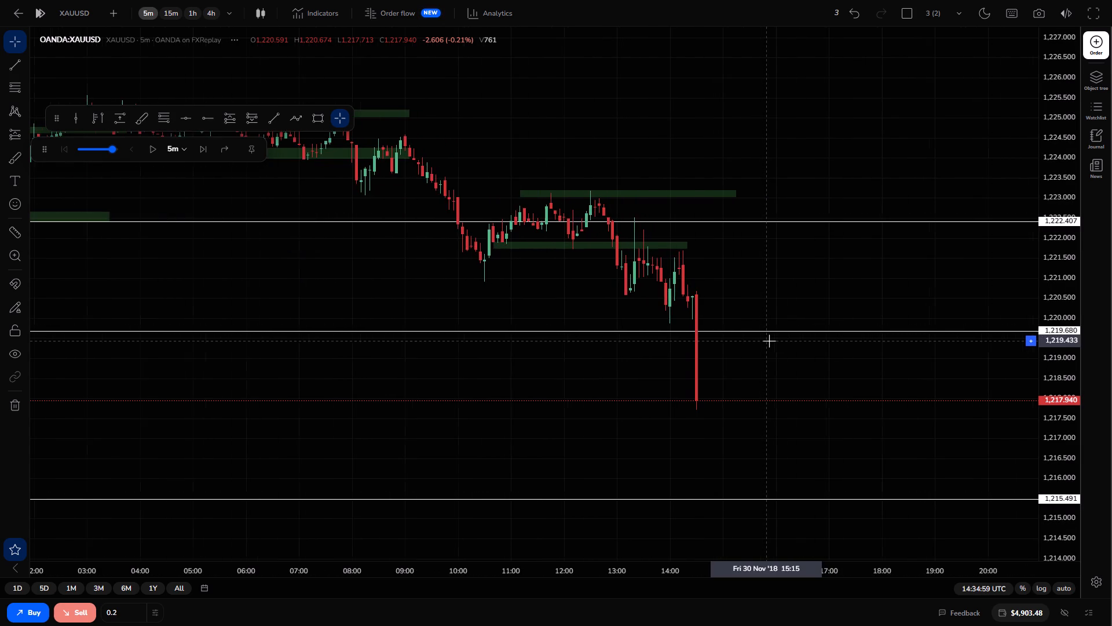
pyautogui.moveTo(675, 264); pyautogui.dragTo(711, 304)
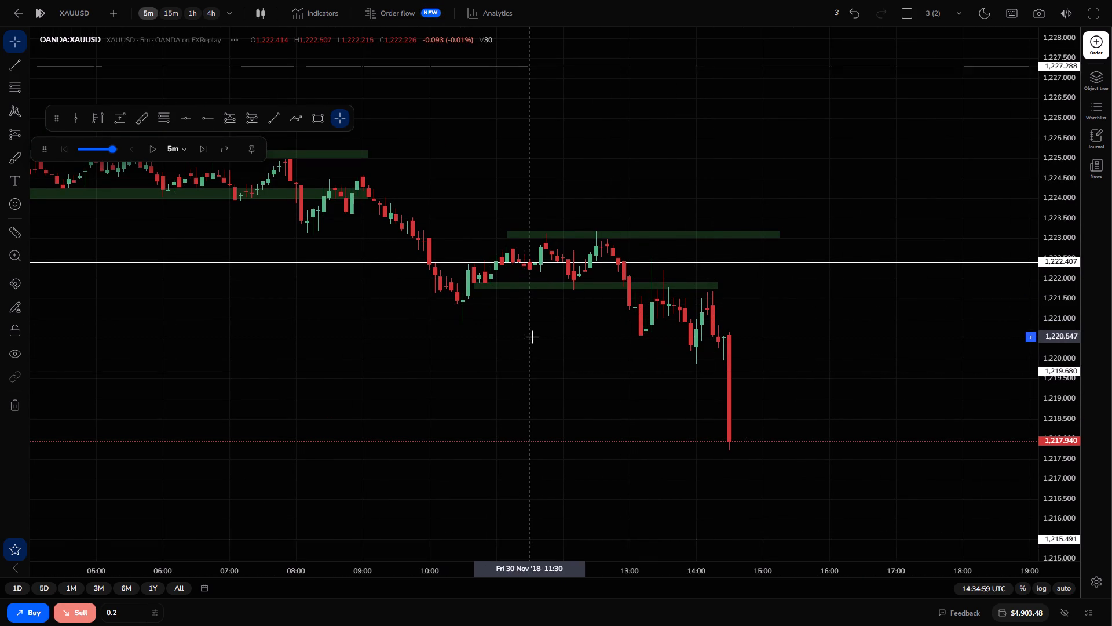
pyautogui.moveTo(532, 337); pyautogui.dragTo(588, 345)
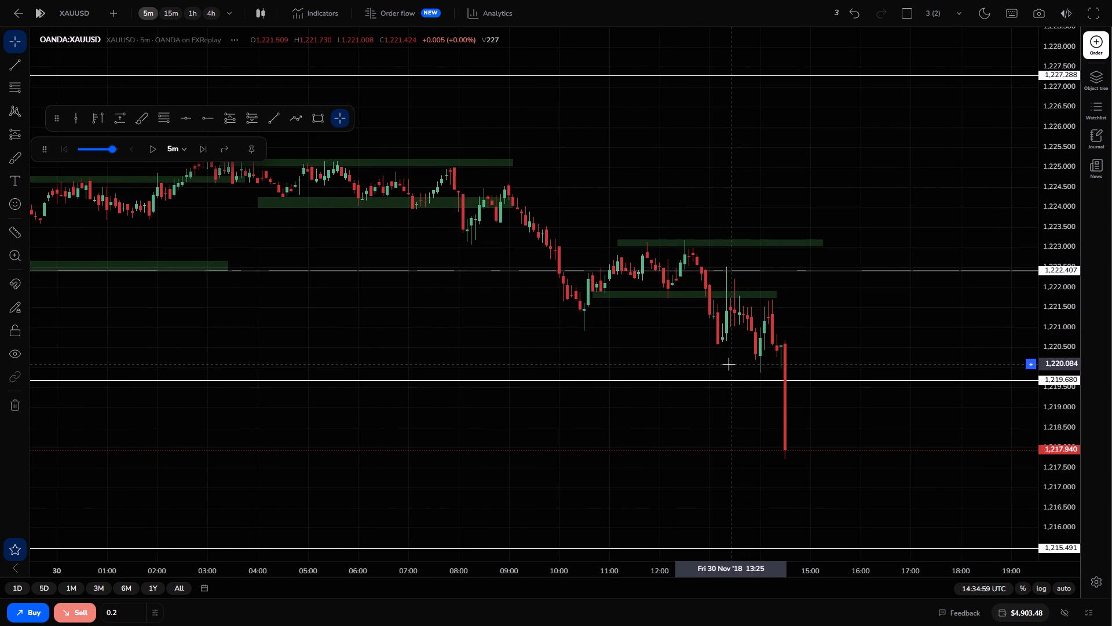
pyautogui.moveTo(729, 364); pyautogui.dragTo(715, 349)
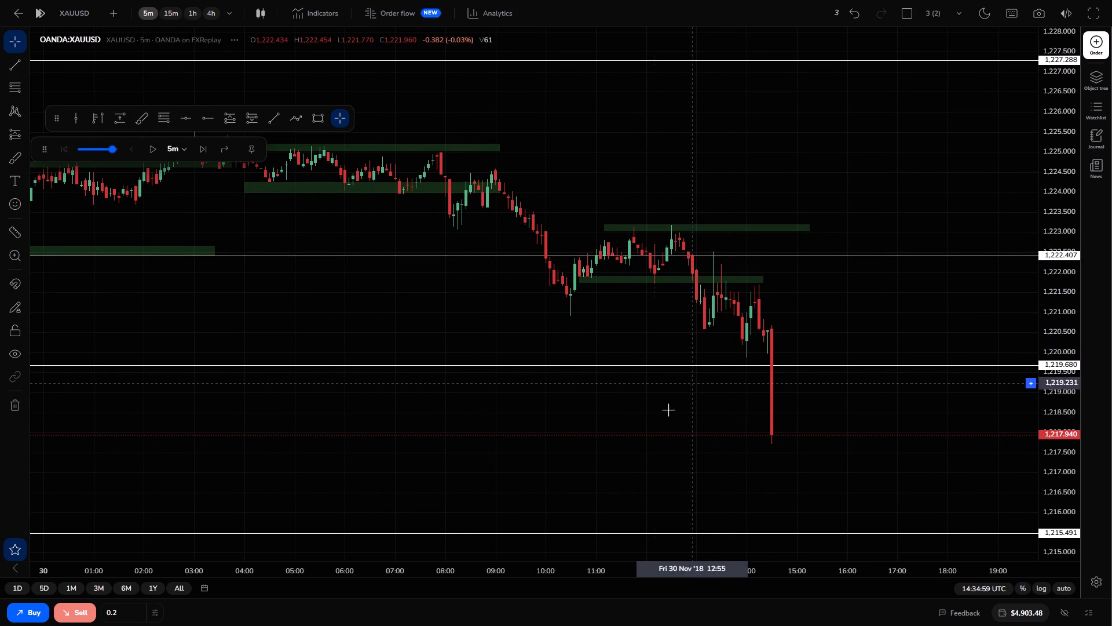
# Advance the replay candle by candle on the 5-minute chart to 15:24:59 UTC.
pyautogui.click(196, 145)
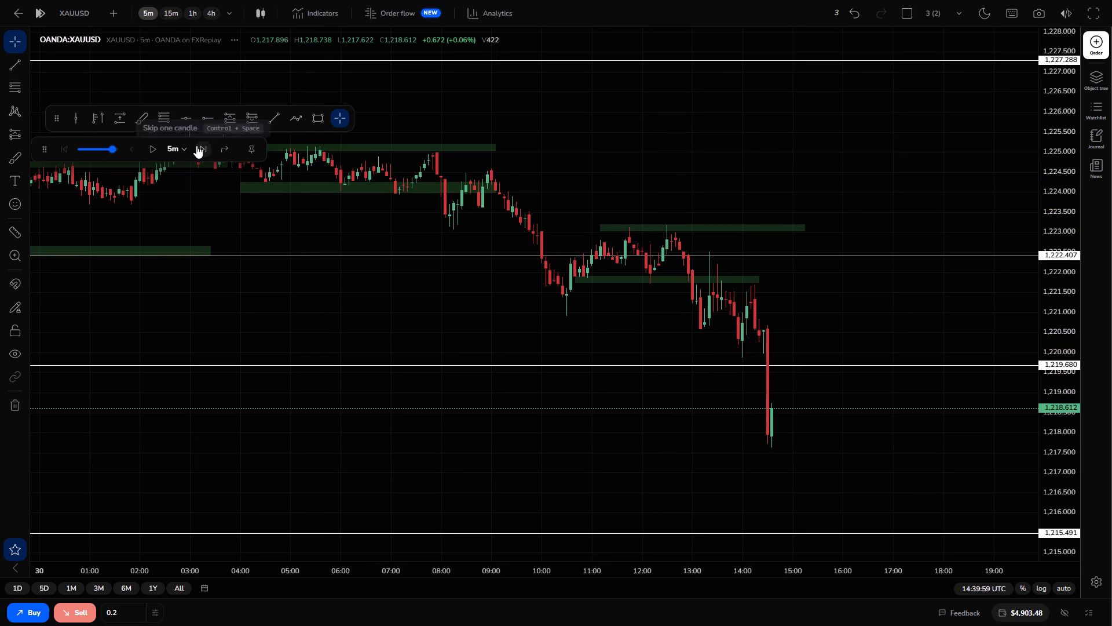
pyautogui.click(196, 145)
pyautogui.click(196, 145)
pyautogui.click(196, 145)
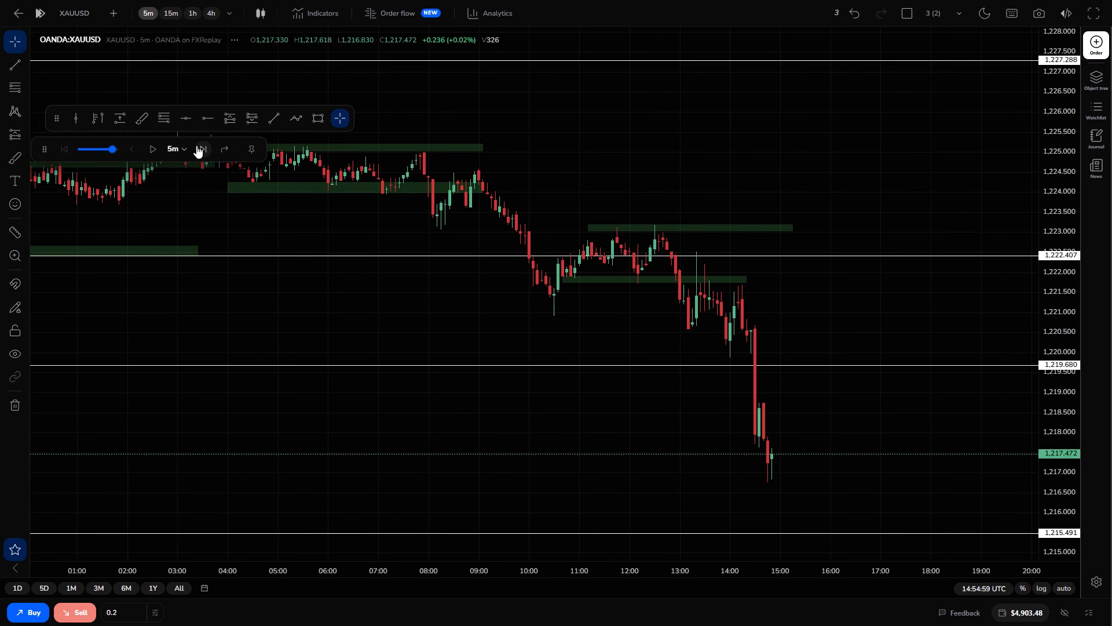
pyautogui.click(196, 145)
pyautogui.click(196, 145)
pyautogui.click(196, 145)
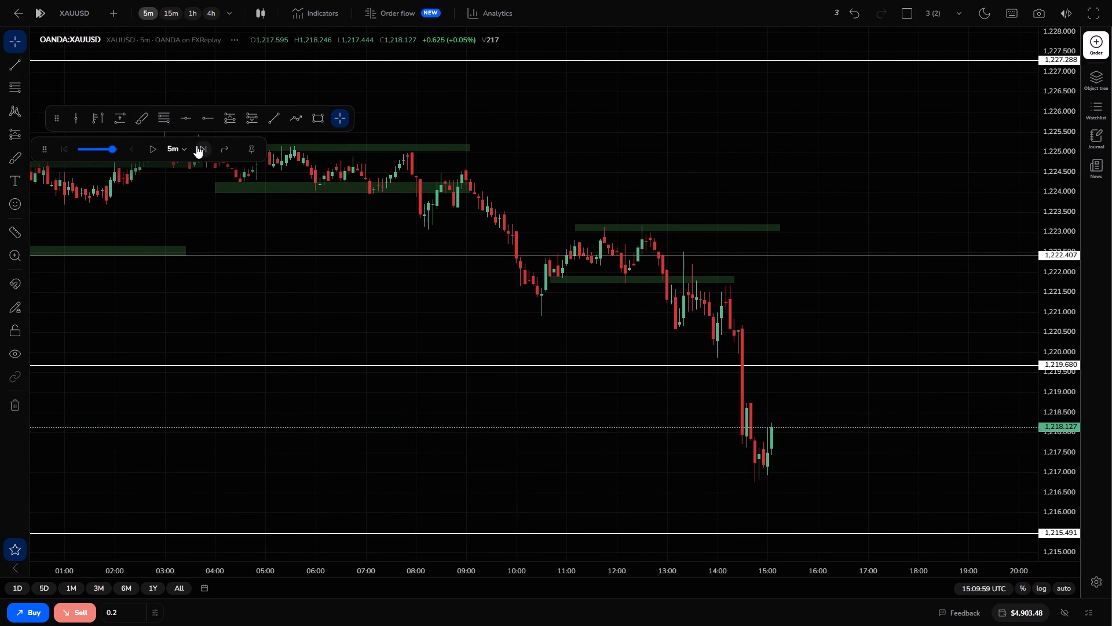
pyautogui.click(196, 145)
pyautogui.click(196, 145)
pyautogui.click(196, 145)
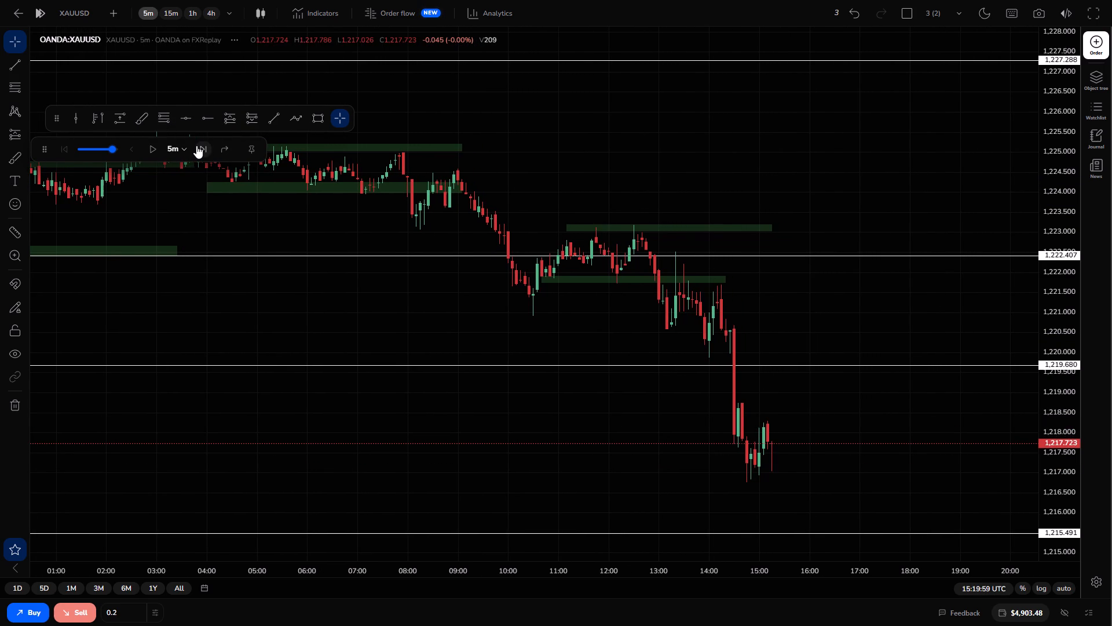
# Switch to the 15-minute chart and advance the replay in 5-minute steps to 15:39:59 UTC.
pyautogui.click(174, 15)
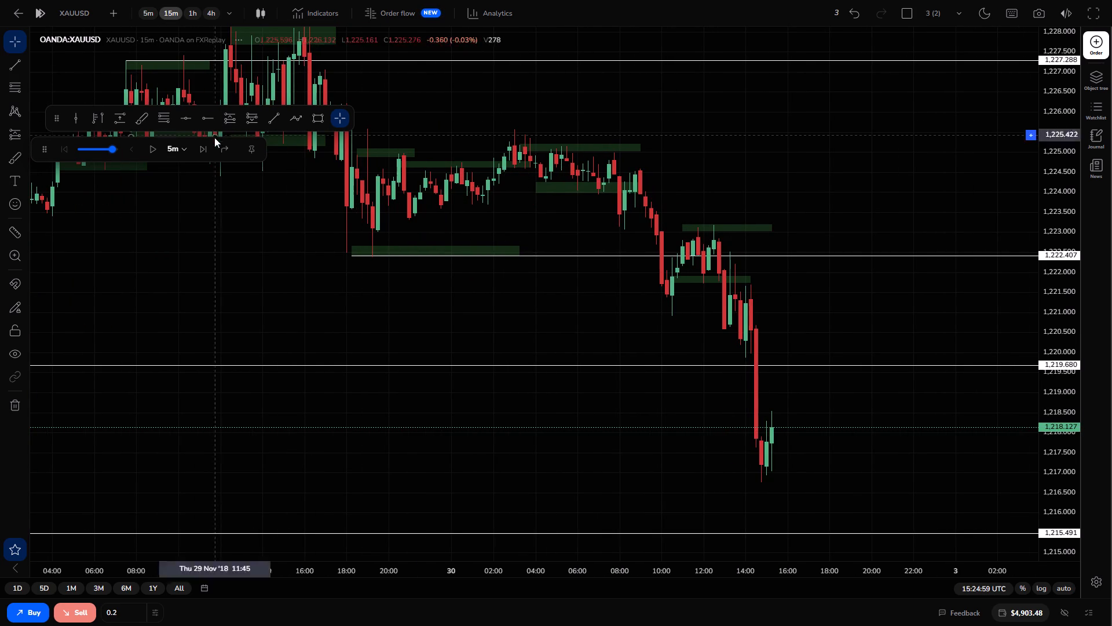
pyautogui.click(199, 143)
pyautogui.click(199, 143)
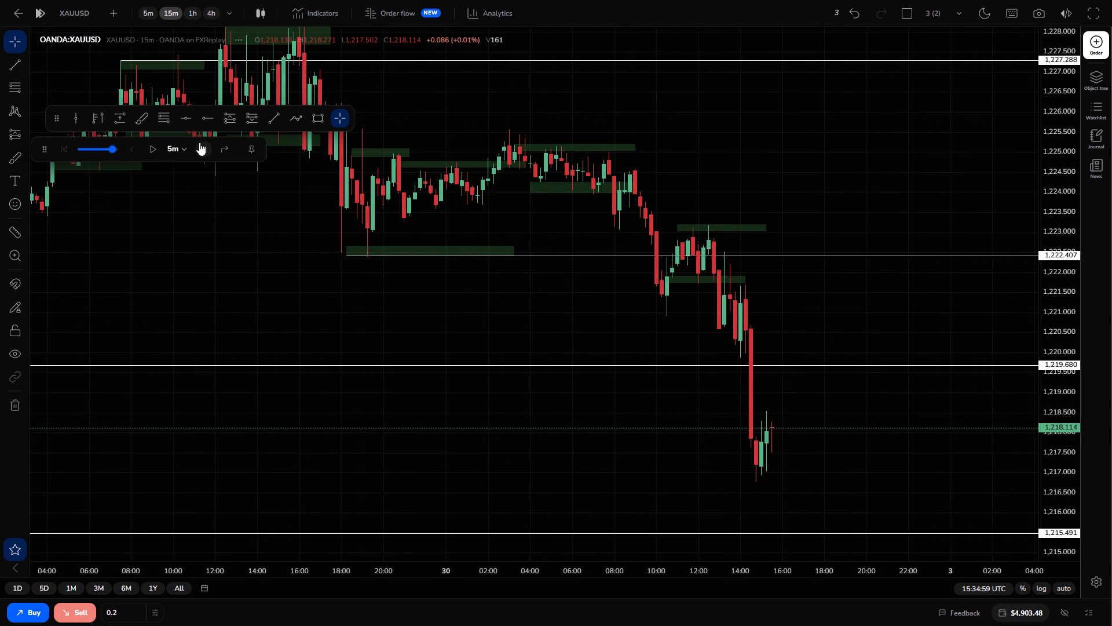
pyautogui.click(199, 143)
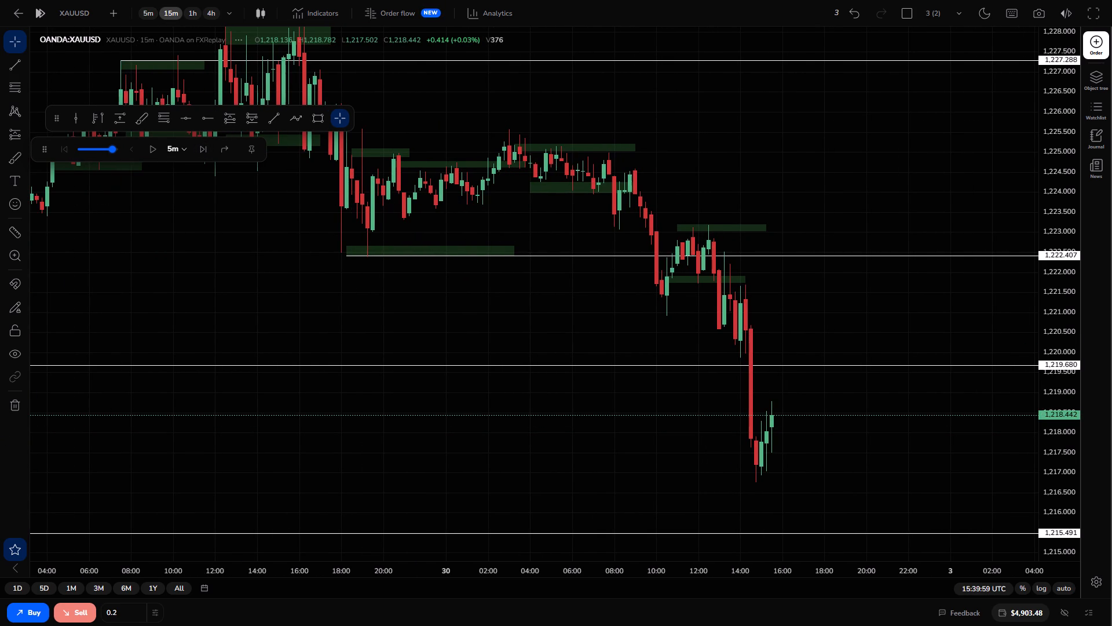
# Open a buy market position of 0.2 on XAUUSD at 1,218.442.
pyautogui.click(30, 607)
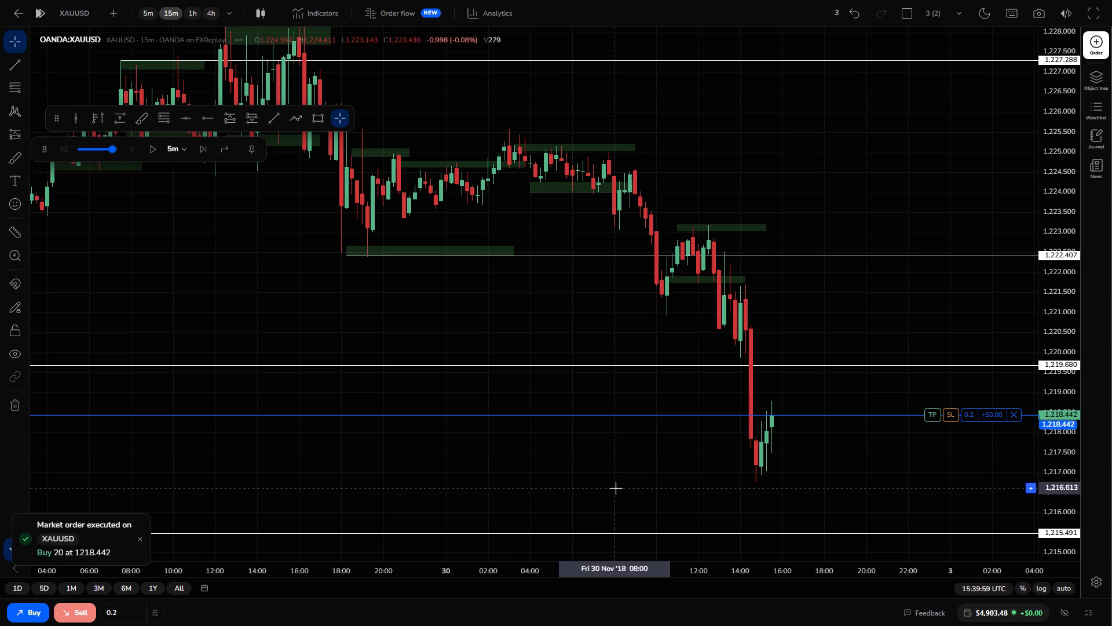
# Set the buy position's take profit at about 1,221.473 and its stop loss at about 1,216.728, near the recent low.
pyautogui.moveTo(934, 414); pyautogui.dragTo(922, 287)
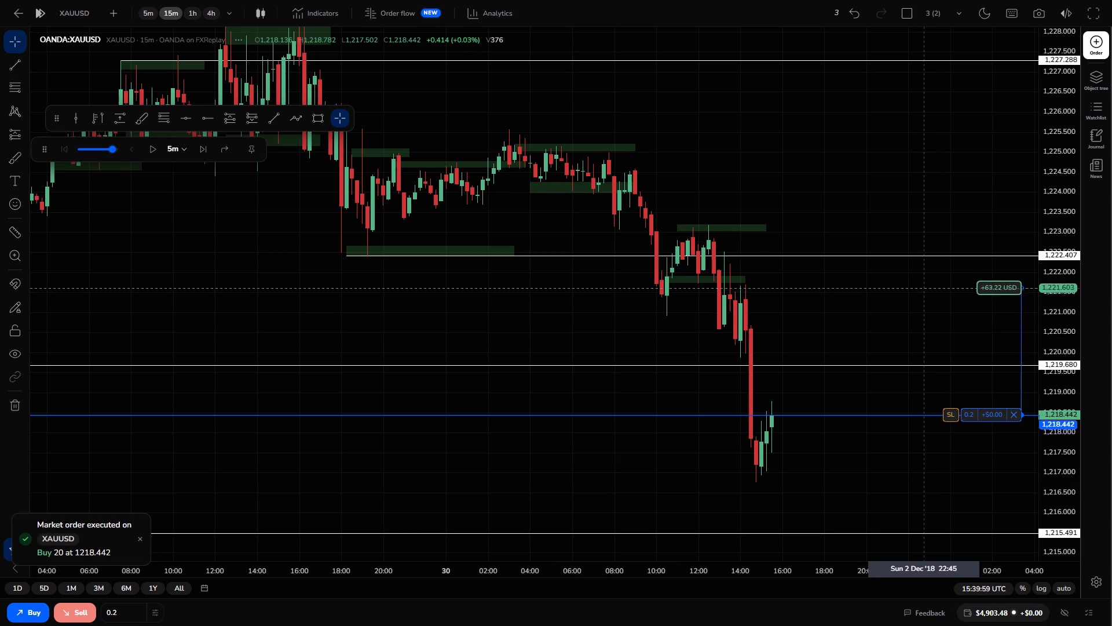
pyautogui.moveTo(922, 287); pyautogui.dragTo(920, 293)
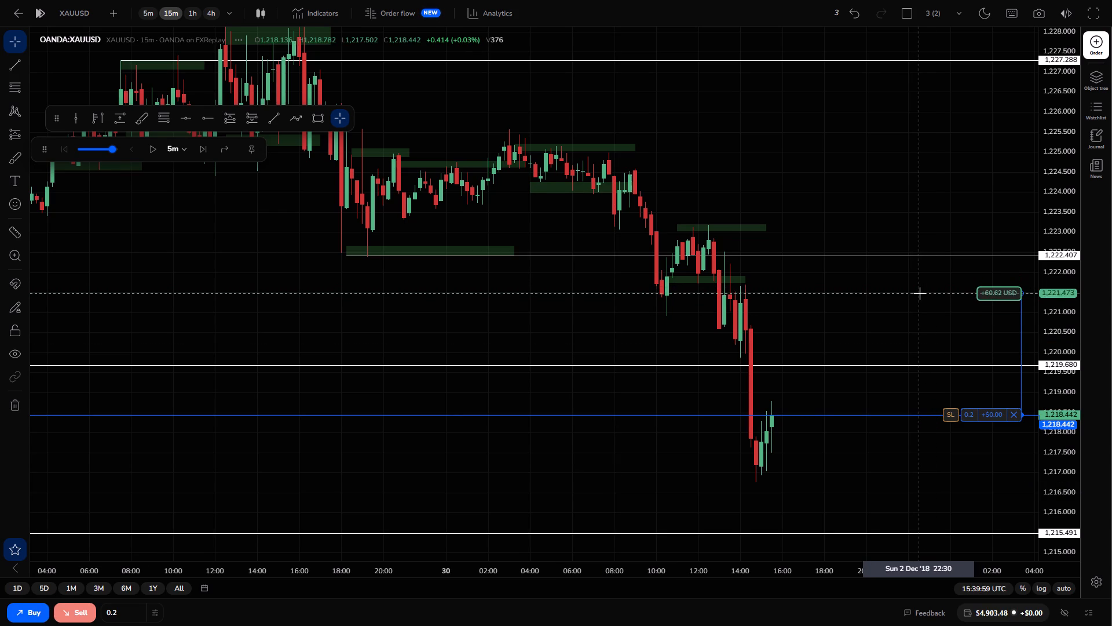
pyautogui.moveTo(949, 419); pyautogui.dragTo(943, 482)
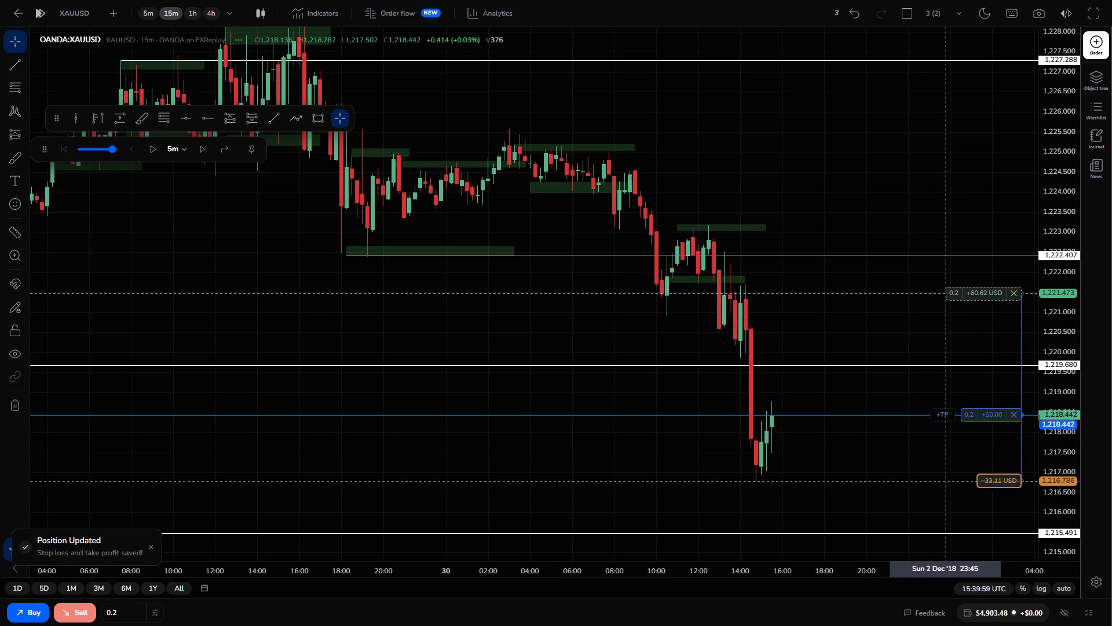
pyautogui.moveTo(943, 482); pyautogui.dragTo(942, 487)
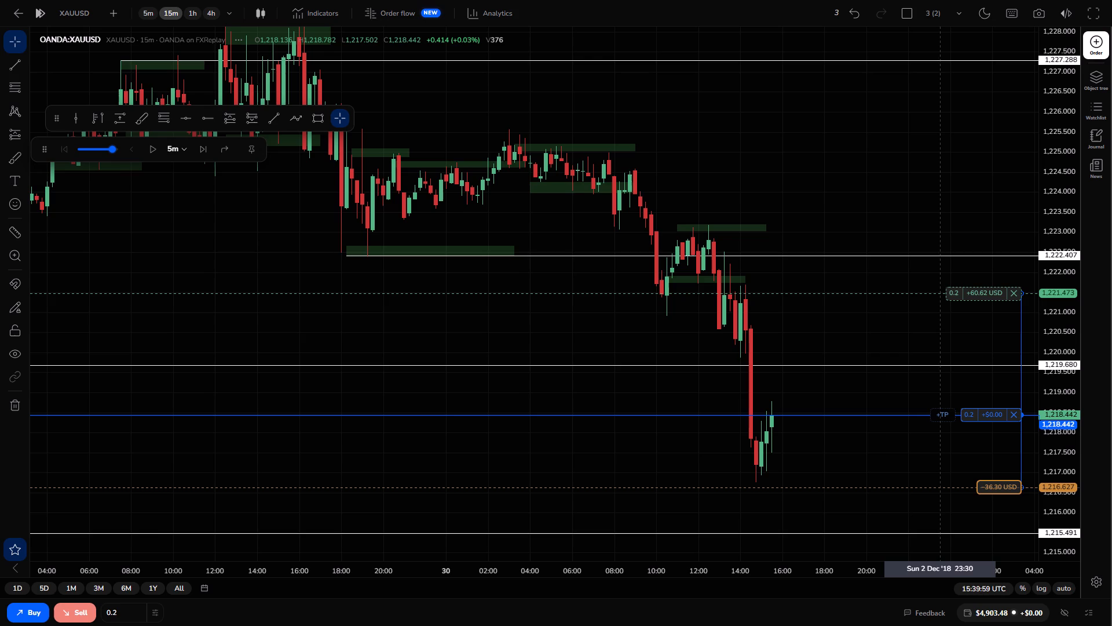
pyautogui.moveTo(942, 487); pyautogui.dragTo(942, 483)
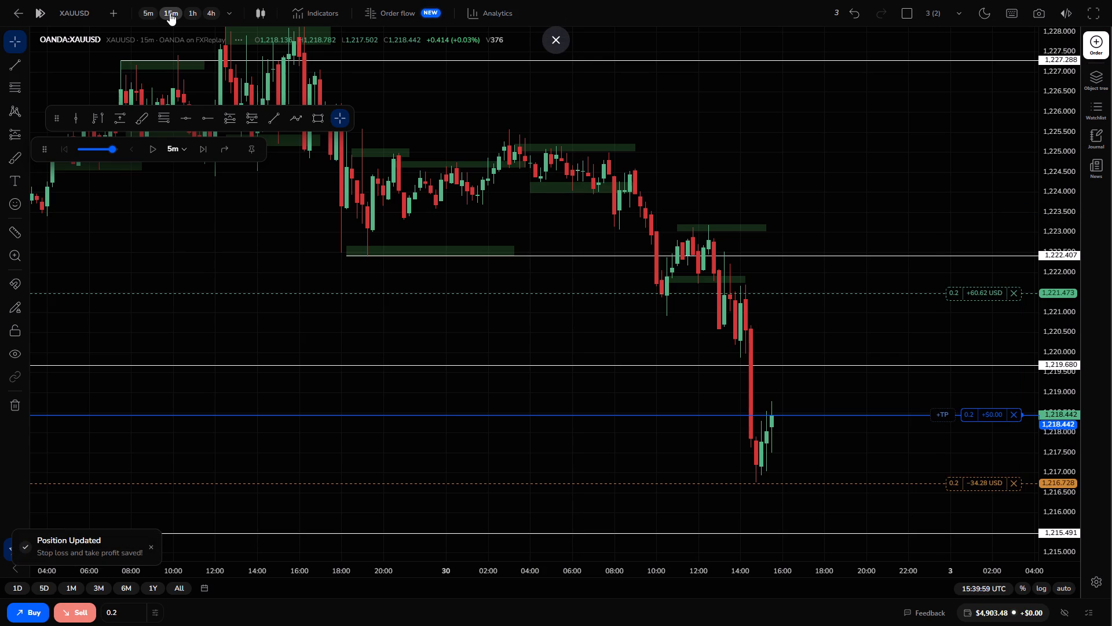
# Switch to the 5-minute chart and advance the replay candle by candle to 16:34:59 UTC.
pyautogui.click(152, 11)
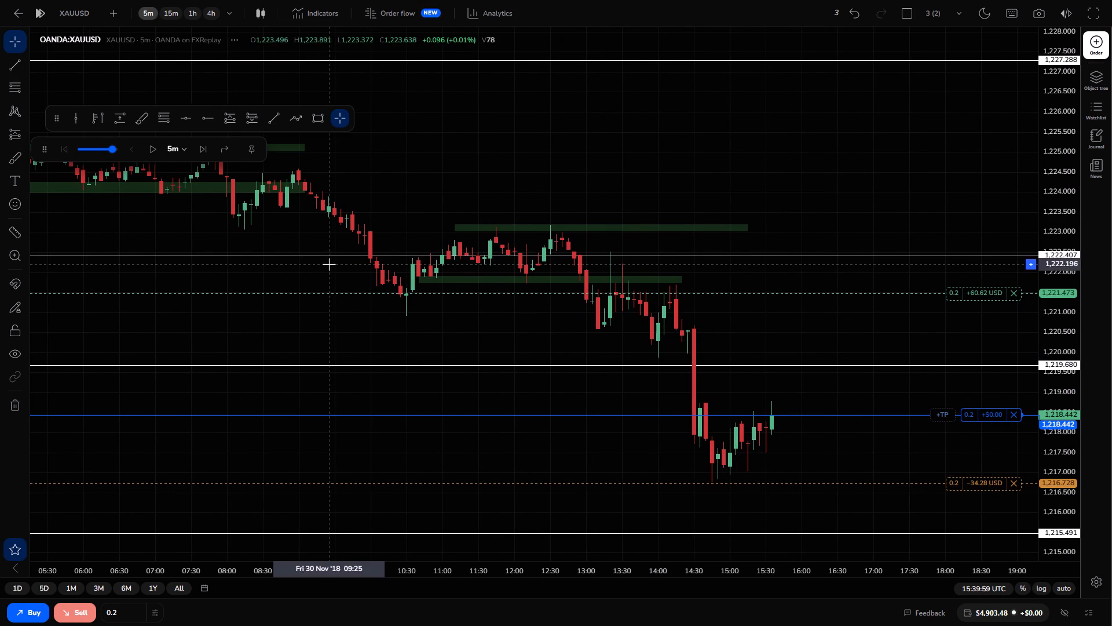
pyautogui.click(202, 151)
pyautogui.doubleClick(202, 151)
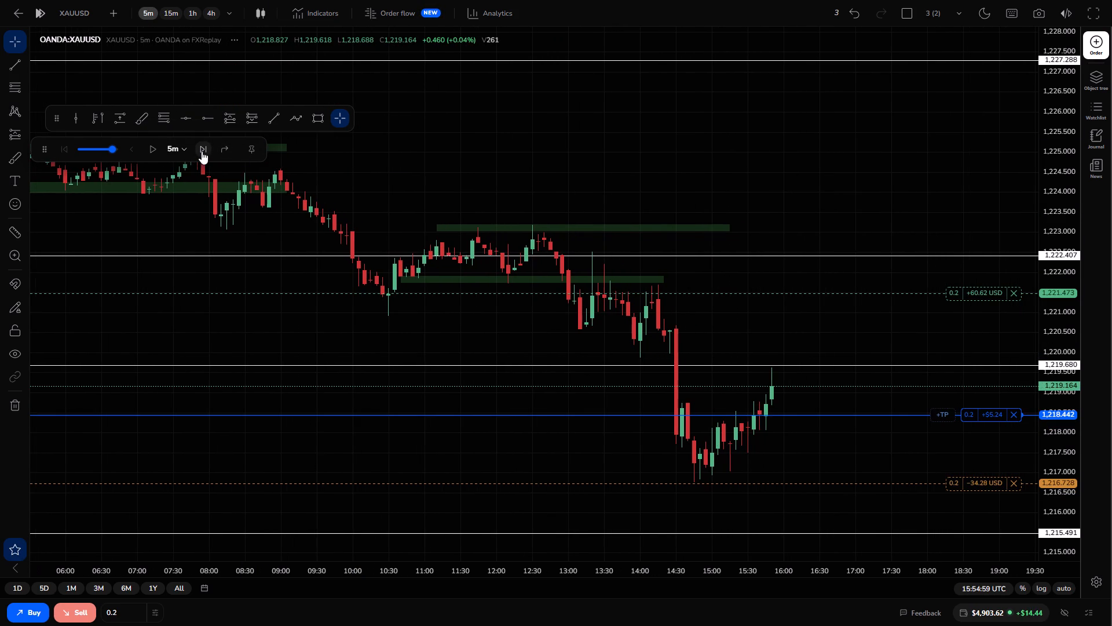
pyautogui.click(202, 151)
pyautogui.doubleClick(202, 151)
pyautogui.tripleClick(202, 151)
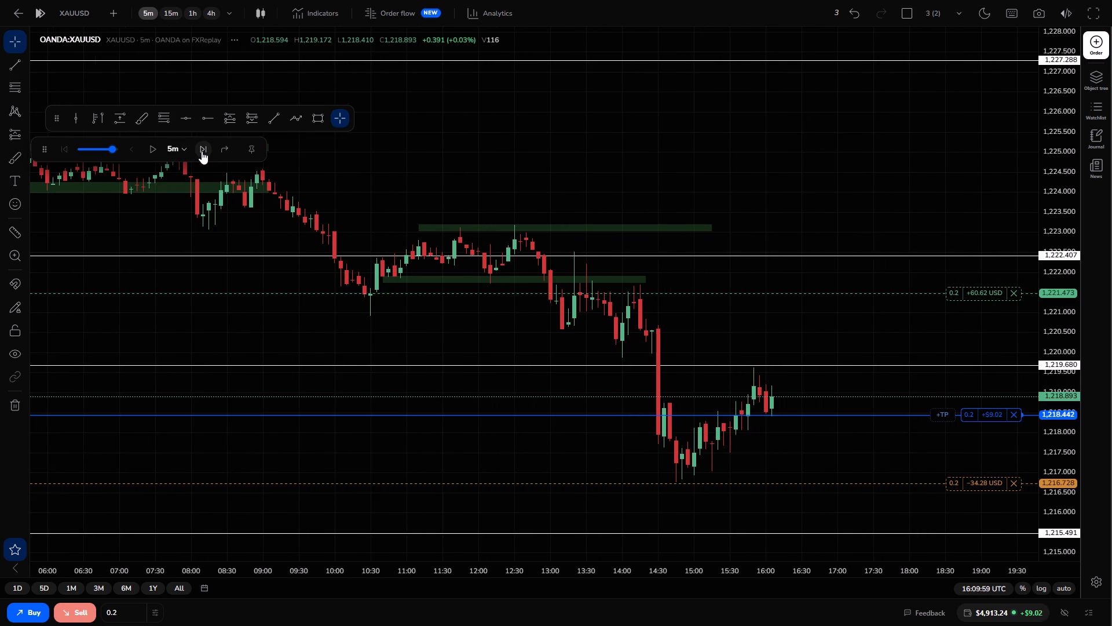
pyautogui.doubleClick(202, 151)
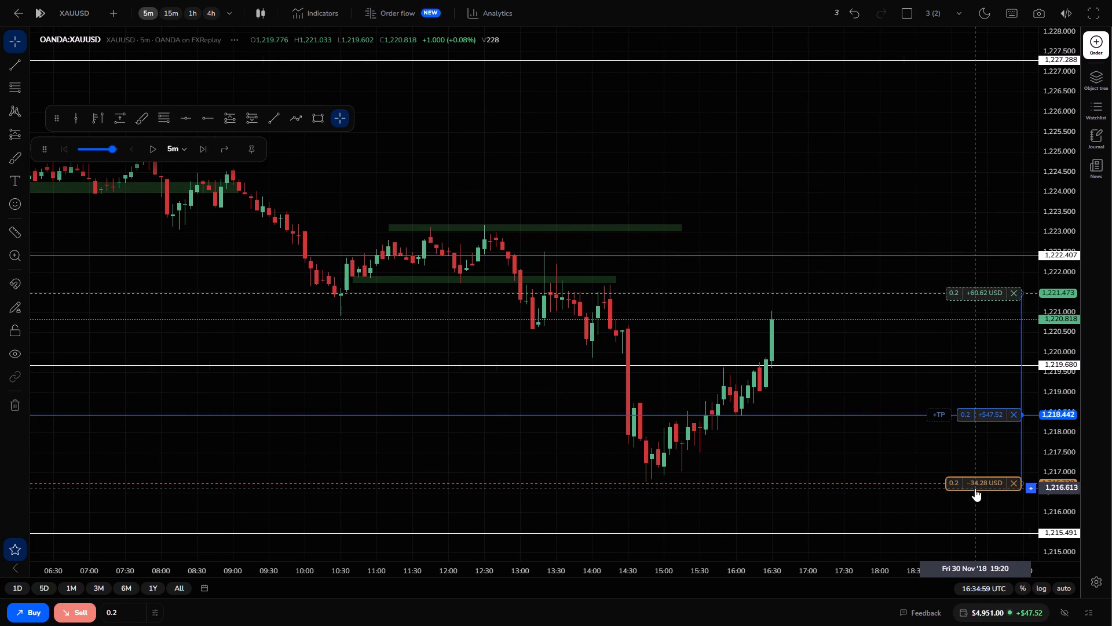
# Move the buy position's stop loss above entry to about 1,219.636, just below the 1,219.680 level.
pyautogui.moveTo(975, 489); pyautogui.dragTo(943, 367)
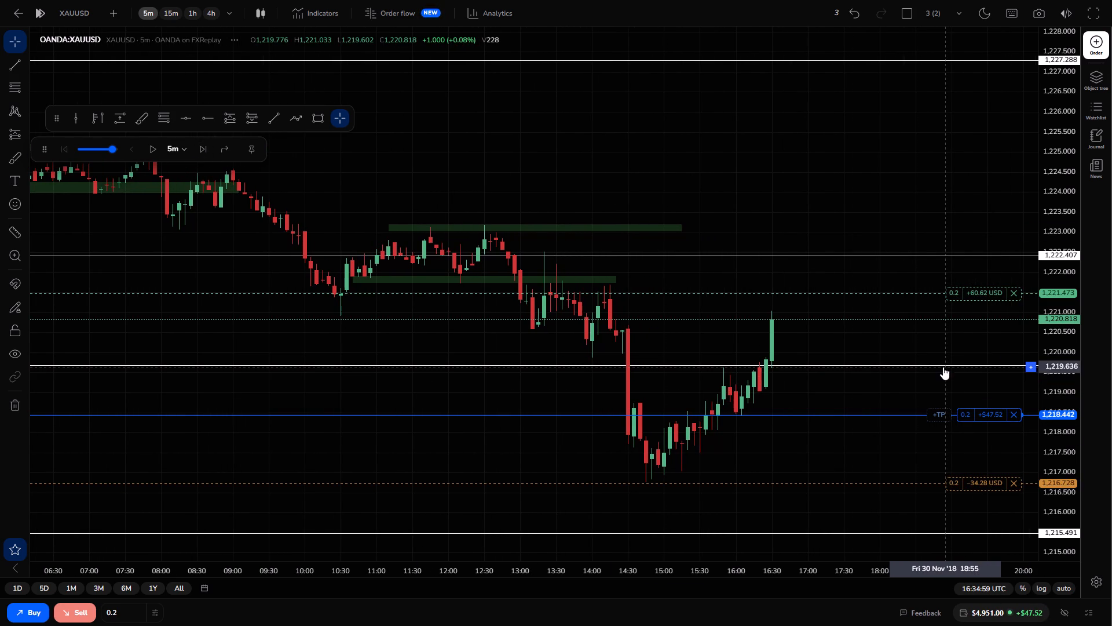
# Advance the replay candle by candle on the 5-minute chart to 16:59:59 UTC.
pyautogui.click(206, 150)
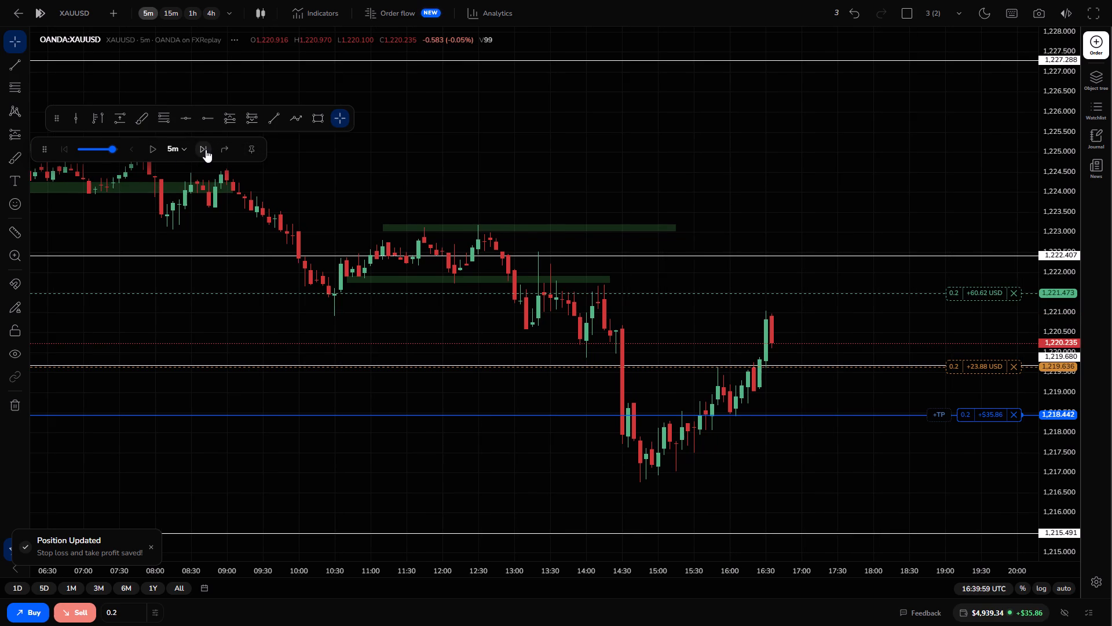
pyautogui.click(206, 150)
pyautogui.click(206, 150)
pyautogui.click(206, 150)
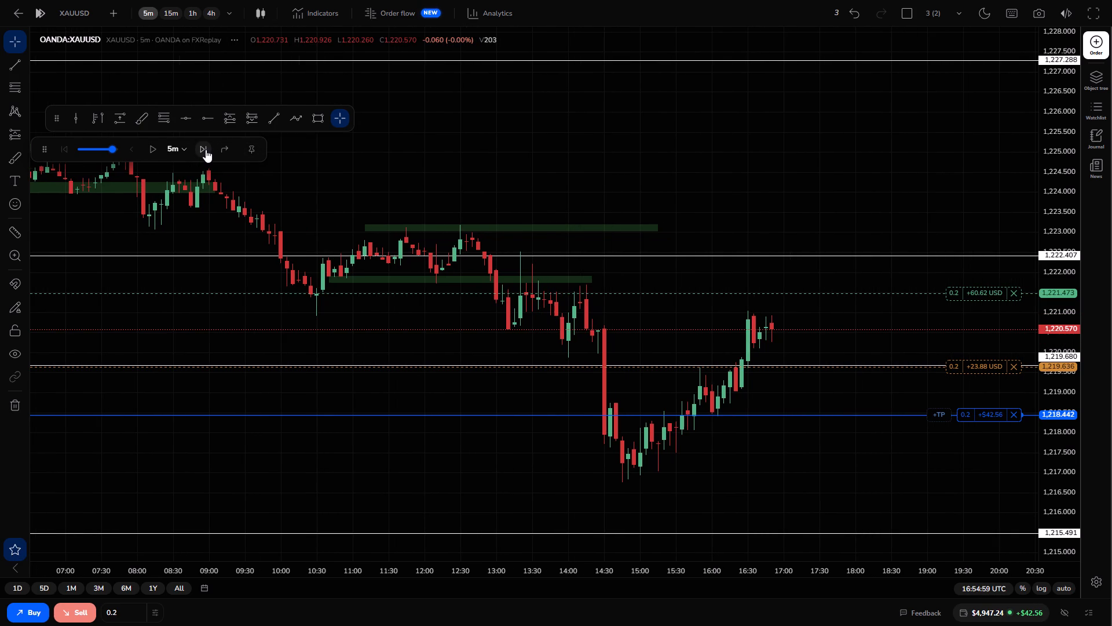
pyautogui.click(206, 150)
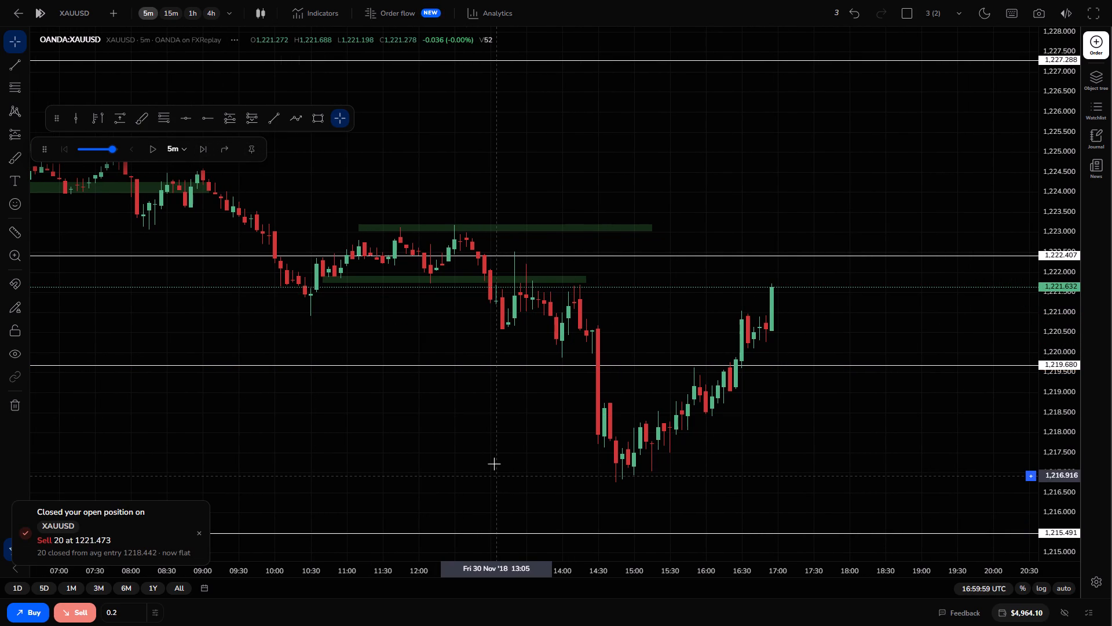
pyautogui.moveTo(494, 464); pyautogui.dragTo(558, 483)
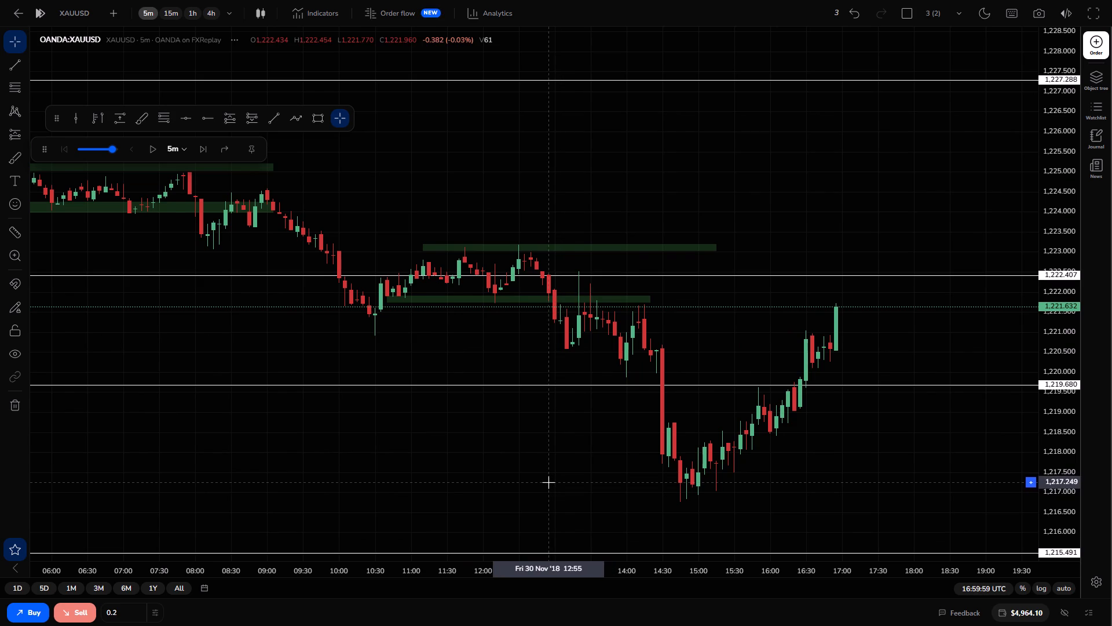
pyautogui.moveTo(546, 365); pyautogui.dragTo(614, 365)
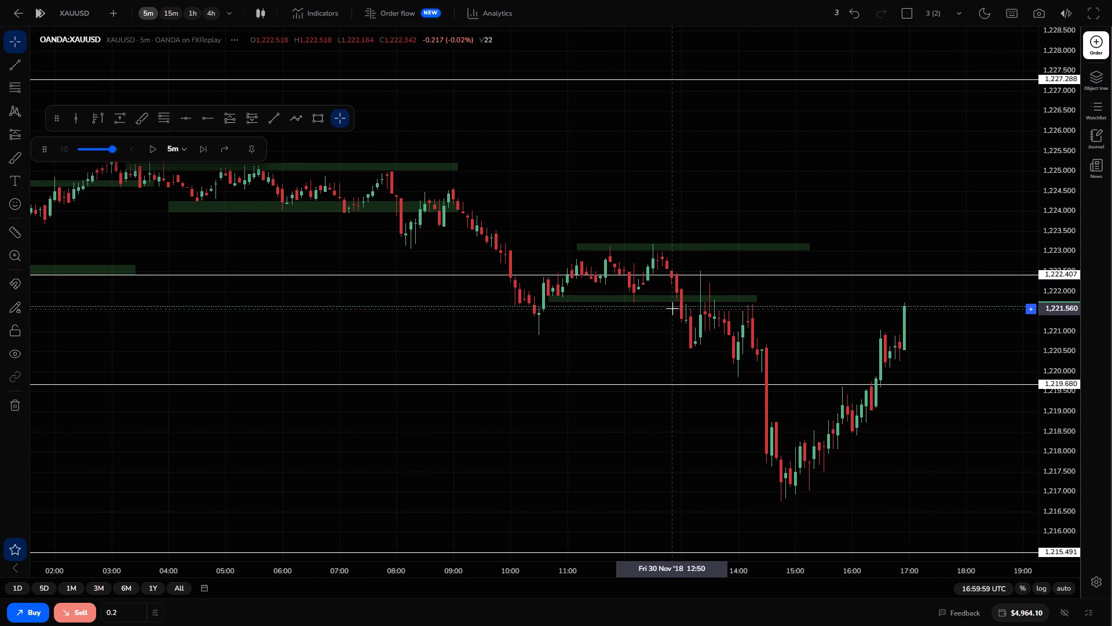
# Advance the replay candle by candle on the 5-minute chart to 18:34:59 UTC.
pyautogui.tripleClick(199, 148)
pyautogui.click(199, 148)
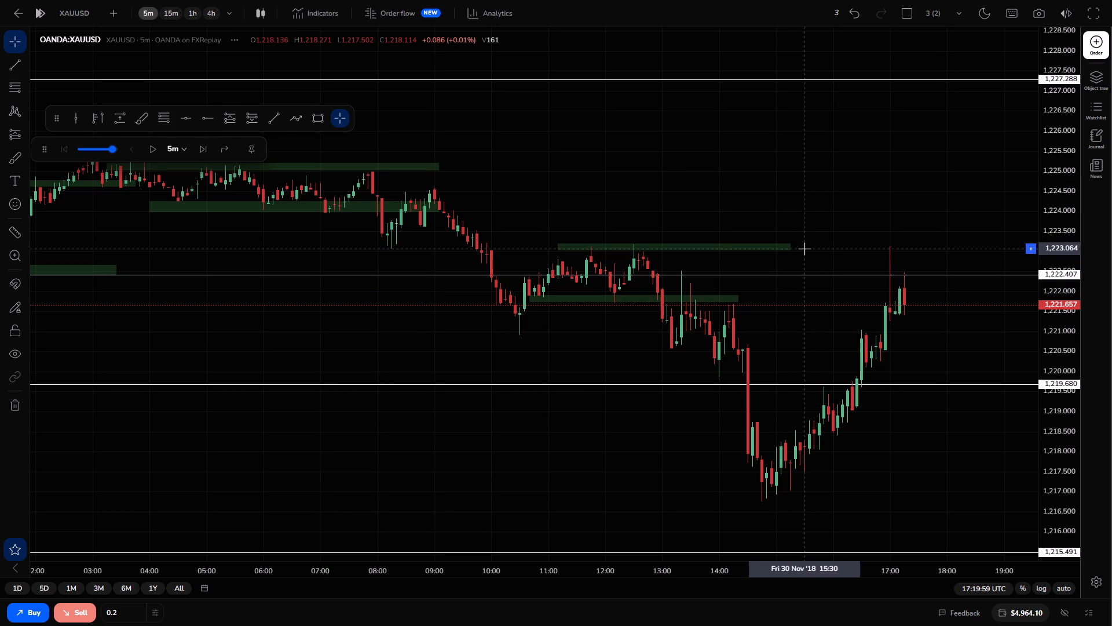
pyautogui.tripleClick(199, 144)
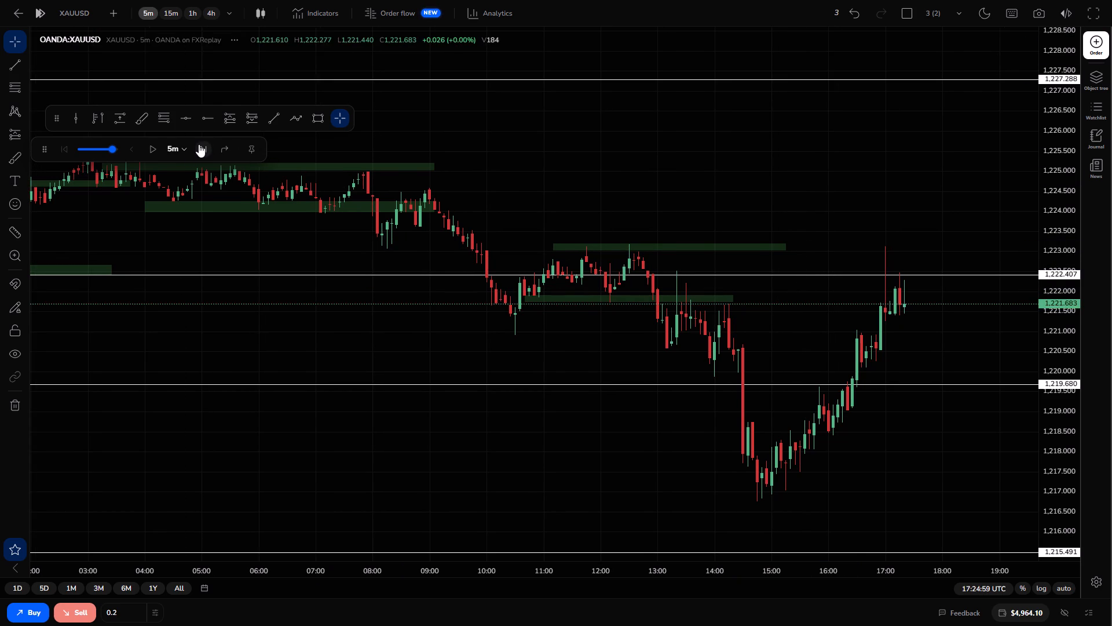
pyautogui.tripleClick(199, 144)
pyautogui.tripleClick(199, 144)
pyautogui.tripleClick(199, 144)
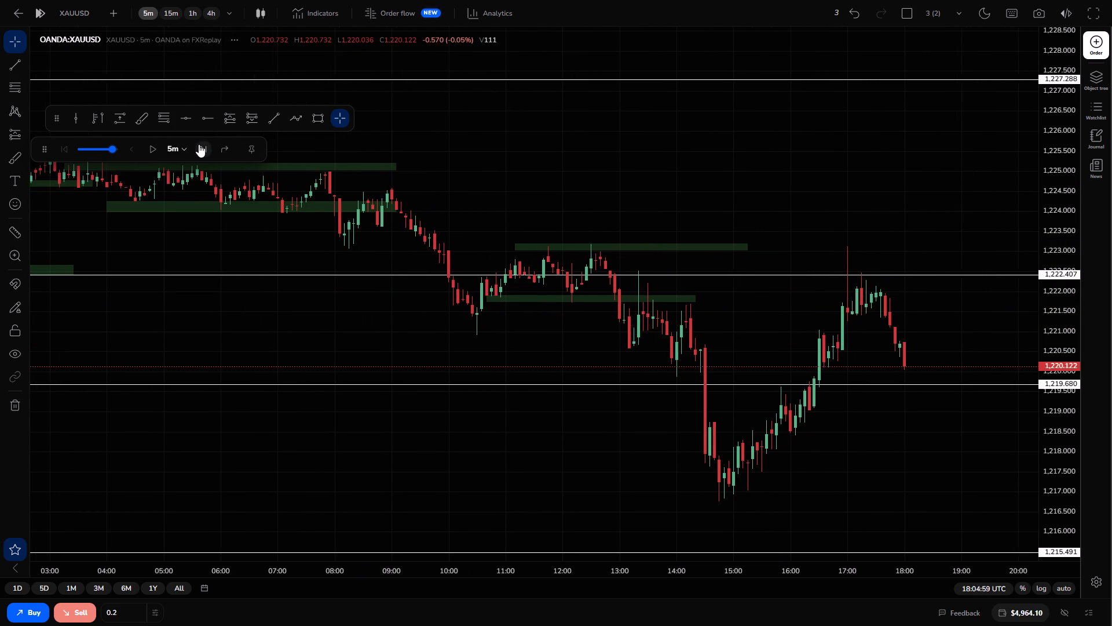
pyautogui.tripleClick(199, 144)
# Continue advancing the replay on the 5-minute chart through the evening candles to 23:14:59 UTC.
pyautogui.hscroll(-1, 773, 341)
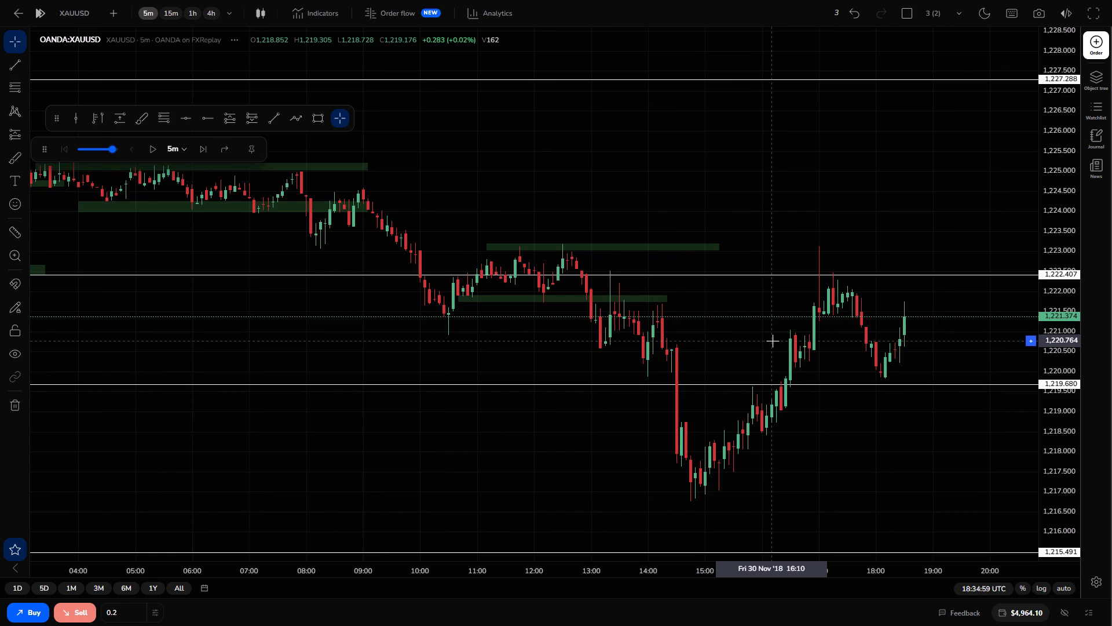
pyautogui.hscroll(-1, 773, 341)
pyautogui.moveTo(1065, 460); pyautogui.dragTo(1055, 385)
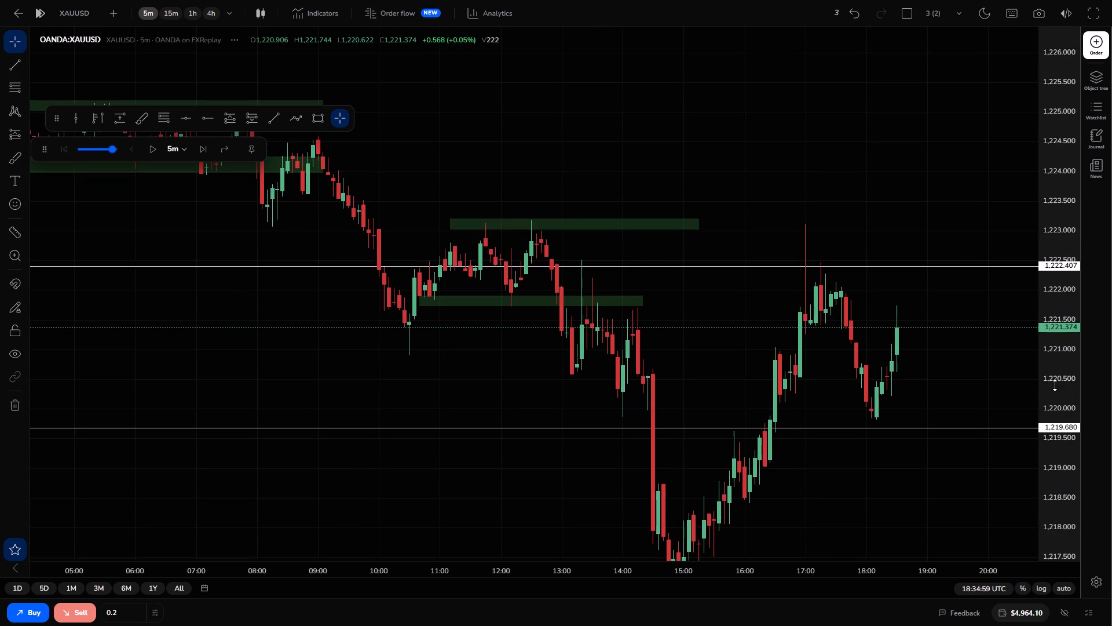
pyautogui.moveTo(1055, 385); pyautogui.dragTo(1055, 385)
pyautogui.moveTo(952, 495); pyautogui.dragTo(865, 394)
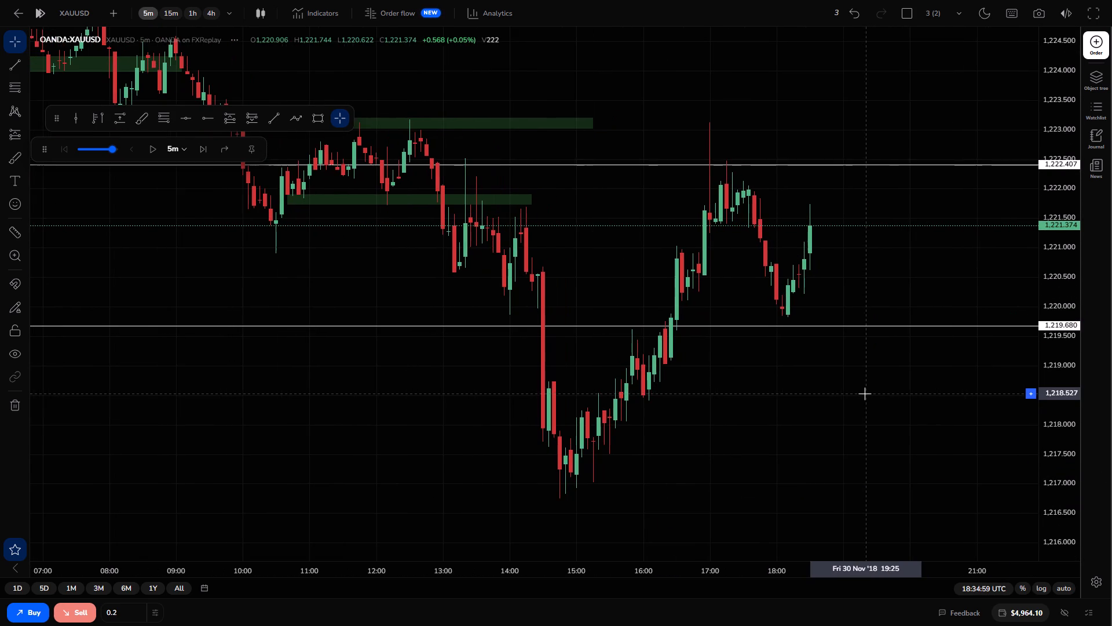
pyautogui.tripleClick(209, 152)
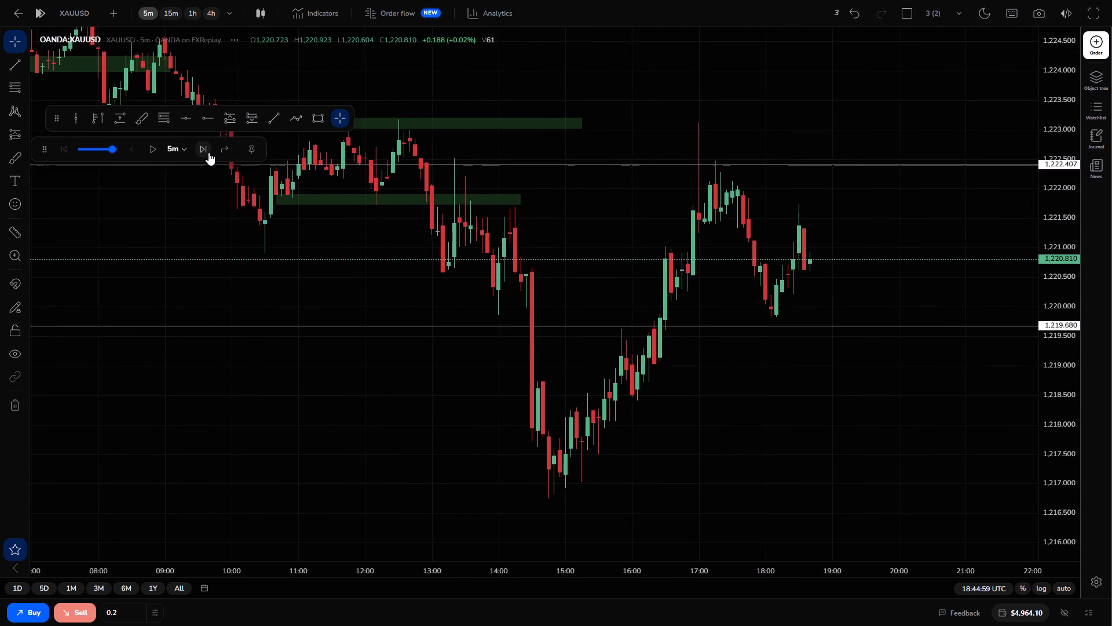
pyautogui.tripleClick(209, 152)
pyautogui.tripleClick(209, 152)
pyautogui.tripleClick(209, 152)
pyautogui.tripleClick(209, 152)
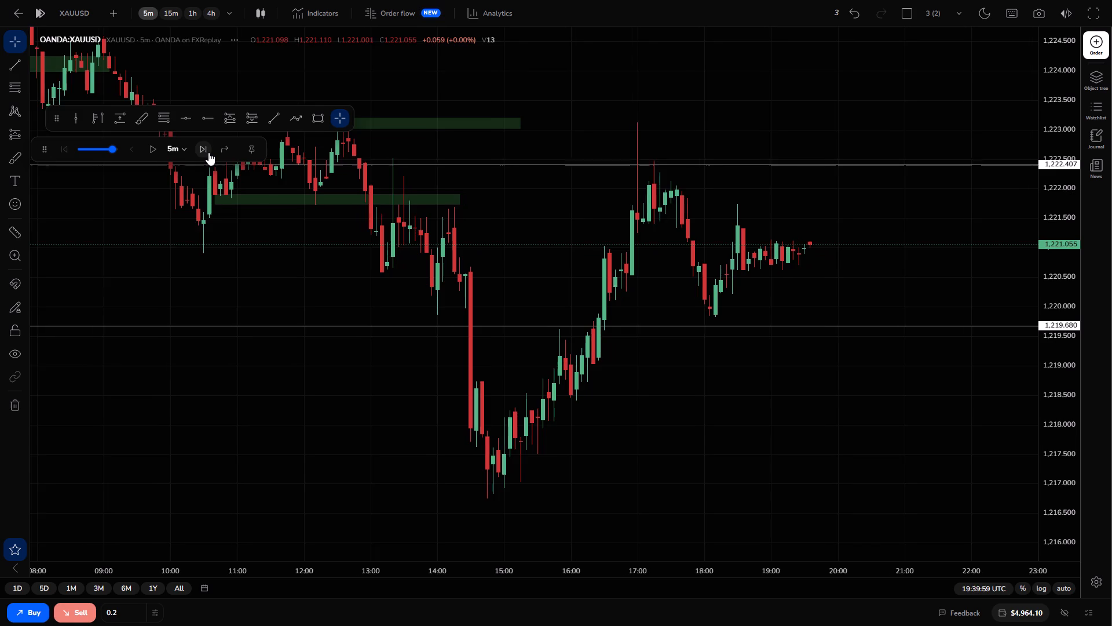
pyautogui.tripleClick(209, 152)
pyautogui.tripleClick(209, 152)
pyautogui.doubleClick(209, 152)
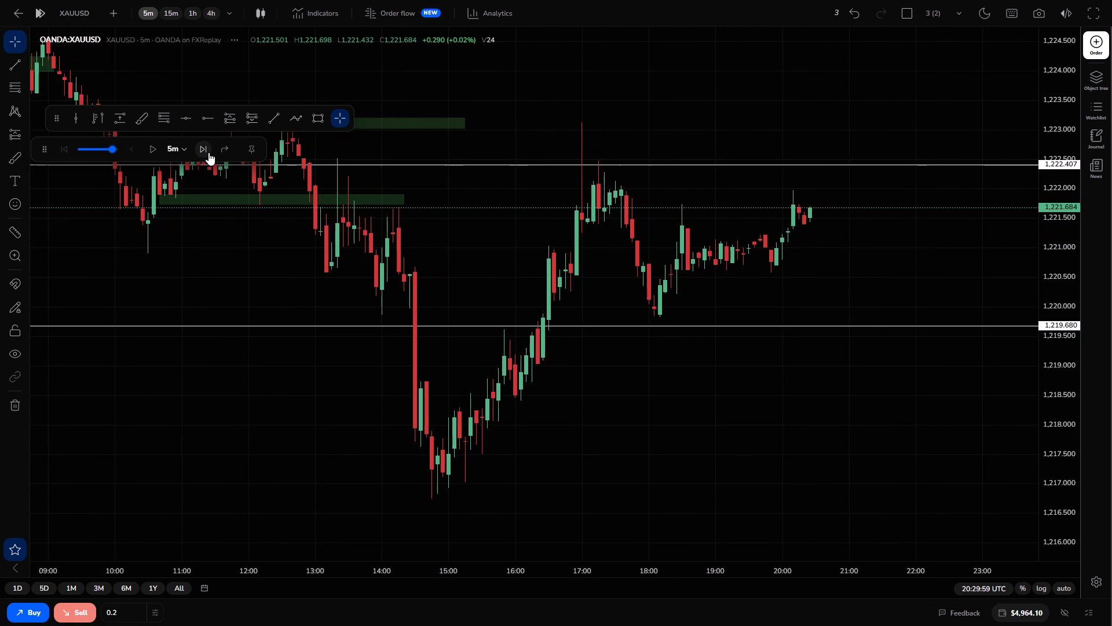
pyautogui.tripleClick(209, 152)
pyautogui.tripleClick(209, 152)
pyautogui.tripleClick(209, 152)
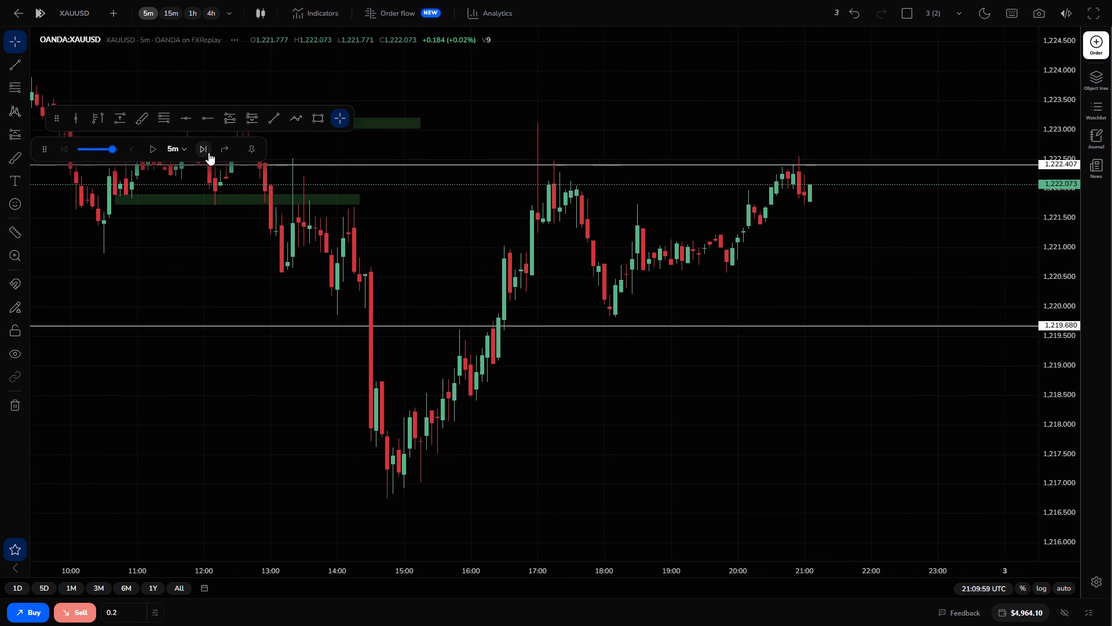
pyautogui.tripleClick(209, 152)
pyautogui.tripleClick(209, 152)
pyautogui.tripleClick(209, 152)
pyautogui.tripleClick(209, 152)
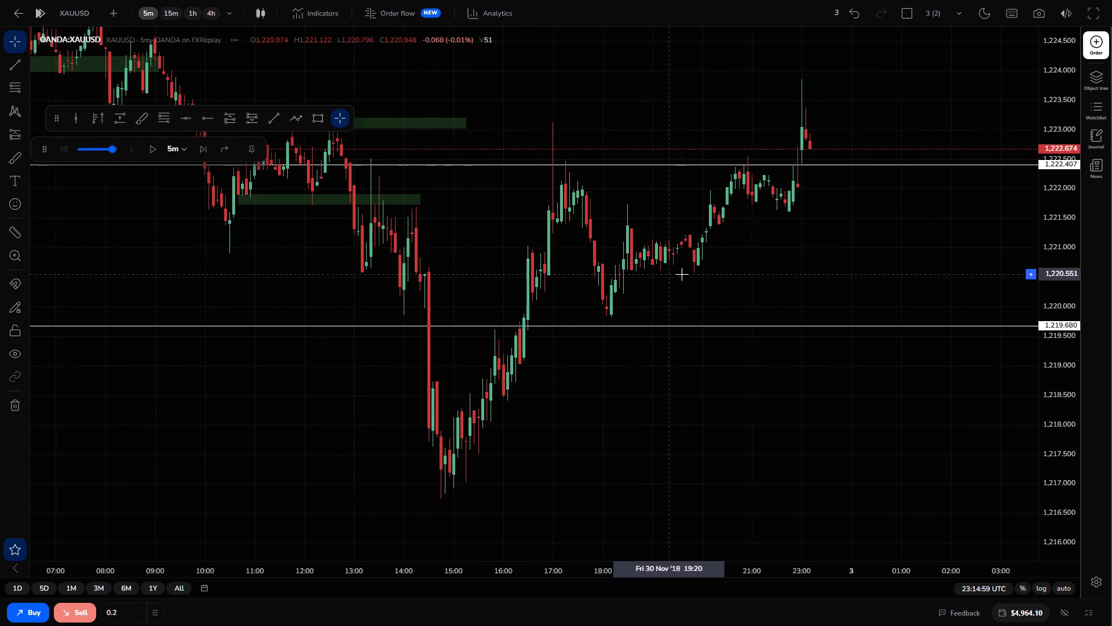
# Delete the horizontal level line at 1,222.407.
pyautogui.moveTo(683, 274); pyautogui.dragTo(736, 369)
pyautogui.moveTo(741, 373); pyautogui.dragTo(1030, 271)
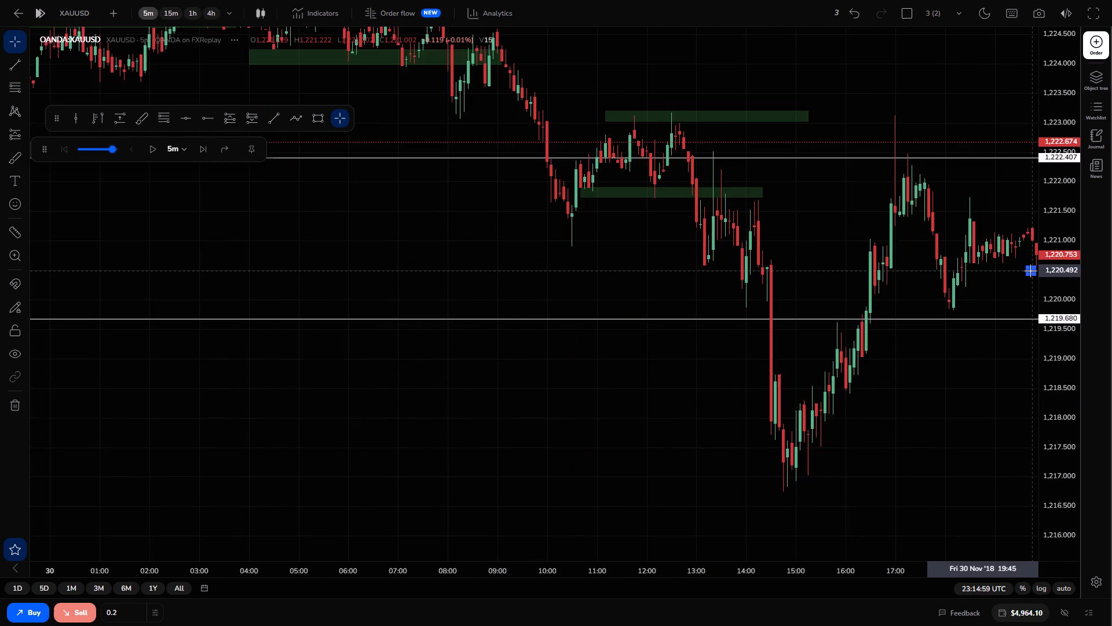
pyautogui.hscroll(-1, 1030, 271)
pyautogui.moveTo(906, 295); pyautogui.dragTo(720, 340)
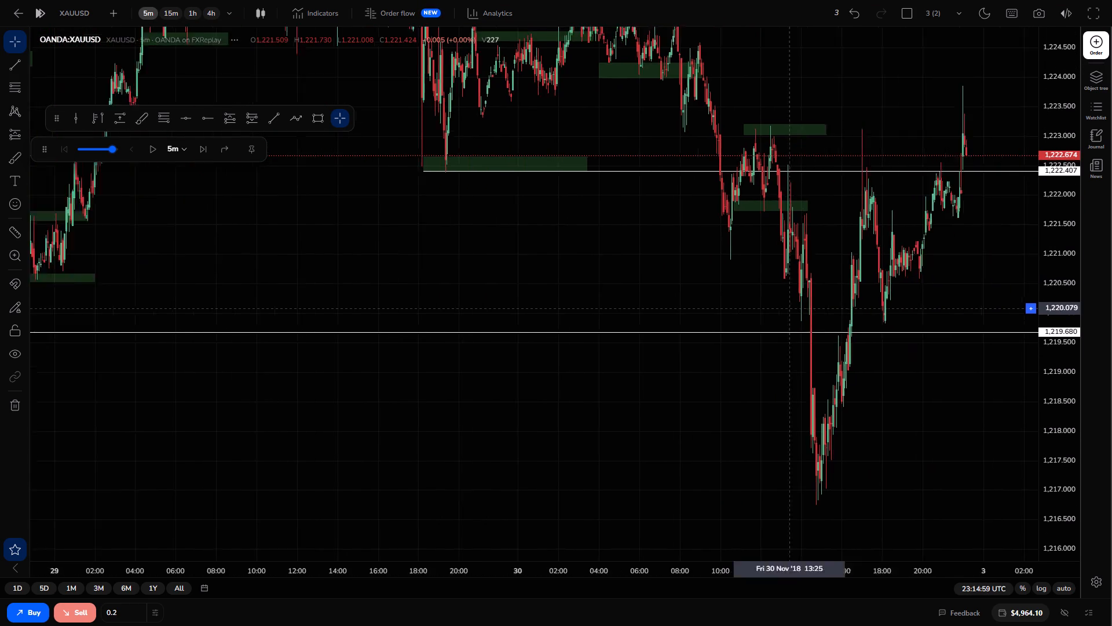
pyautogui.moveTo(720, 340); pyautogui.dragTo(695, 369)
pyautogui.click(767, 232)
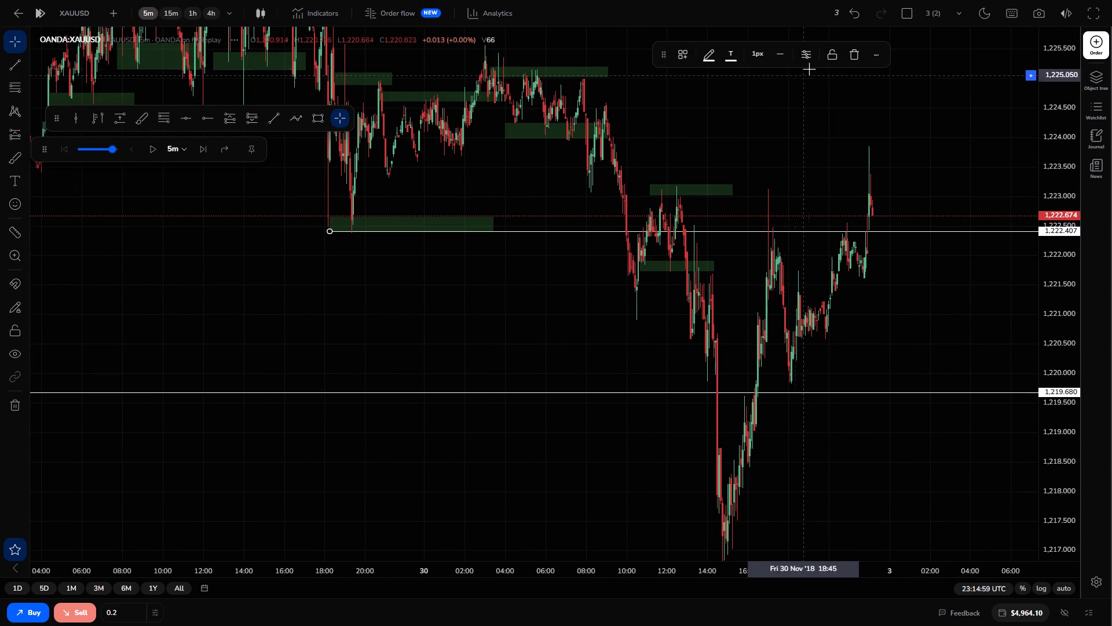
pyautogui.click(843, 56)
pyautogui.moveTo(853, 54); pyautogui.dragTo(749, 299)
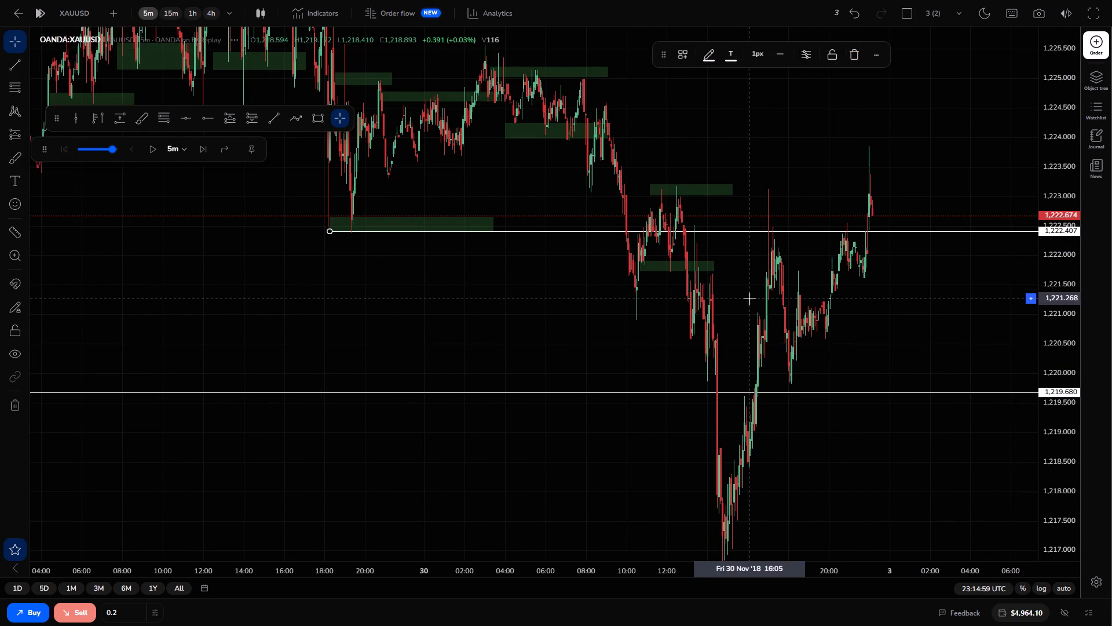
pyautogui.click(847, 55)
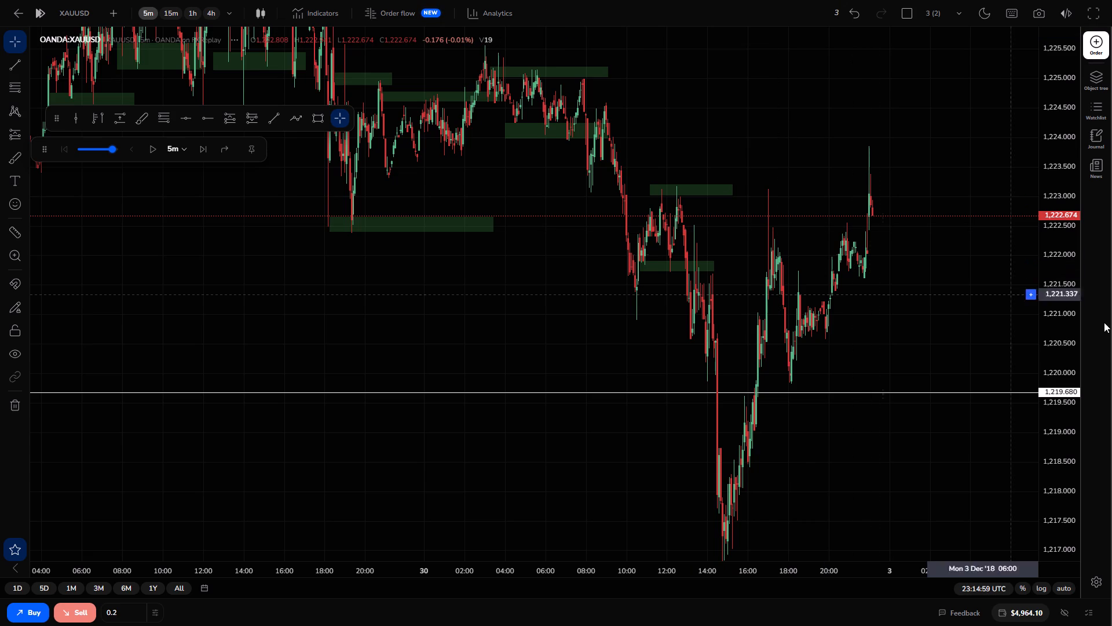
# Extend the green zone between 1,223.020 and 1,223.201 forward in time to the spike candle at about 17:10.
pyautogui.moveTo(1059, 334); pyautogui.dragTo(1027, 147)
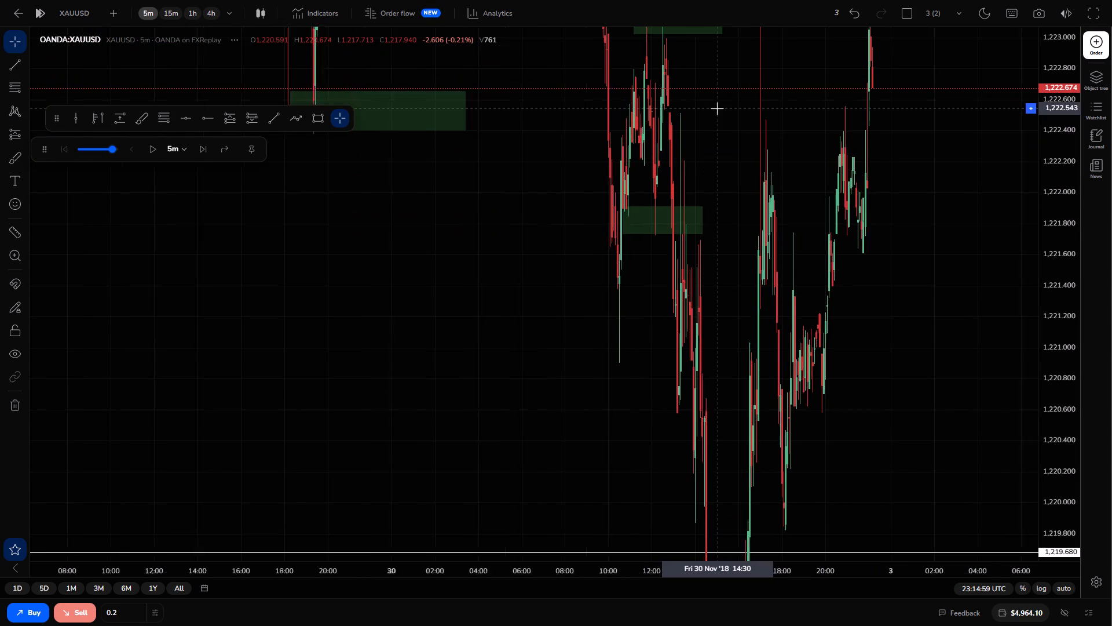
pyautogui.hscroll(1, 717, 108)
pyautogui.moveTo(562, 143); pyautogui.dragTo(992, 466)
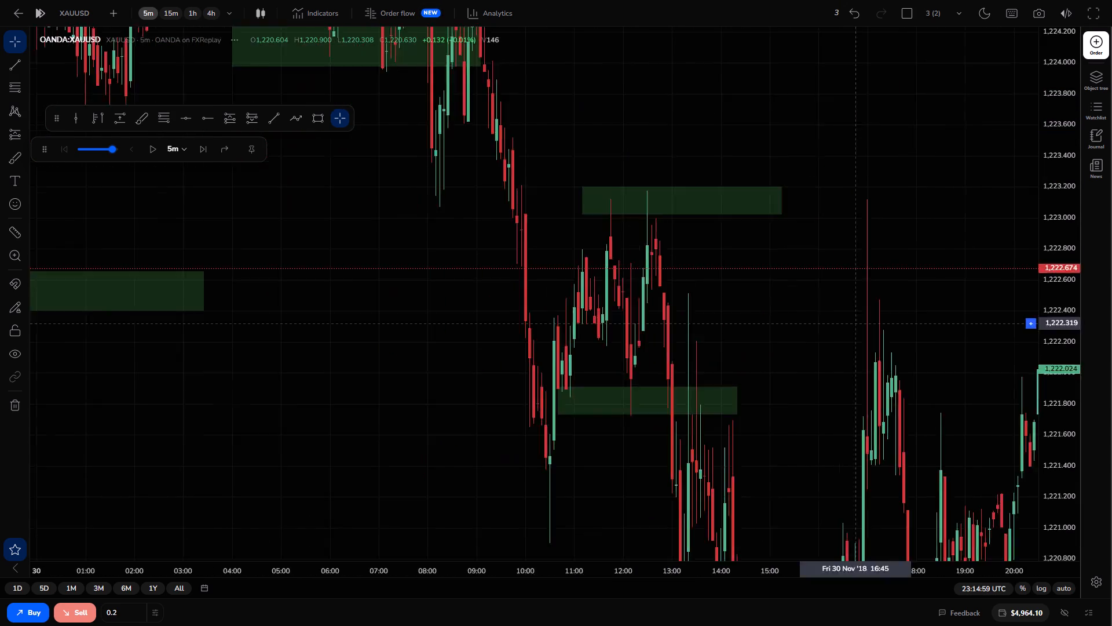
pyautogui.moveTo(992, 466); pyautogui.dragTo(826, 327)
pyautogui.moveTo(733, 340); pyautogui.dragTo(767, 283)
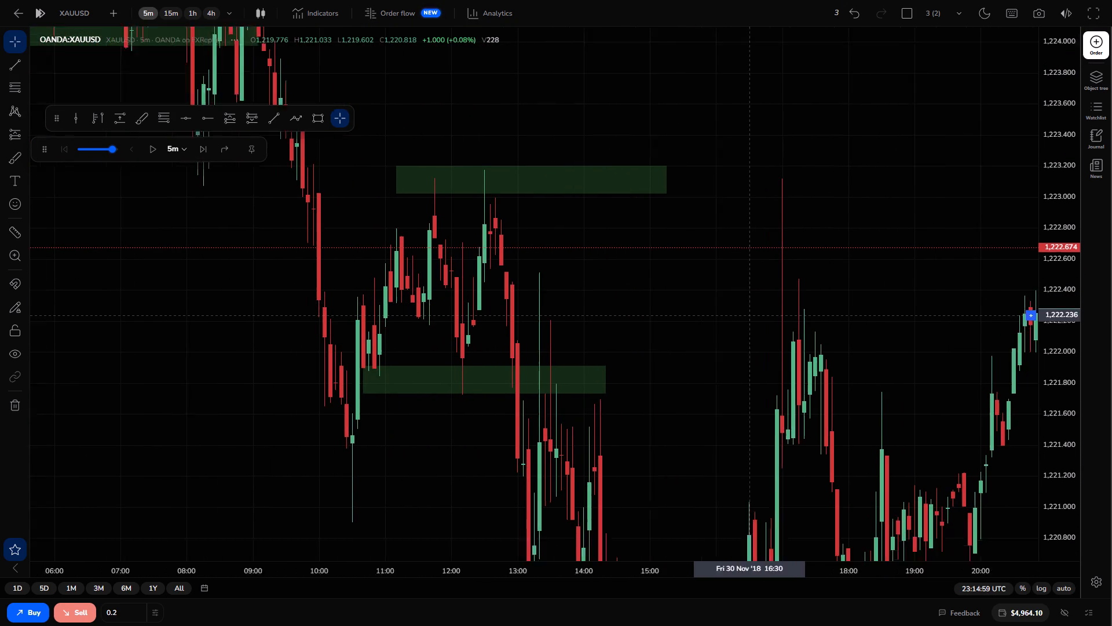
pyautogui.moveTo(767, 283); pyautogui.dragTo(770, 279)
pyautogui.moveTo(687, 141); pyautogui.dragTo(732, 136)
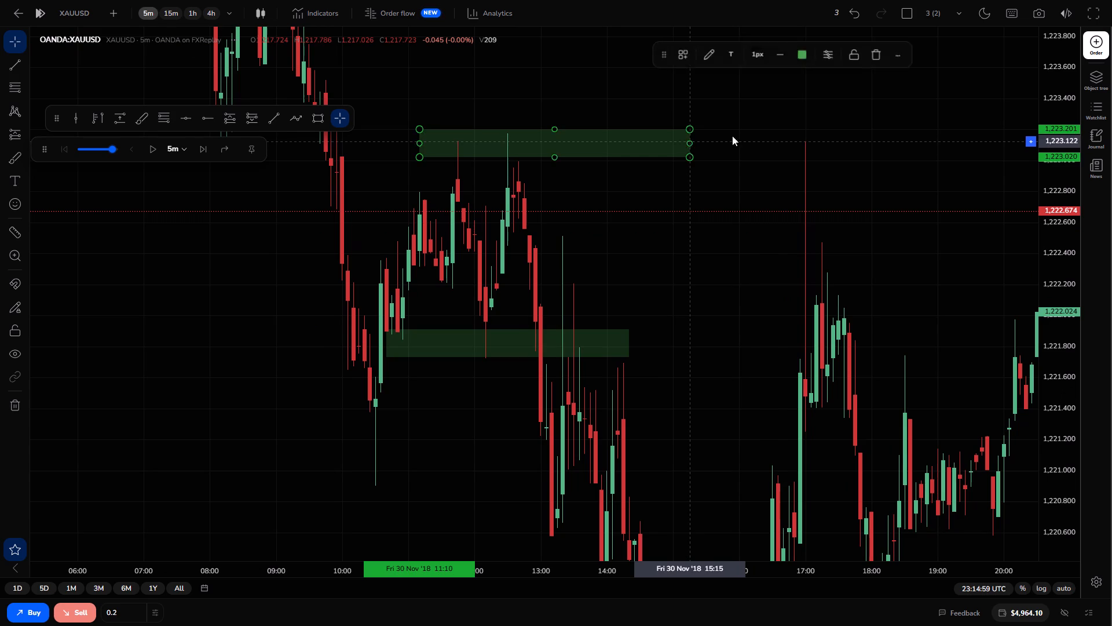
pyautogui.moveTo(732, 136); pyautogui.dragTo(812, 132)
pyautogui.click(900, 261)
# Draw a rectangle zone over the 17:10 and 21:00 highs, down to about 1,222.318 and ending about 00:30 on 3 December.
pyautogui.moveTo(900, 261); pyautogui.dragTo(609, 163)
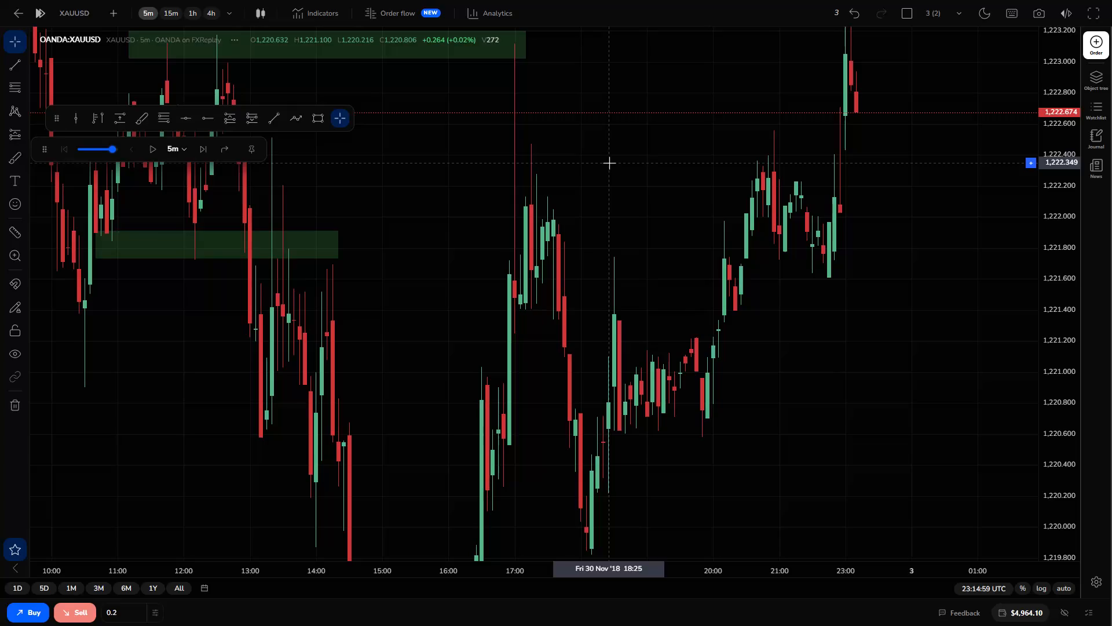
pyautogui.moveTo(1064, 235); pyautogui.dragTo(1029, 374)
pyautogui.moveTo(753, 339); pyautogui.dragTo(769, 332)
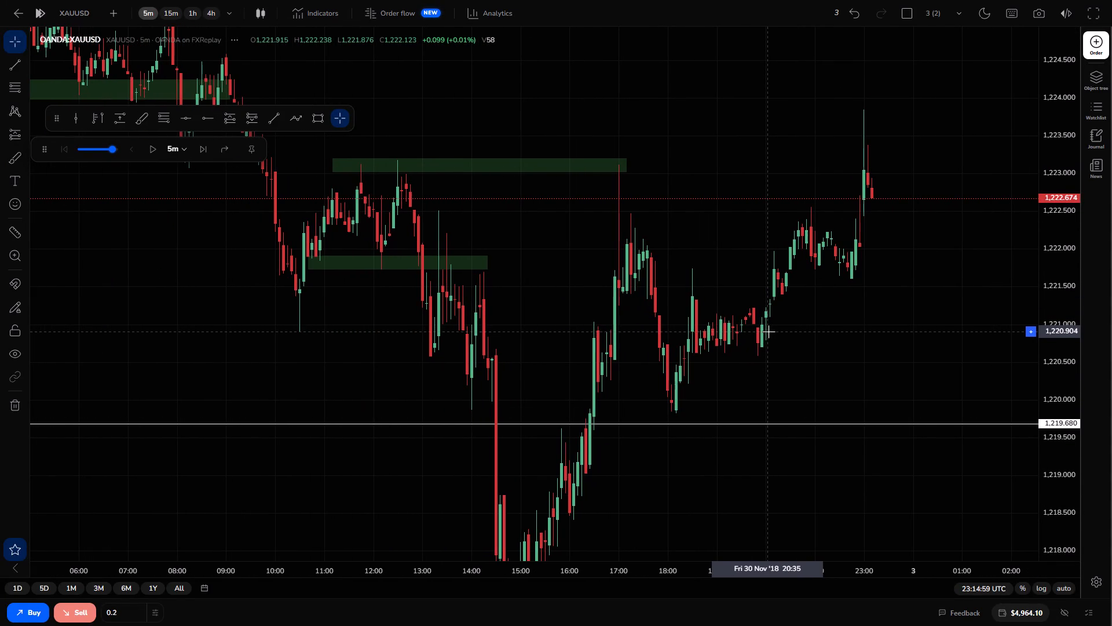
pyautogui.click(313, 118)
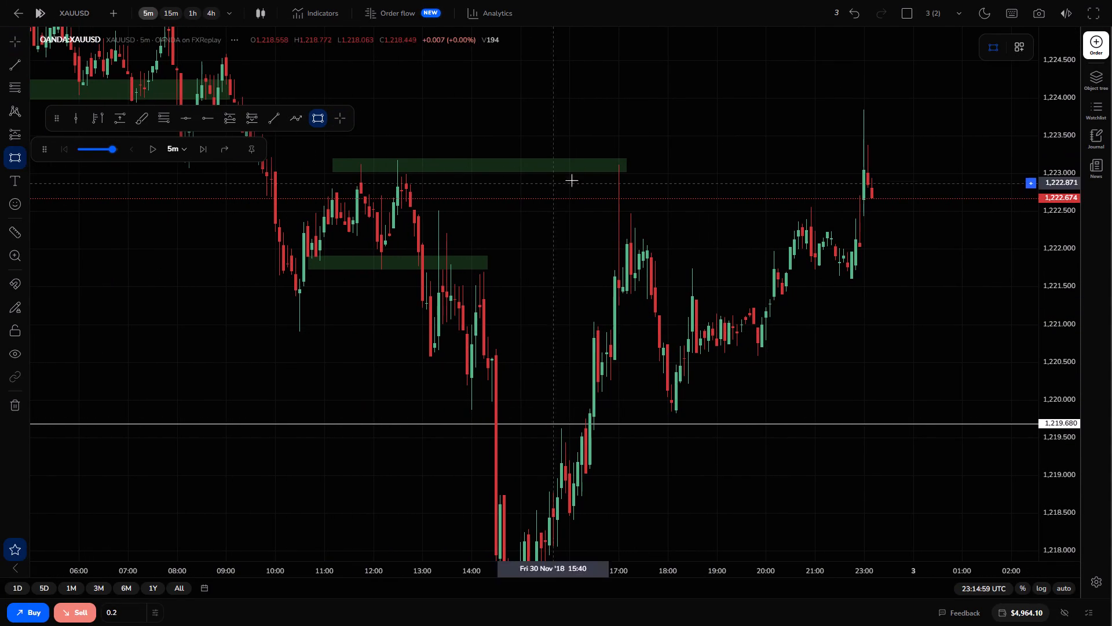
pyautogui.moveTo(625, 208); pyautogui.dragTo(625, 217)
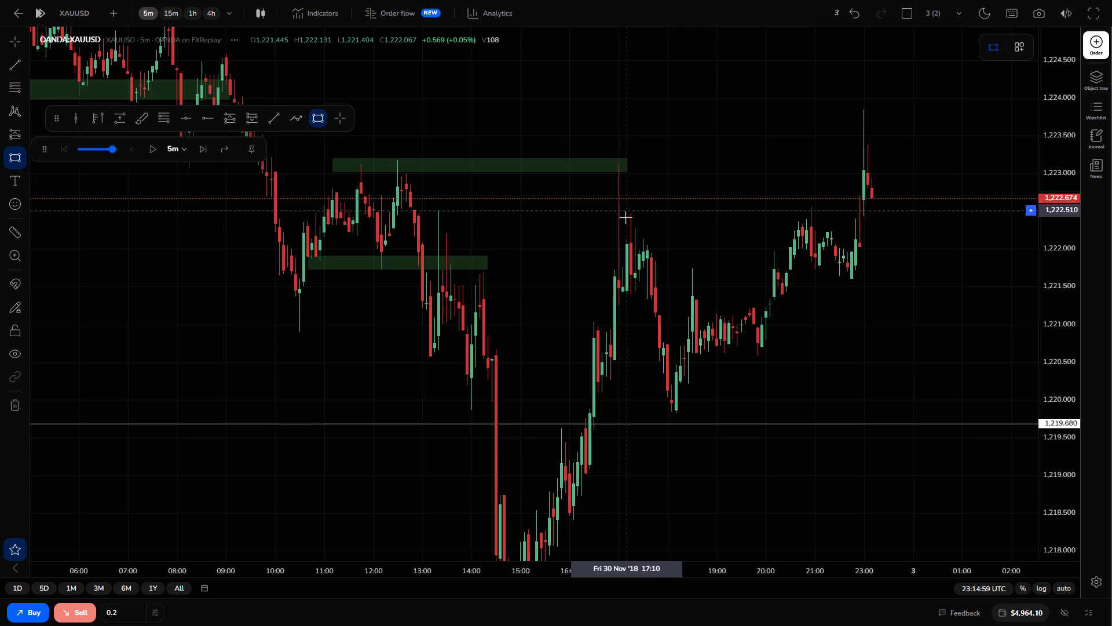
pyautogui.moveTo(625, 217); pyautogui.dragTo(769, 229)
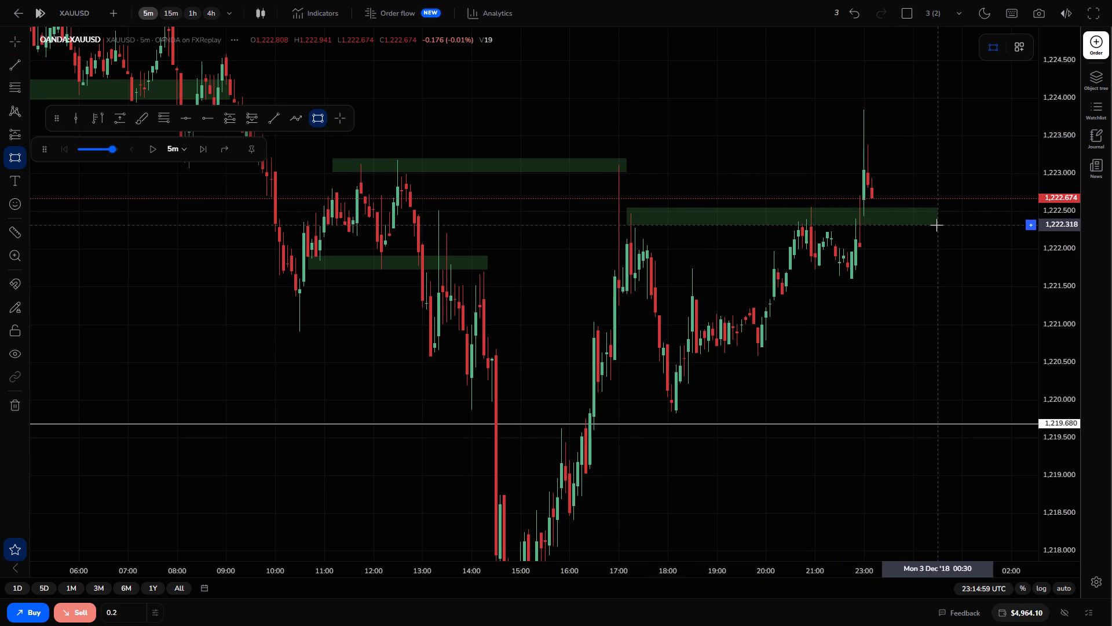
pyautogui.moveTo(938, 225); pyautogui.dragTo(919, 388)
pyautogui.click(919, 388)
# Draw a rectangle zone below the evening lows from 1,220.613 to 1,220.351, spanning 18:30 on 30 November to 02:45 on 3 December.
pyautogui.moveTo(919, 388); pyautogui.dragTo(897, 306)
pyautogui.click(319, 128)
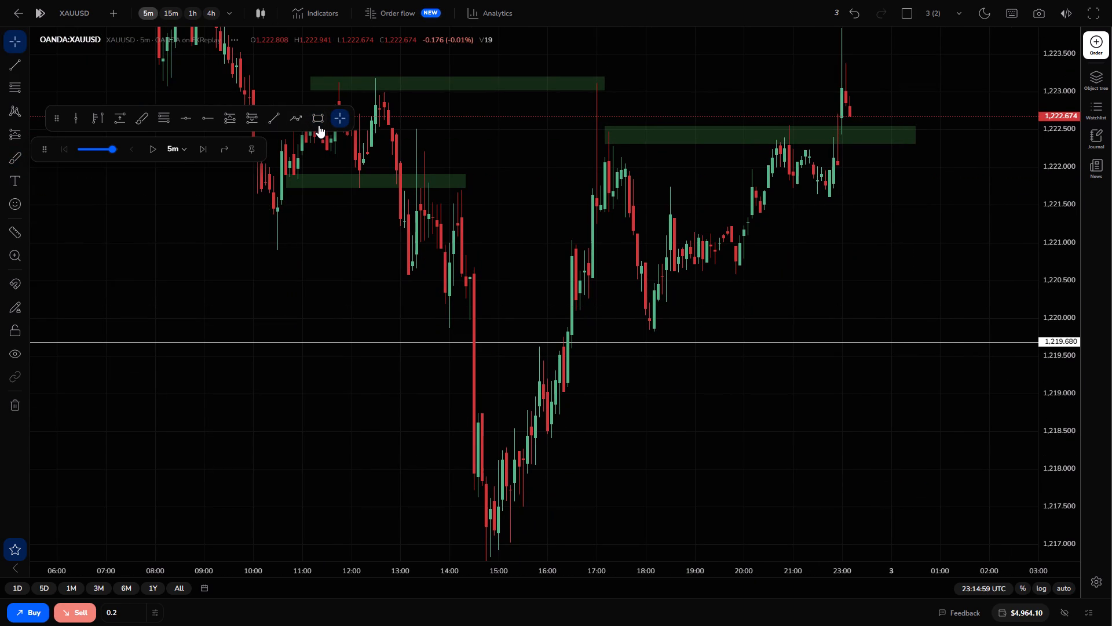
pyautogui.click(319, 124)
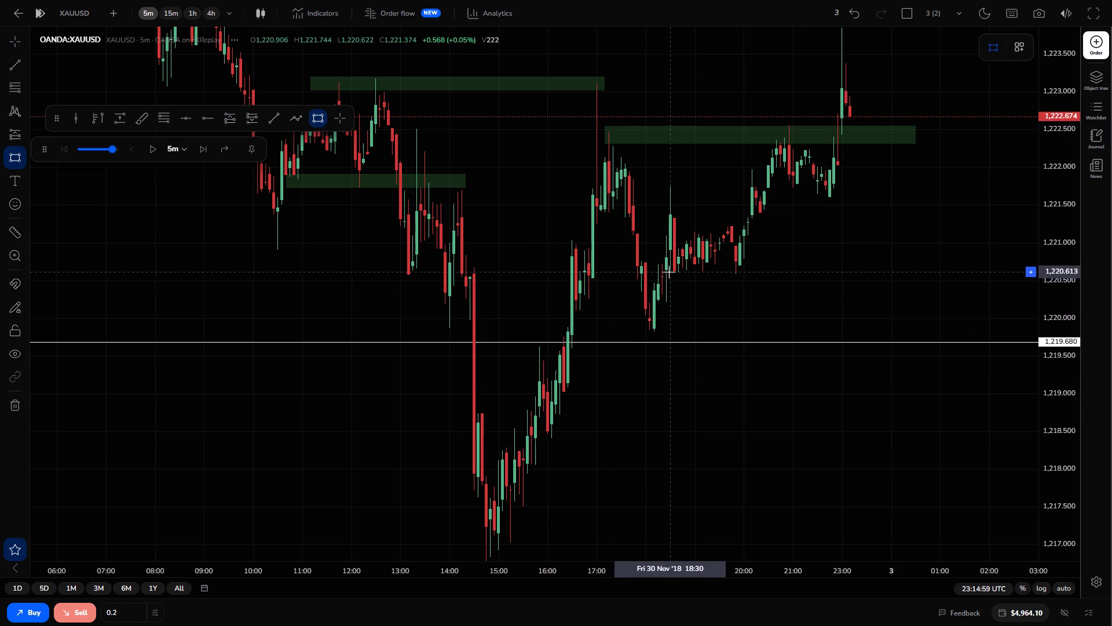
pyautogui.moveTo(669, 272); pyautogui.dragTo(803, 302)
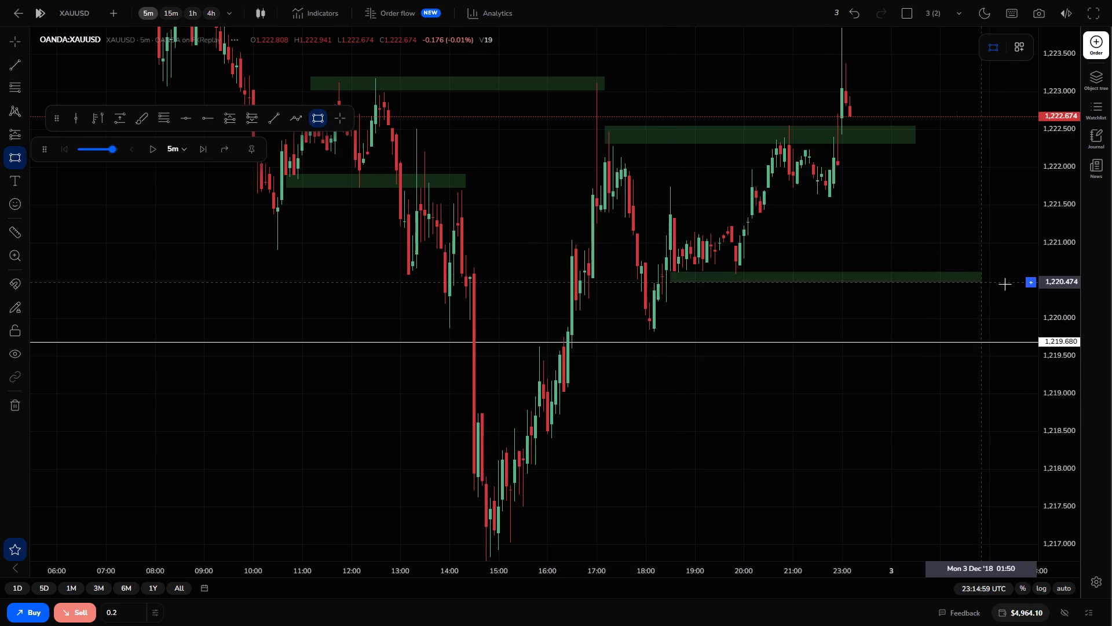
pyautogui.click(1025, 292)
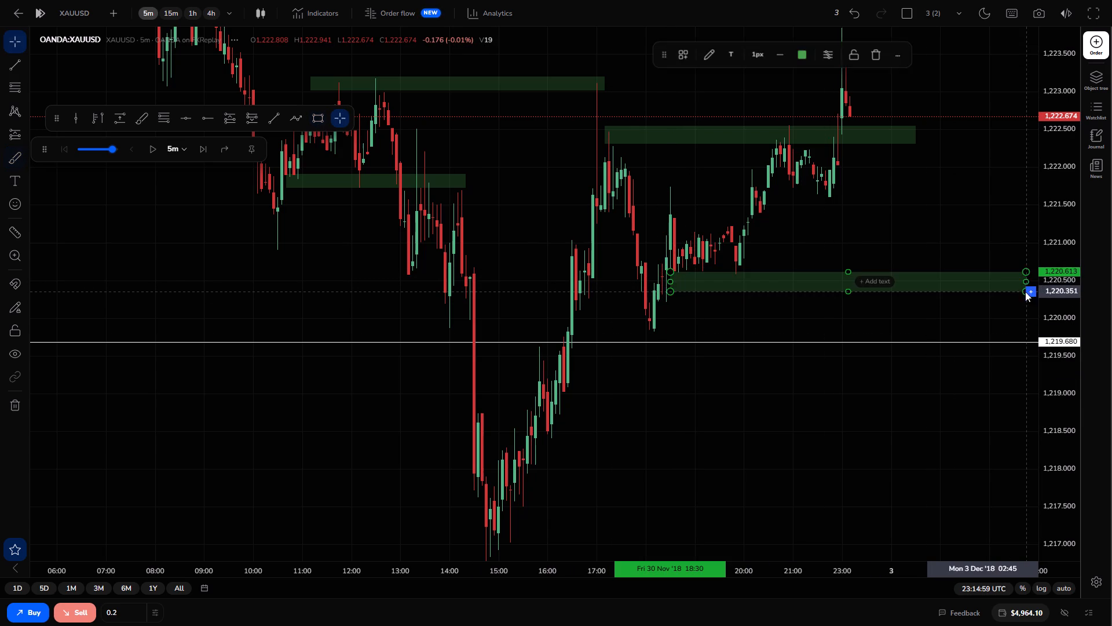
pyautogui.doubleClick(948, 191)
# Switch to the 15-minute chart and advance the replay in 5-minute increments to 23:49:59 UTC.
pyautogui.moveTo(929, 191); pyautogui.dragTo(908, 263)
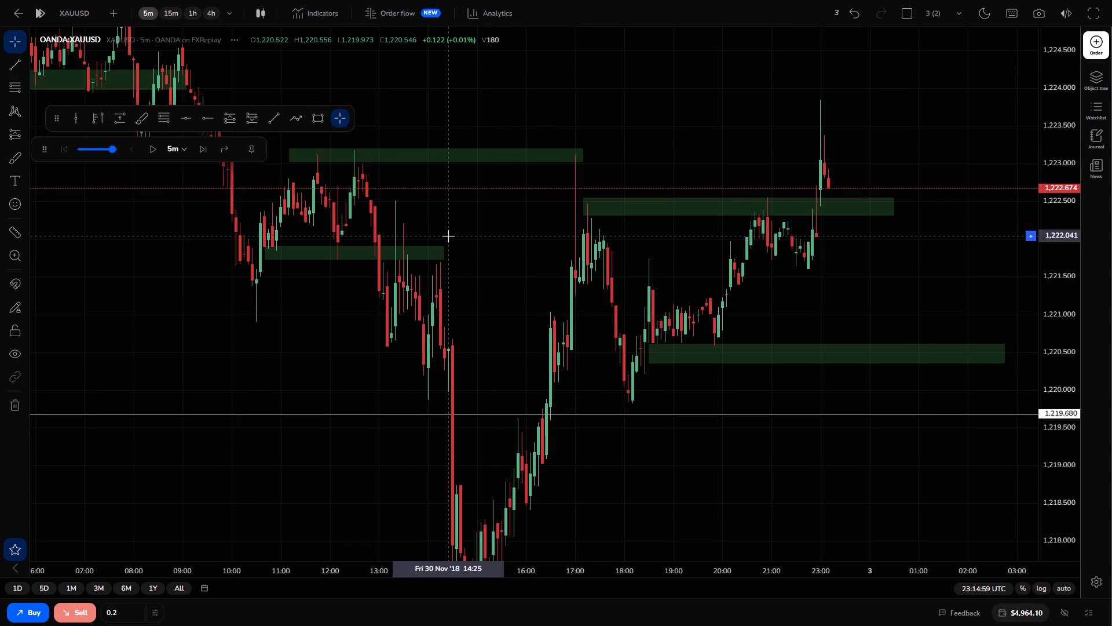
pyautogui.moveTo(448, 236); pyautogui.dragTo(546, 325)
pyautogui.moveTo(598, 322); pyautogui.dragTo(543, 286)
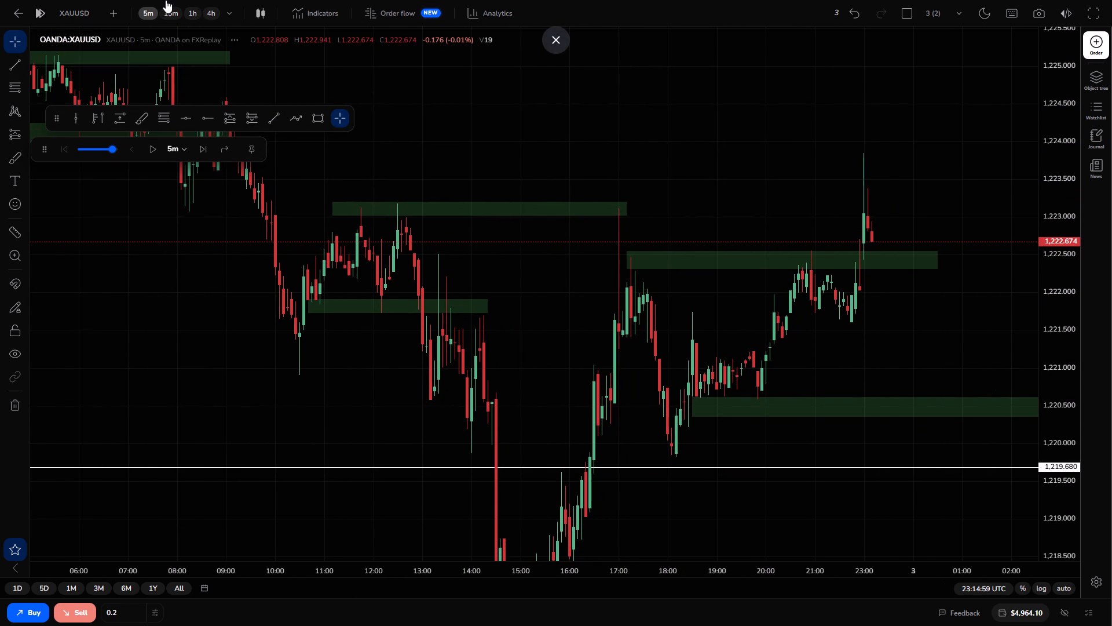
pyautogui.click(166, 0)
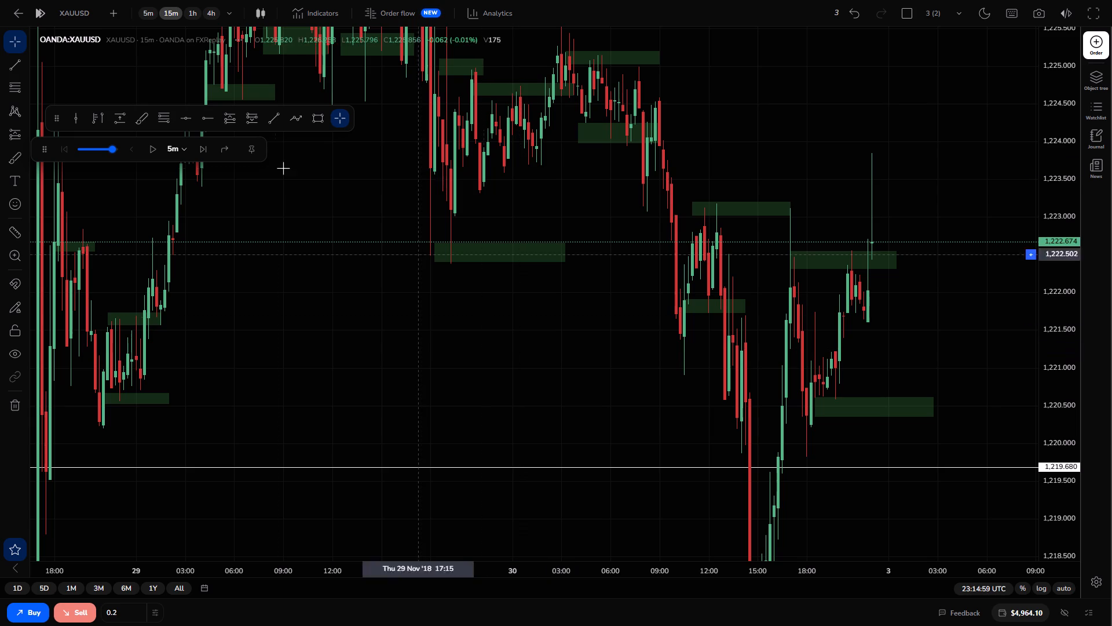
pyautogui.click(198, 150)
pyautogui.click(198, 150)
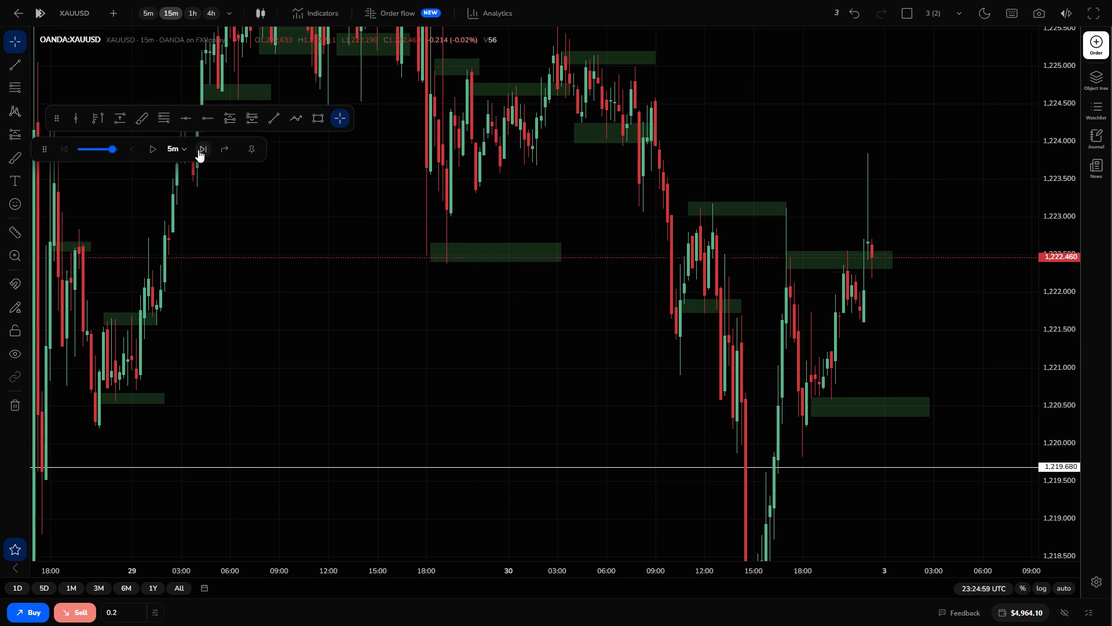
pyautogui.click(198, 150)
pyautogui.click(198, 150)
pyautogui.click(198, 150)
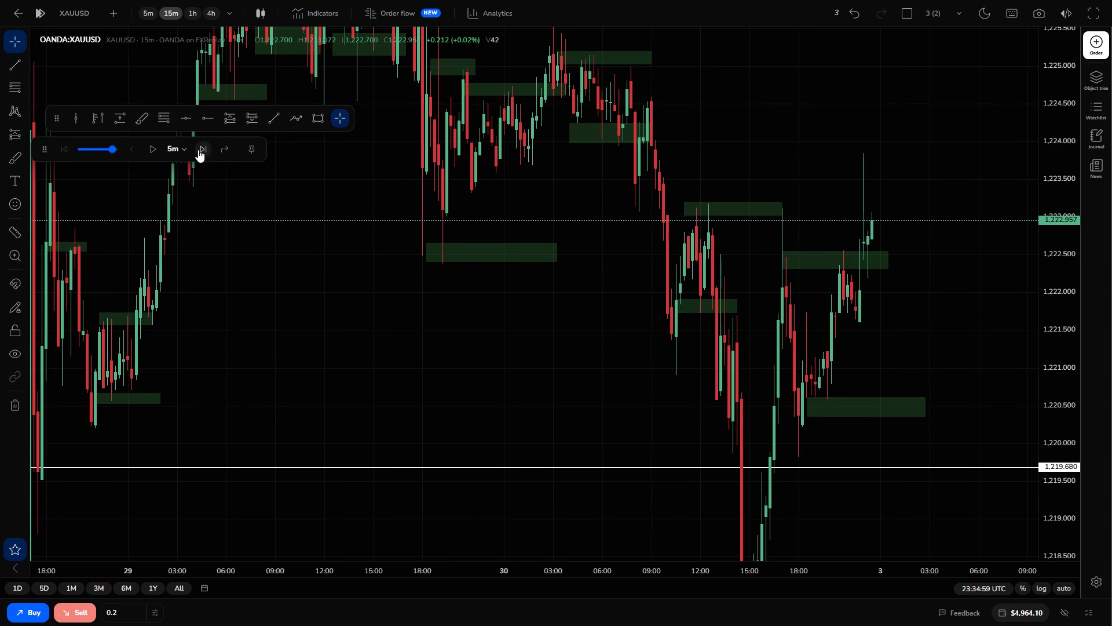
pyautogui.click(198, 150)
pyautogui.click(198, 150)
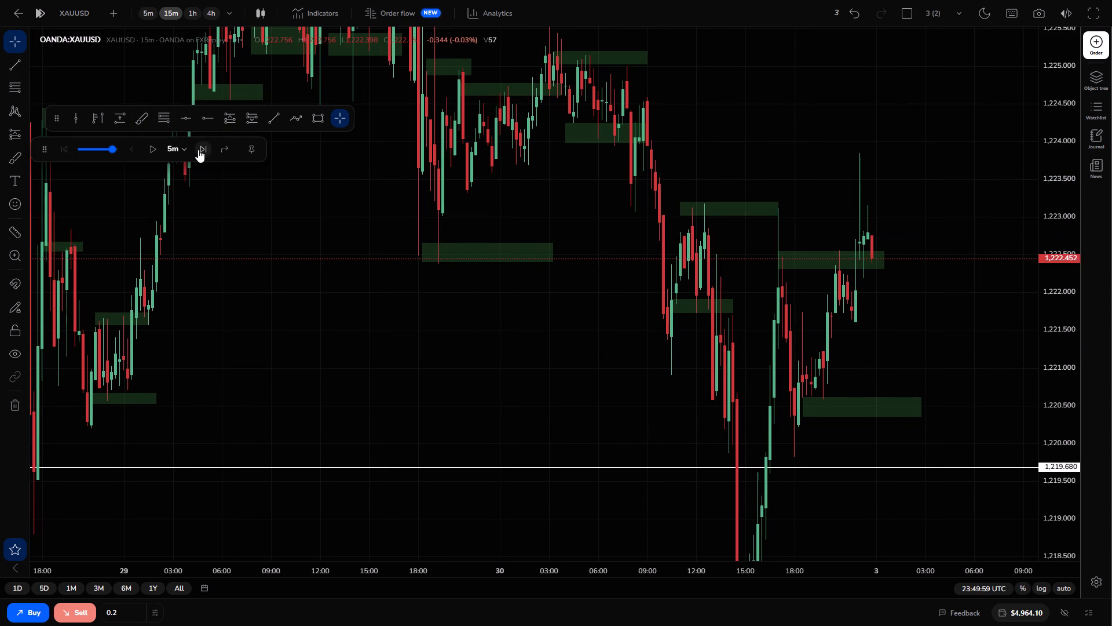
# Advance the replay in 5-minute increments to 01:24:59 UTC on 3 December, switching to the 5-minute chart at 00:14:59.
pyautogui.click(198, 150)
pyautogui.doubleClick(198, 150)
pyautogui.click(198, 150)
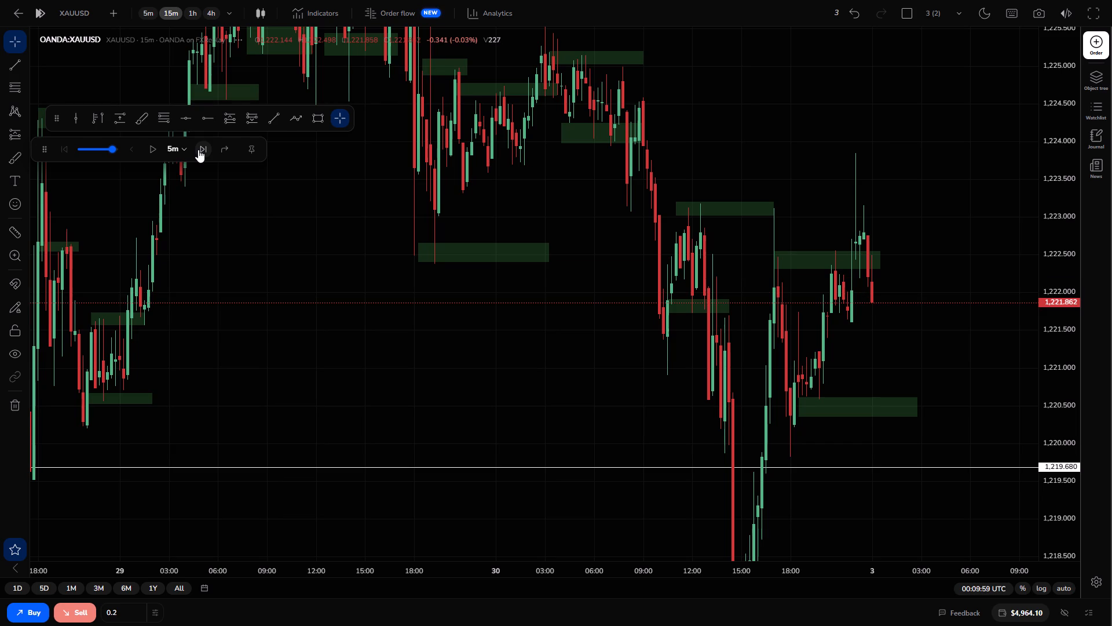
pyautogui.click(198, 150)
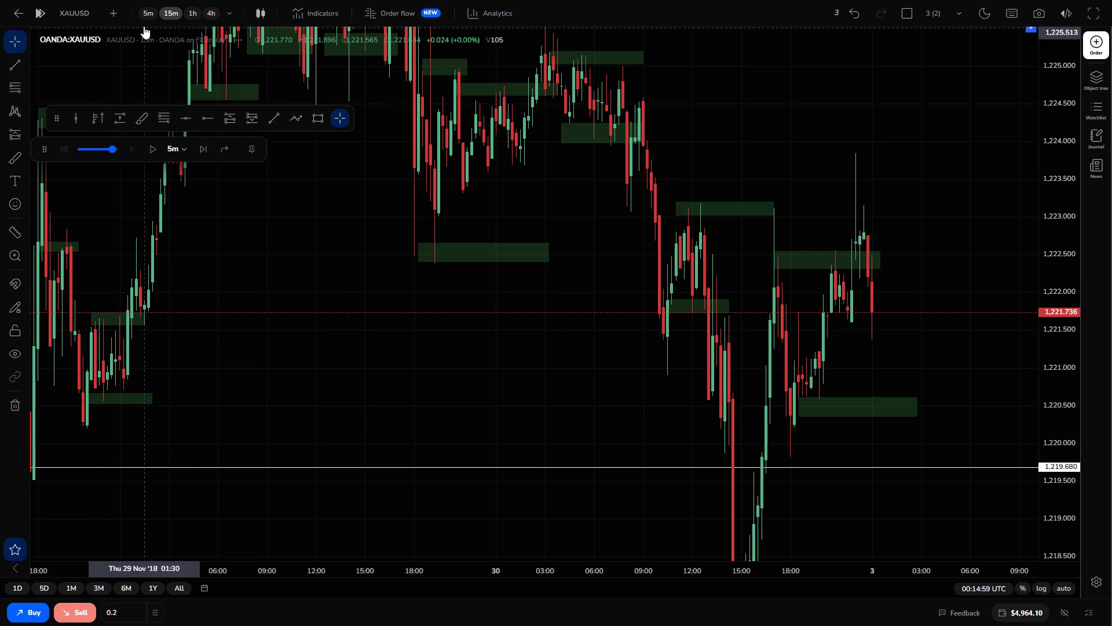
pyautogui.click(141, 15)
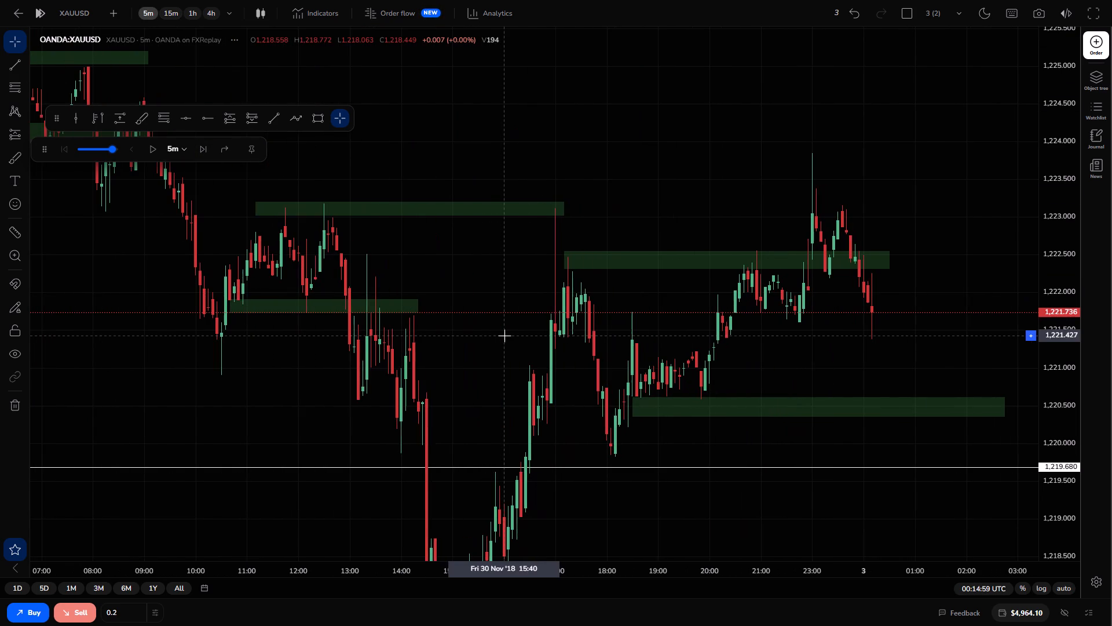
pyautogui.tripleClick(201, 149)
pyautogui.tripleClick(201, 149)
pyautogui.tripleClick(201, 149)
pyautogui.tripleClick(201, 149)
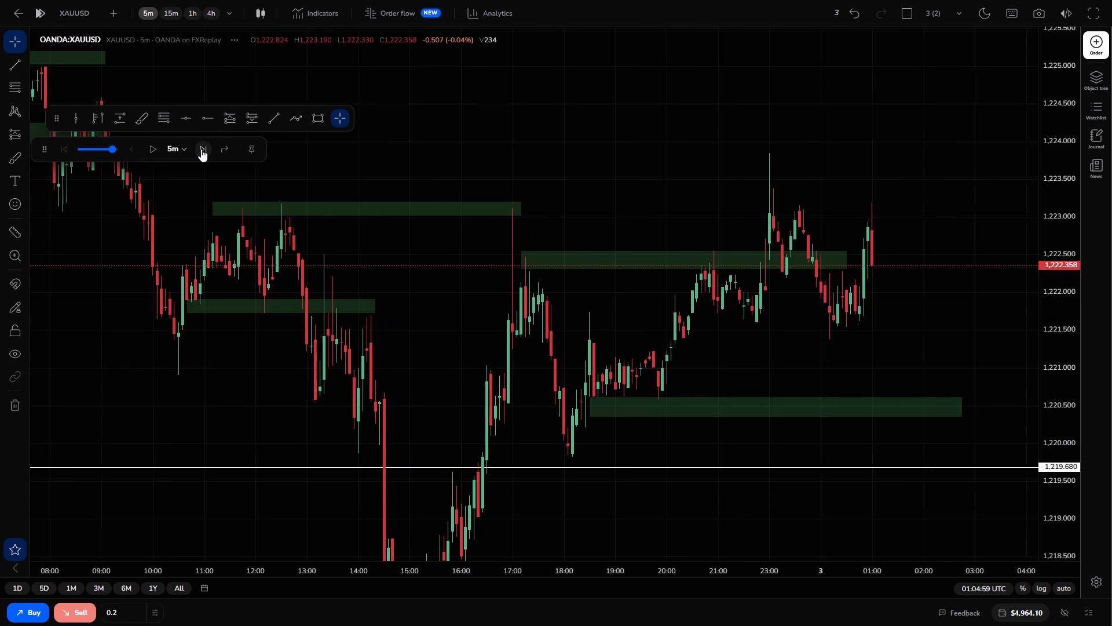
pyautogui.doubleClick(201, 149)
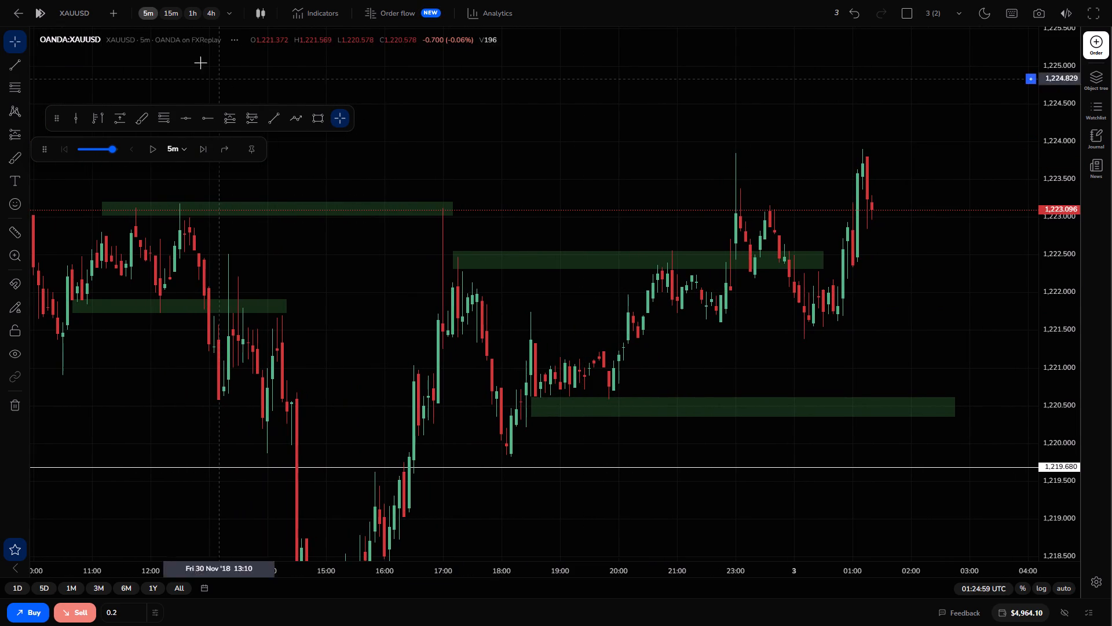
# Compare the move on the 15-minute chart, then advance the replay on the 5-minute chart to 02:59:59 UTC on 3 December.
pyautogui.click(169, 15)
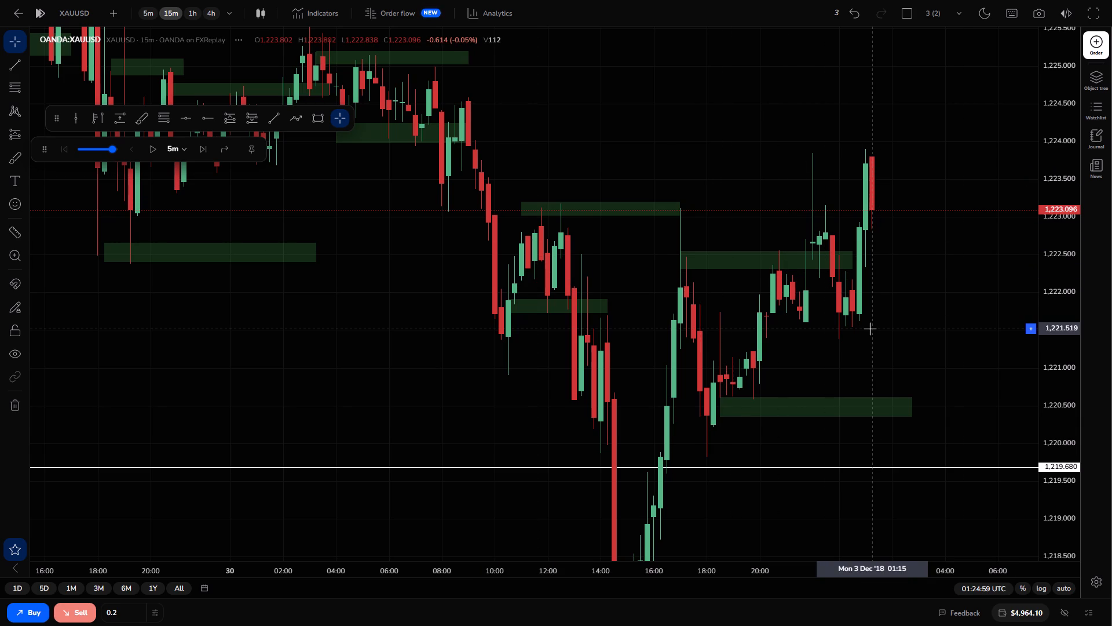
pyautogui.click(147, 11)
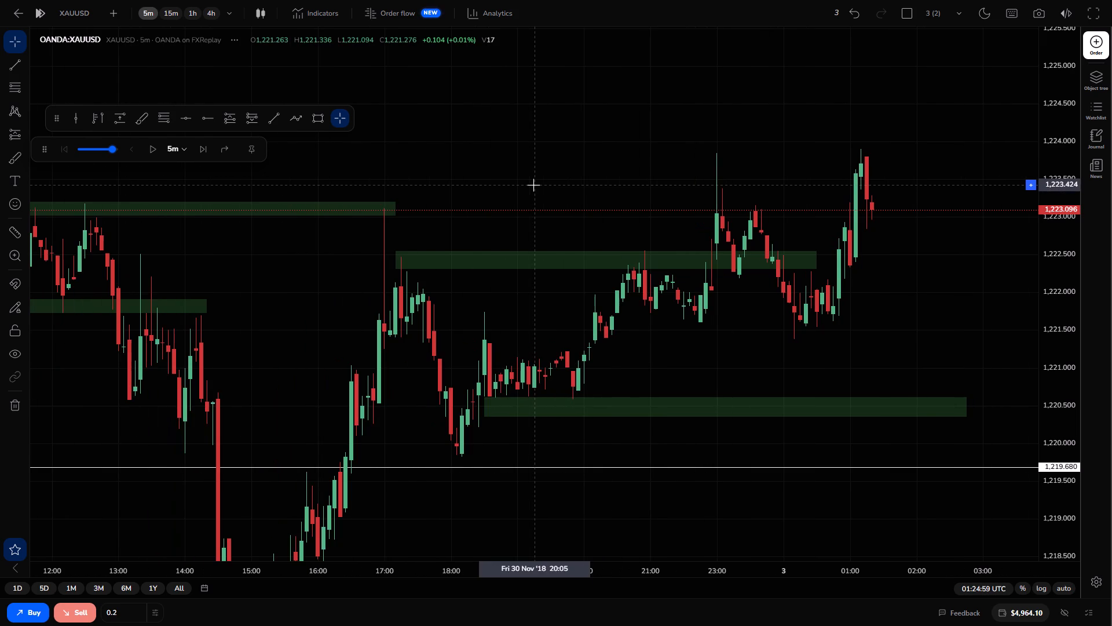
pyautogui.moveTo(632, 225); pyautogui.dragTo(715, 294)
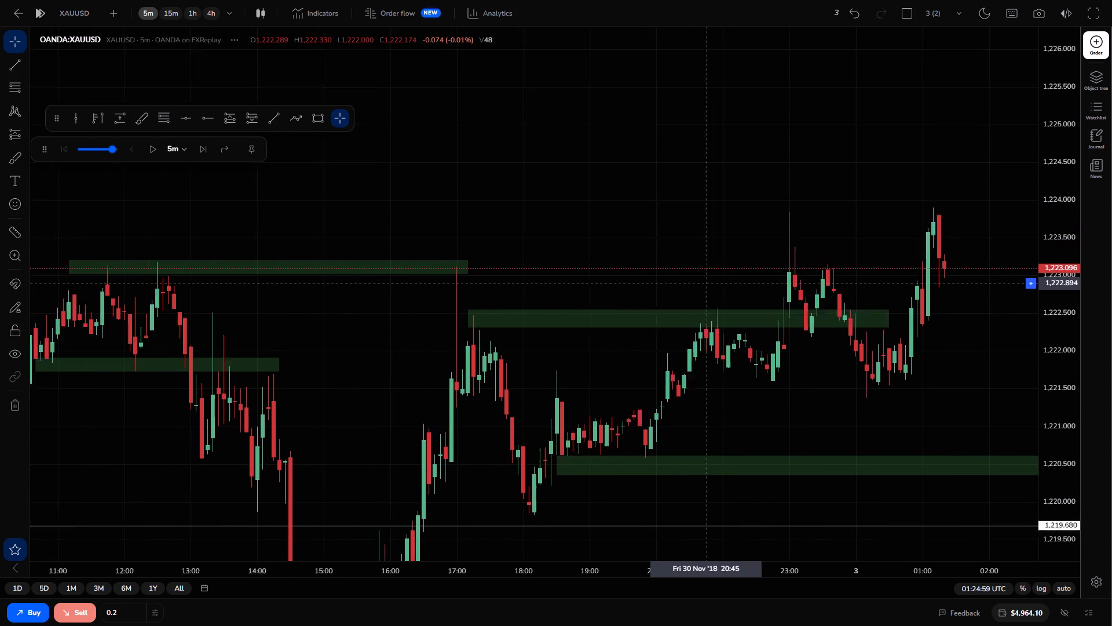
pyautogui.moveTo(715, 294); pyautogui.dragTo(753, 278)
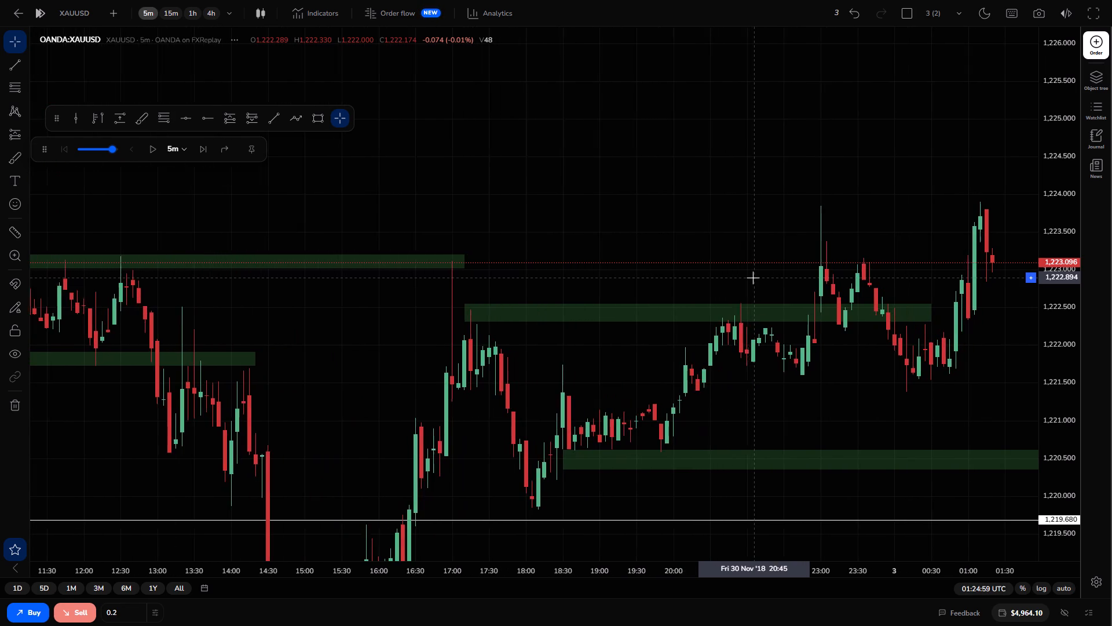
pyautogui.moveTo(839, 389); pyautogui.dragTo(723, 334)
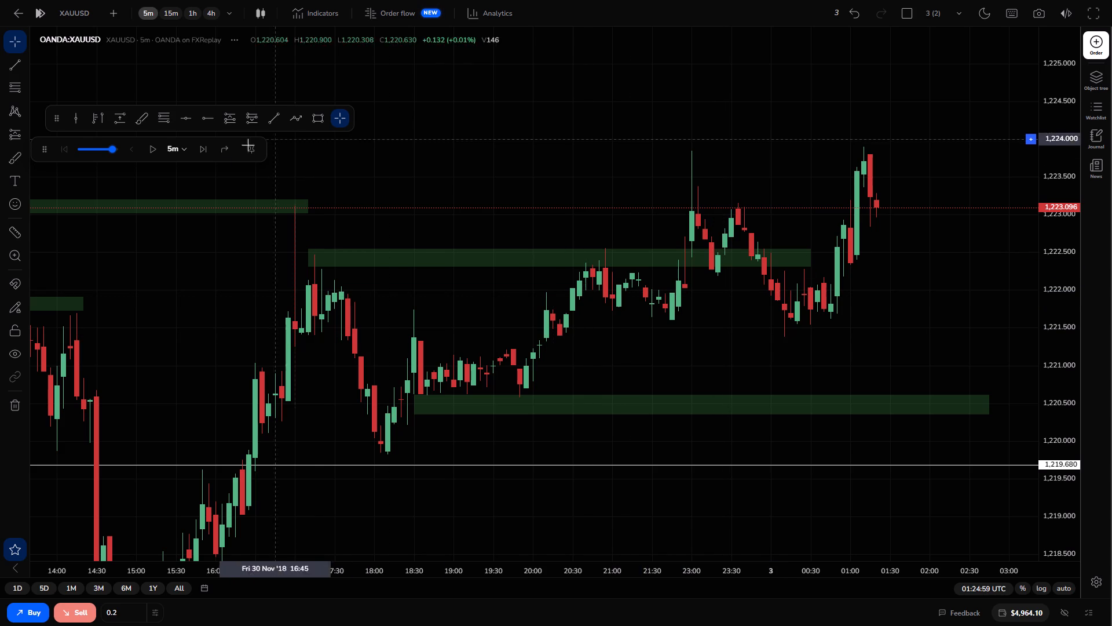
pyautogui.tripleClick(222, 149)
pyautogui.doubleClick(222, 149)
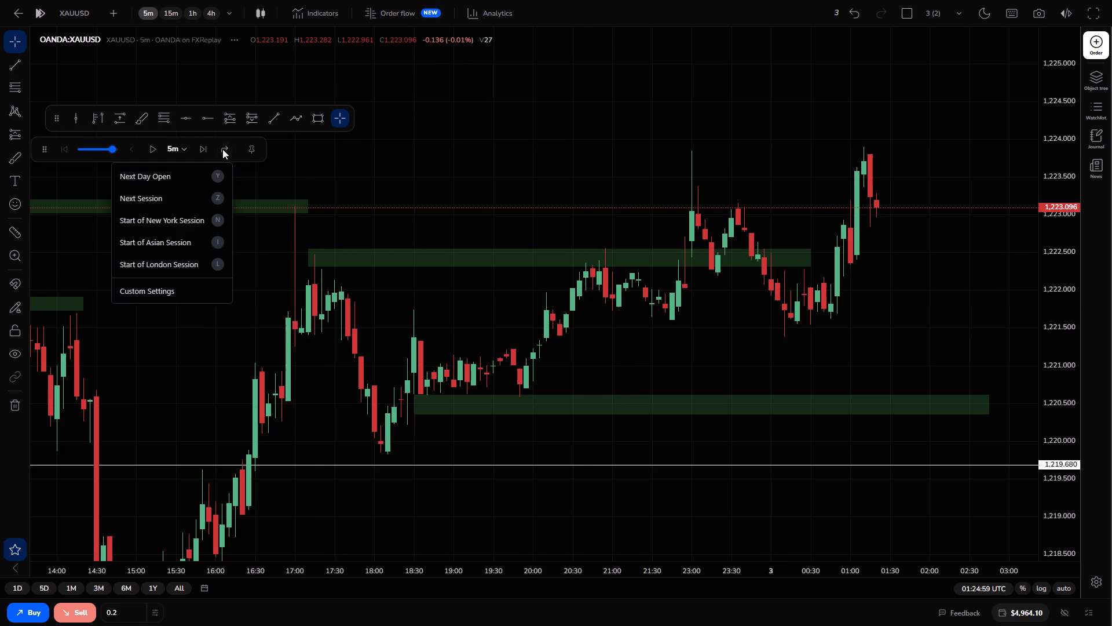
pyautogui.tripleClick(199, 144)
pyautogui.tripleClick(199, 144)
pyautogui.tripleClick(199, 144)
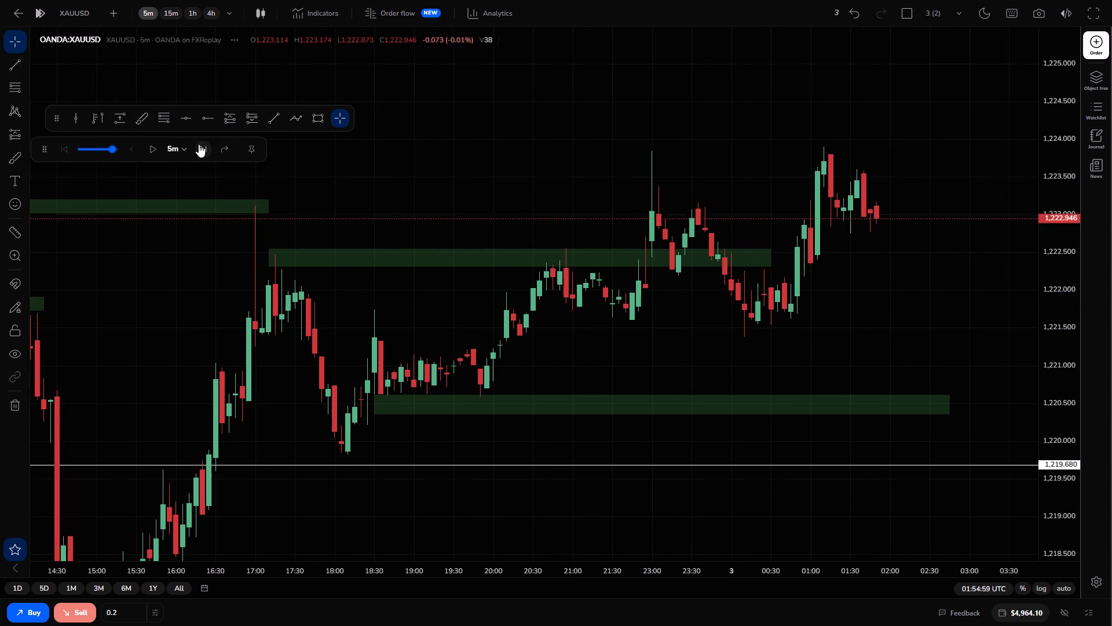
pyautogui.tripleClick(199, 144)
pyautogui.tripleClick(199, 144)
pyautogui.tripleClick(199, 144)
pyautogui.doubleClick(199, 144)
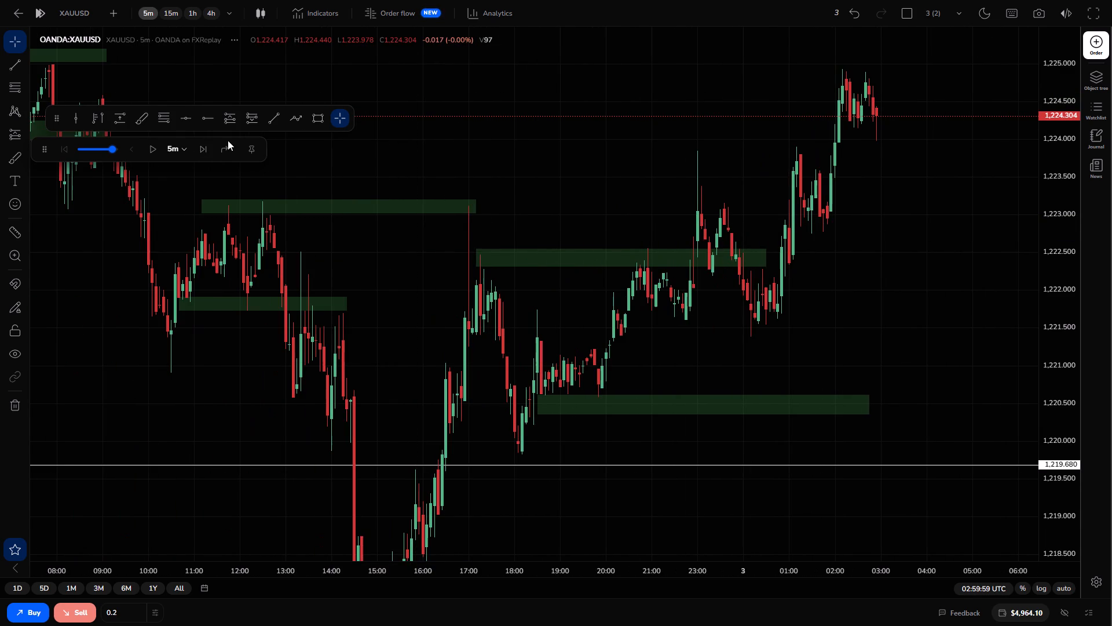
# Draw a horizontal ray at 1,223.193 along the top of the upper green zone, starting about 11:40 on 30 November.
pyautogui.click(204, 122)
pyautogui.click(225, 200)
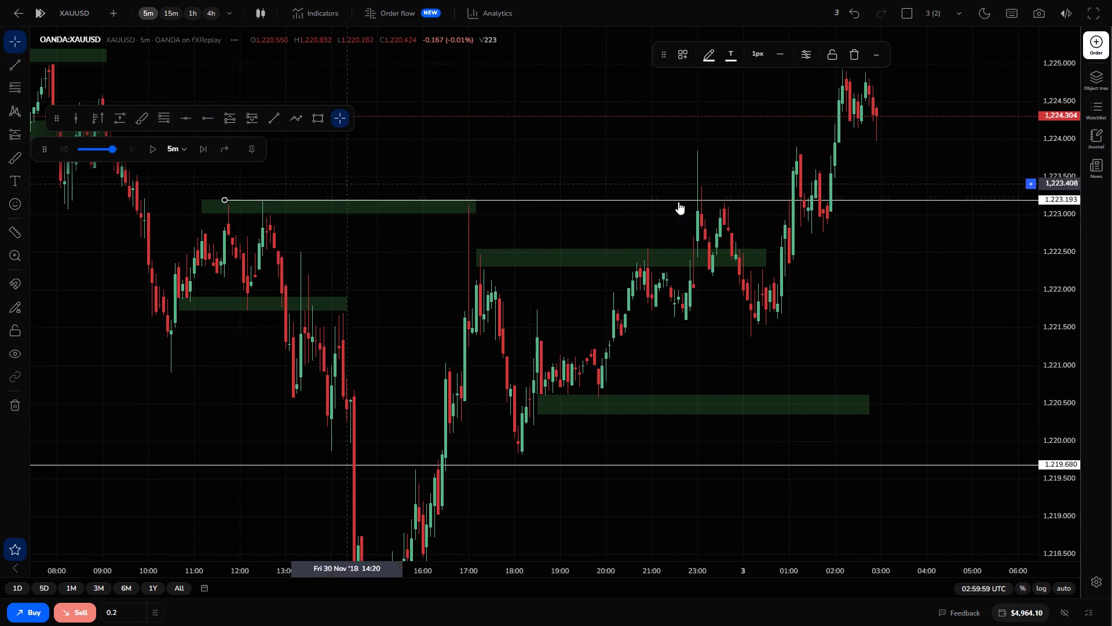
pyautogui.click(704, 202)
# Examine the 5-minute price action around the 1,223.193 ray and the nearby zones, from 30 November to the latest highs.
pyautogui.moveTo(748, 177); pyautogui.dragTo(708, 216)
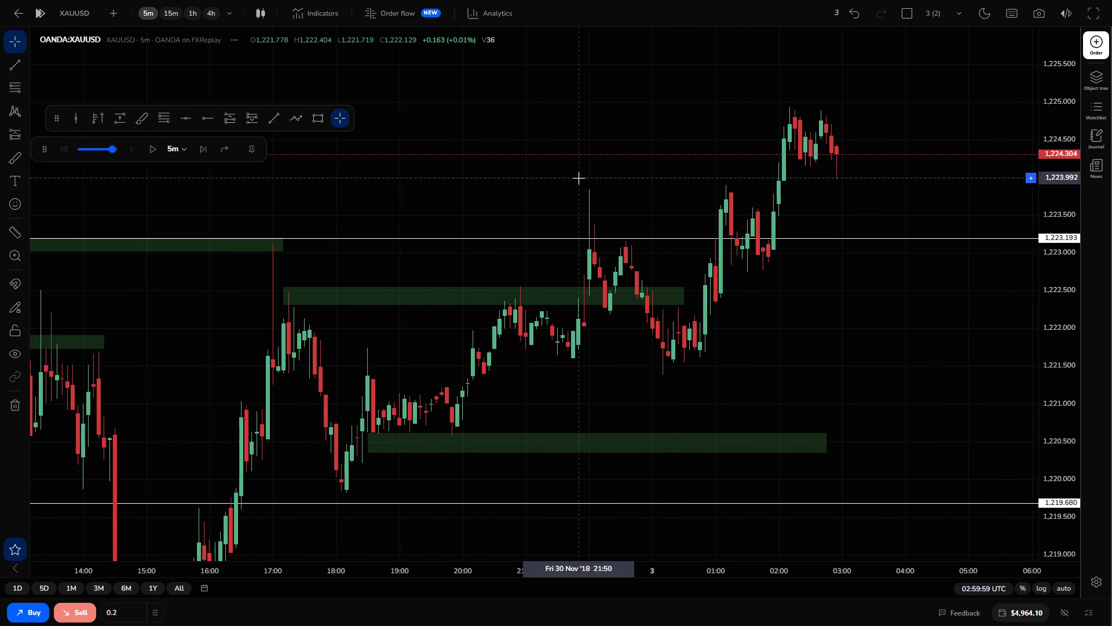
pyautogui.moveTo(669, 172); pyautogui.dragTo(710, 233)
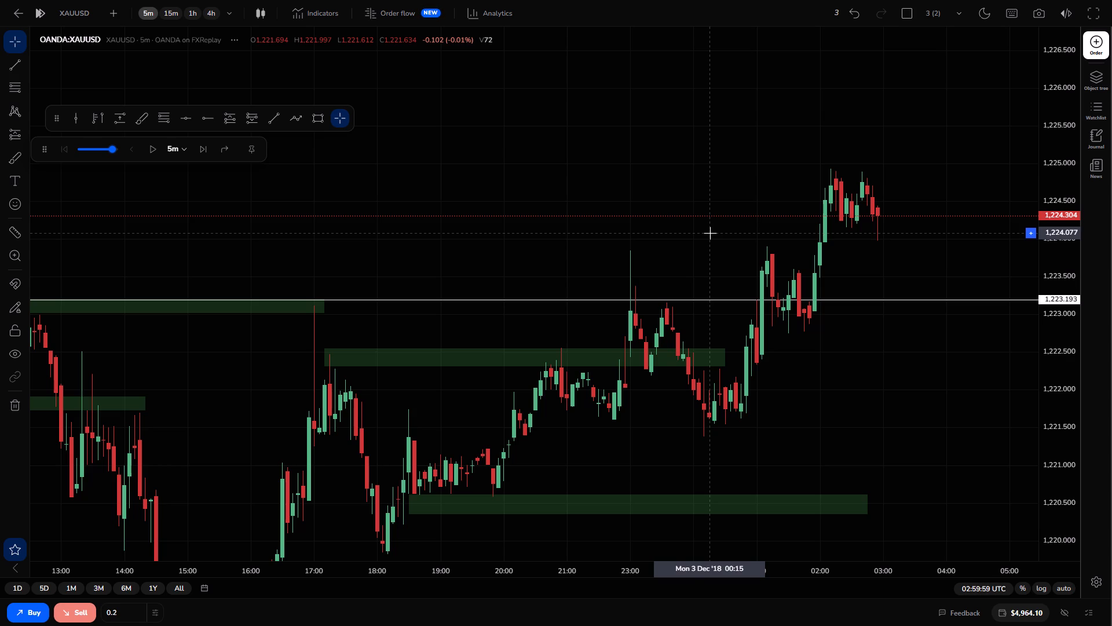
pyautogui.moveTo(818, 268); pyautogui.dragTo(789, 272)
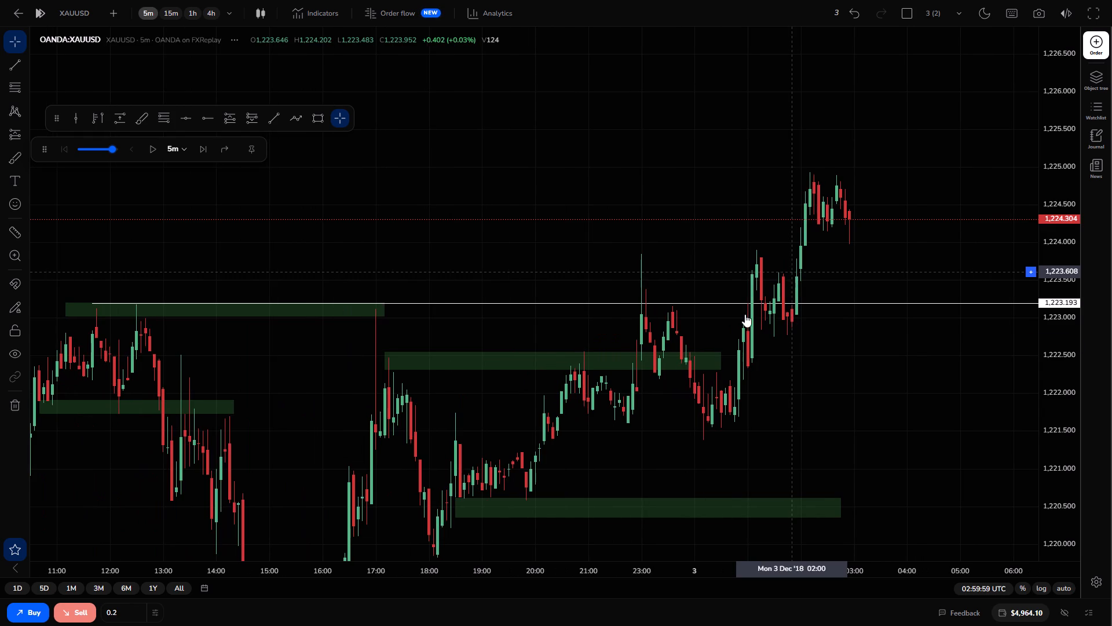
pyautogui.moveTo(674, 384); pyautogui.dragTo(851, 348)
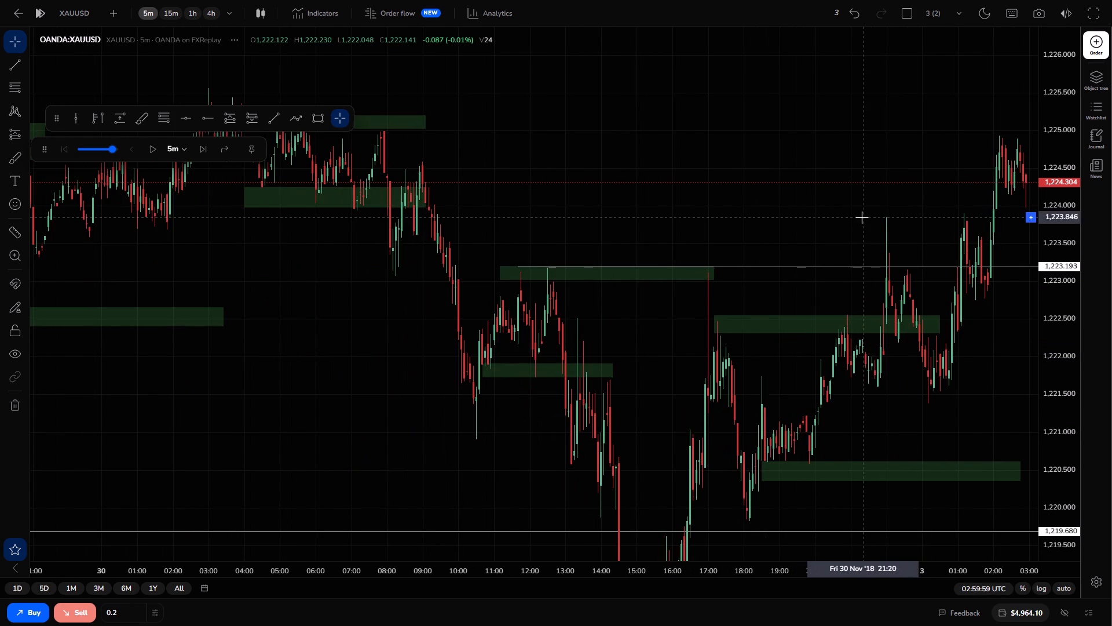
pyautogui.moveTo(862, 217); pyautogui.dragTo(804, 267)
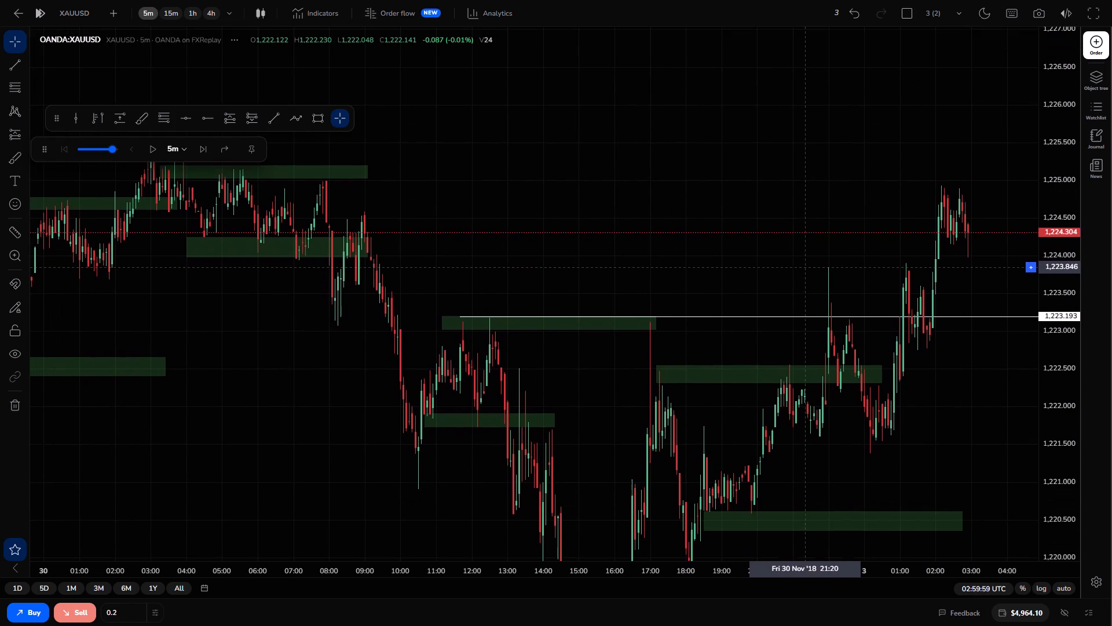
pyautogui.moveTo(804, 267); pyautogui.dragTo(674, 267)
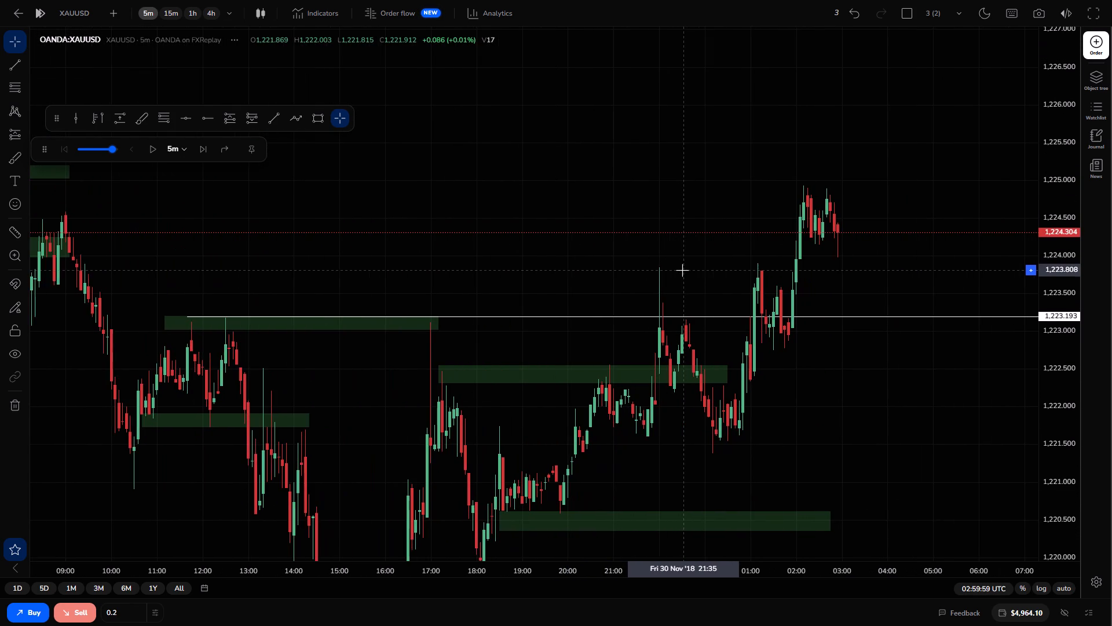
pyautogui.moveTo(1047, 236); pyautogui.dragTo(1045, 301)
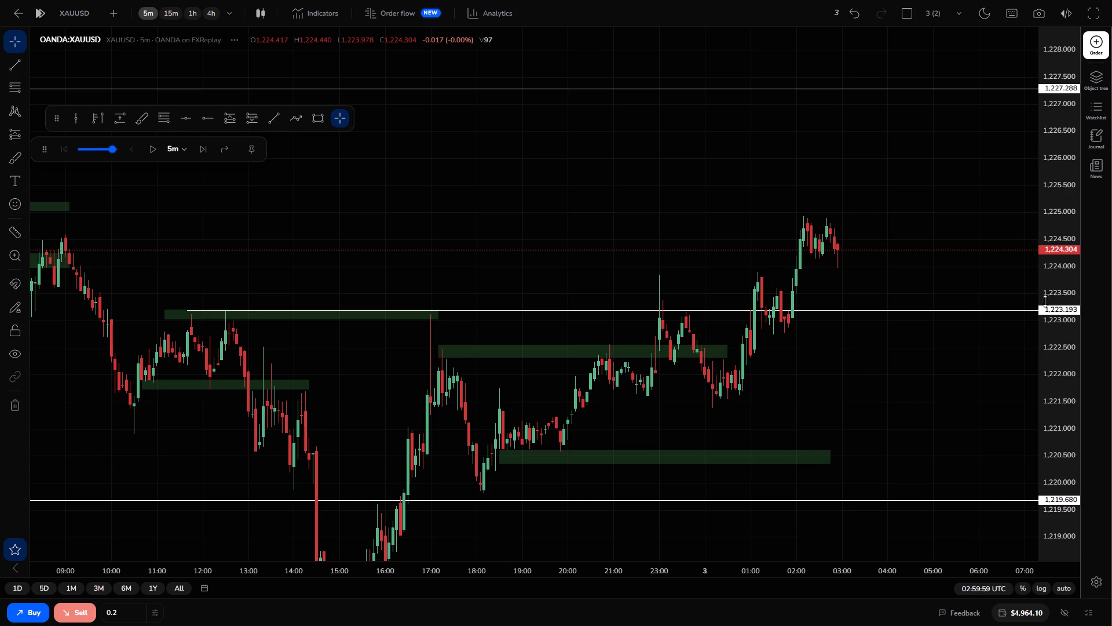
pyautogui.click(875, 312)
pyautogui.moveTo(860, 338); pyautogui.dragTo(961, 316)
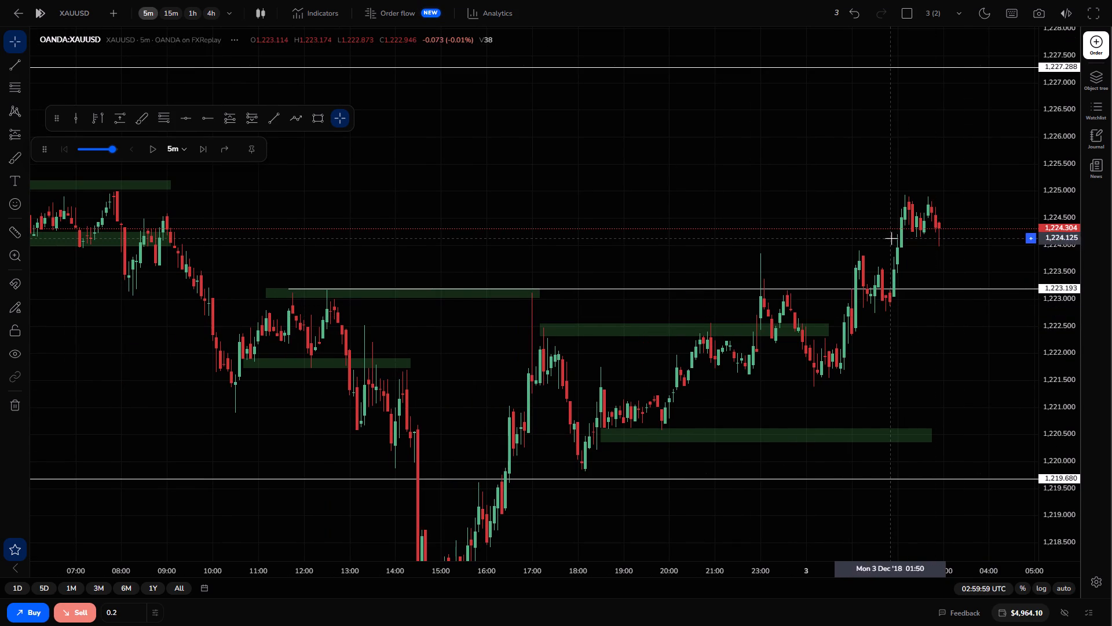
pyautogui.moveTo(888, 272); pyautogui.dragTo(872, 270)
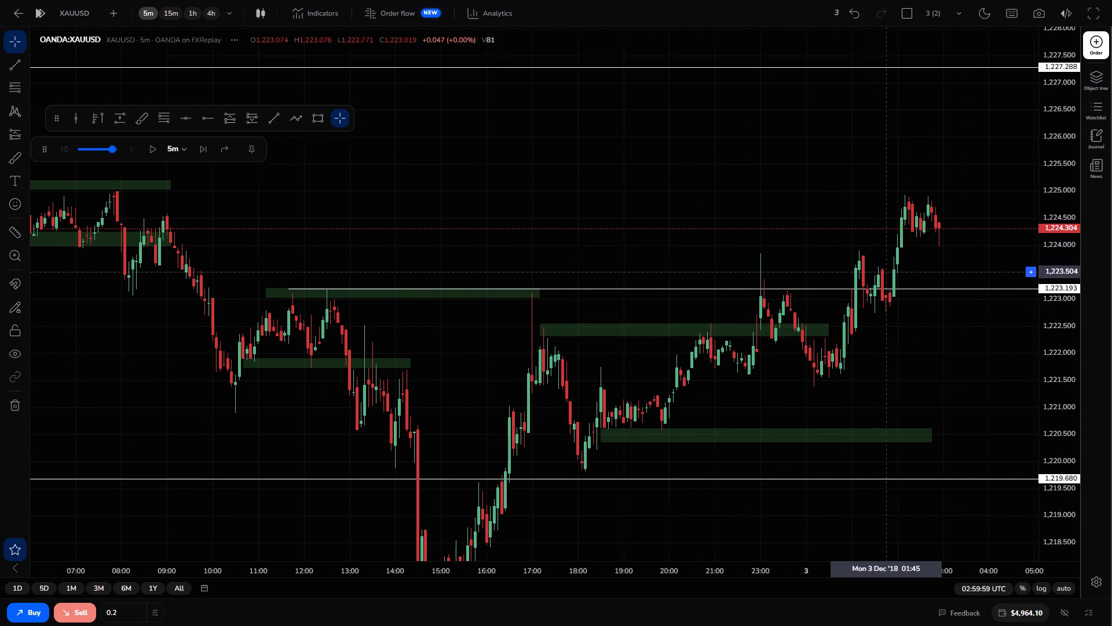
pyautogui.moveTo(872, 270); pyautogui.dragTo(815, 254)
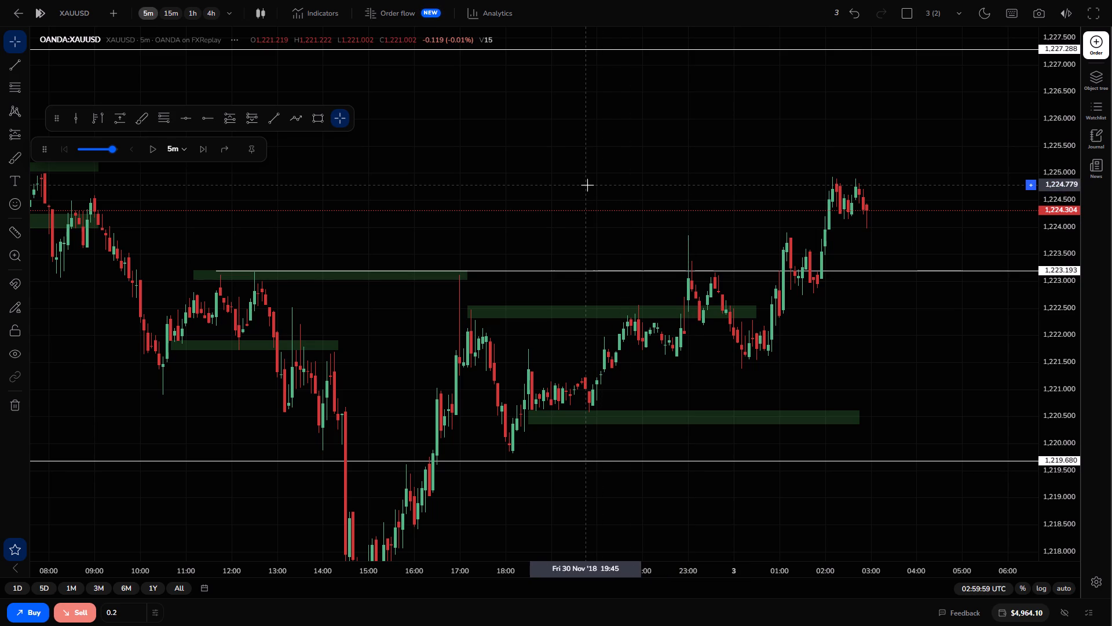
# Advance the replay in 5-minute increments to 04:09:59 UTC on the 5-minute chart, checking the 15-minute chart at 03:04:59.
pyautogui.click(203, 144)
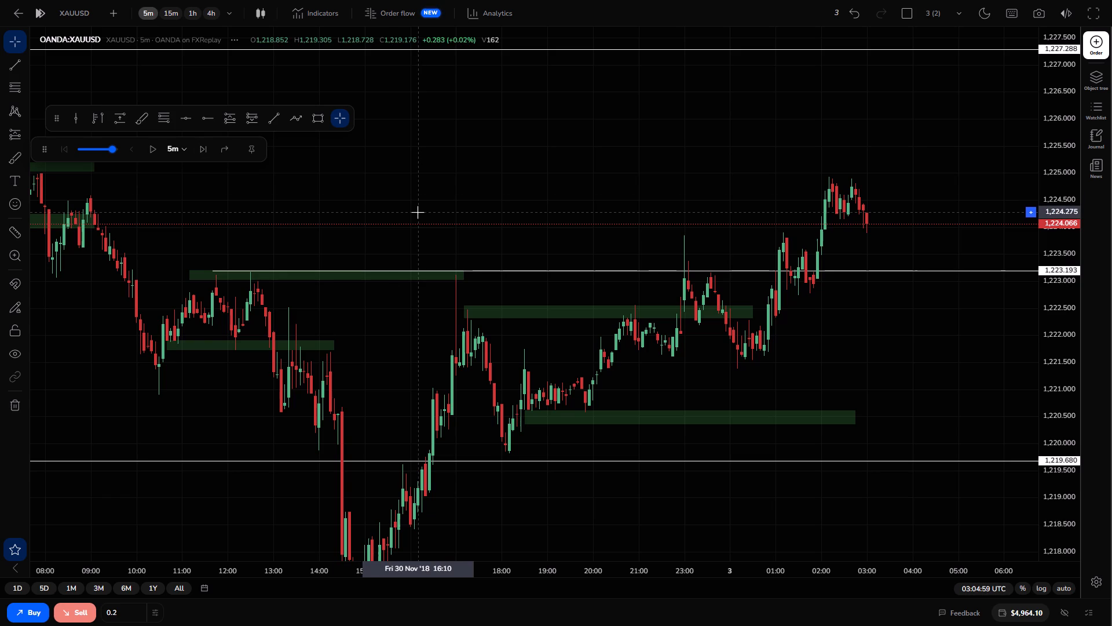
pyautogui.click(175, 14)
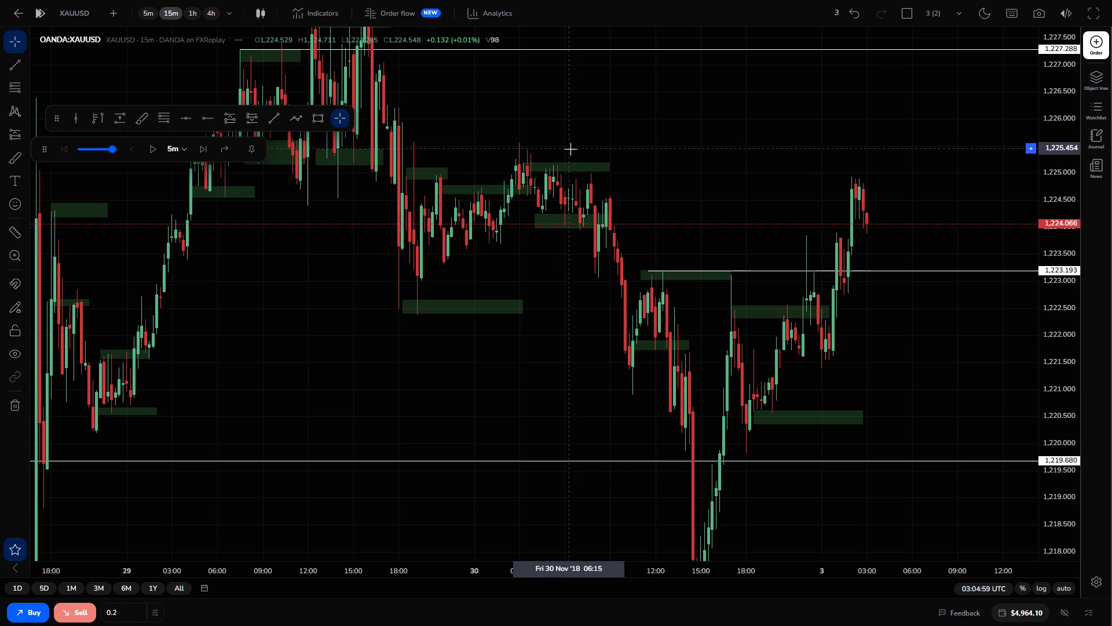
pyautogui.click(144, 17)
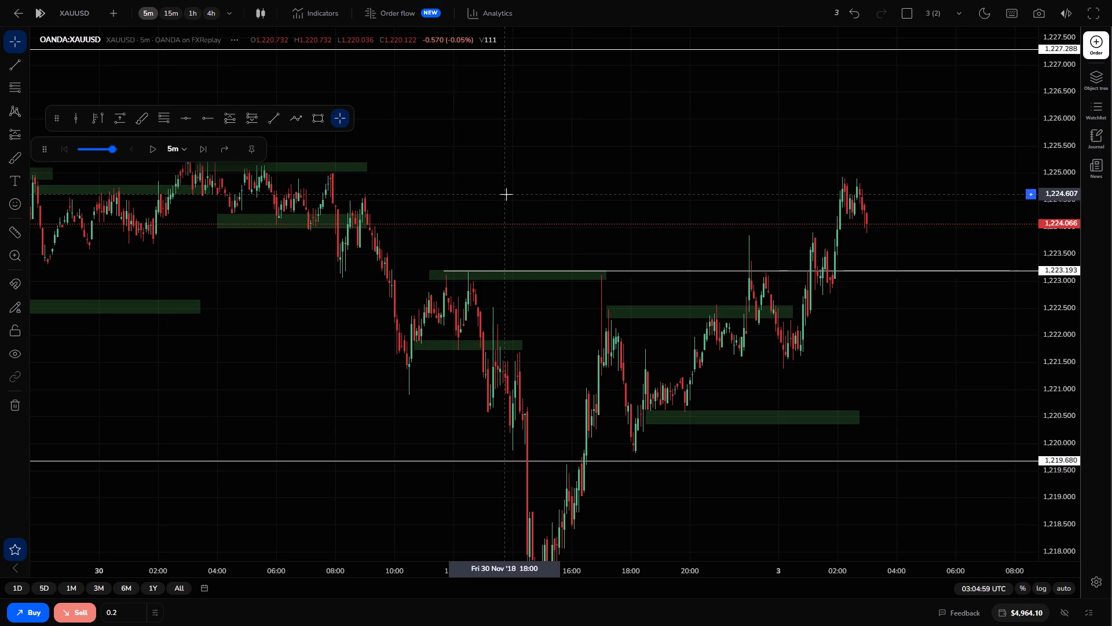
pyautogui.moveTo(506, 194); pyautogui.dragTo(601, 265)
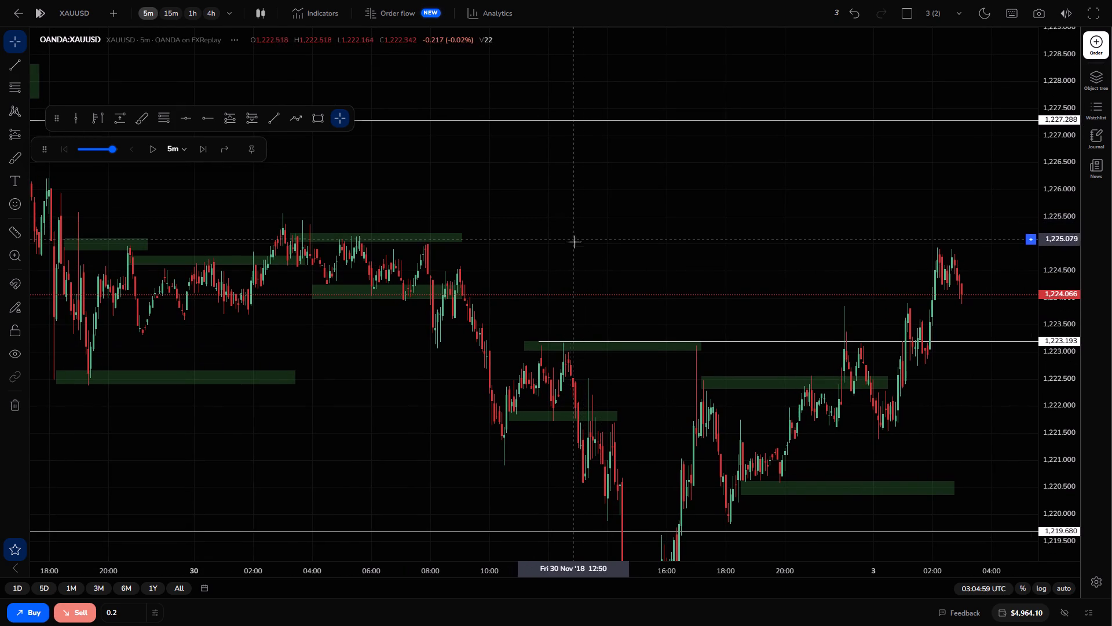
pyautogui.moveTo(625, 290); pyautogui.dragTo(564, 271)
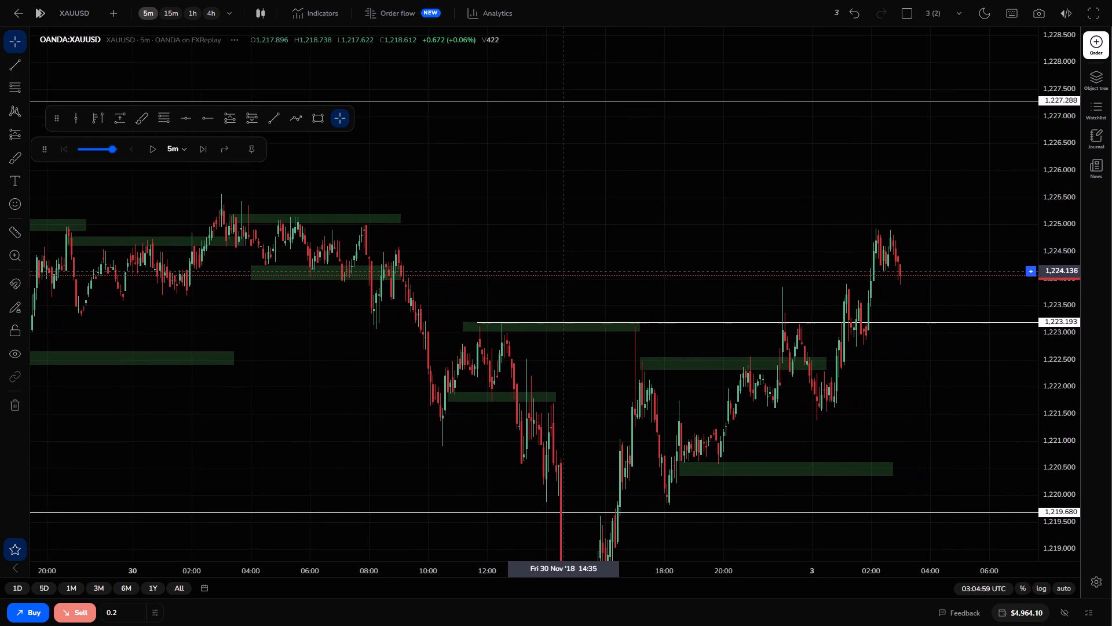
pyautogui.moveTo(564, 271); pyautogui.dragTo(564, 271)
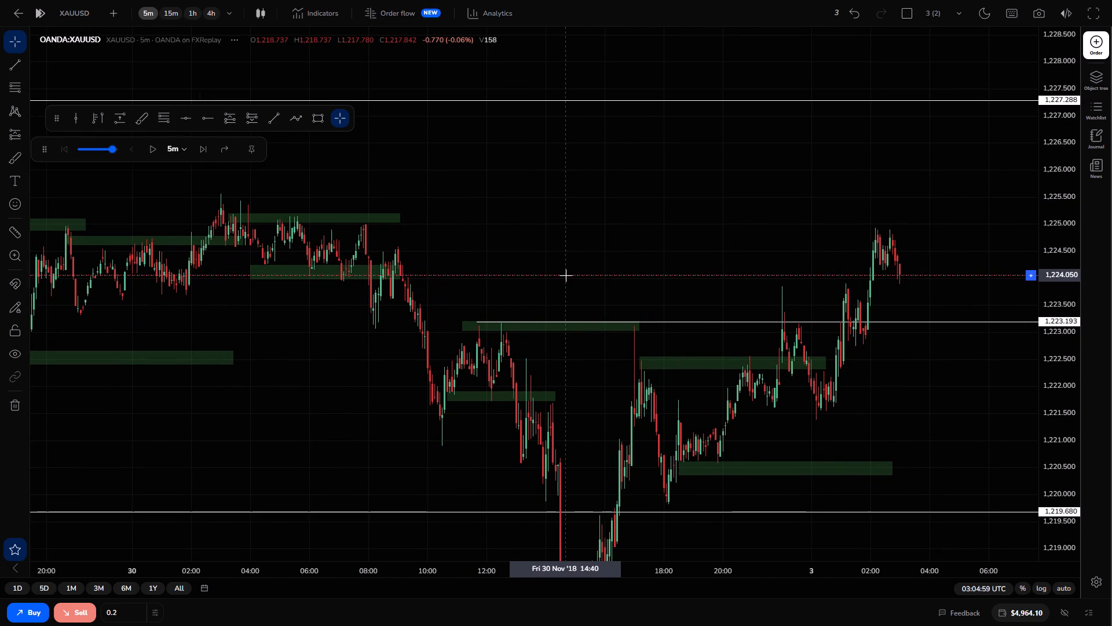
pyautogui.tripleClick(202, 143)
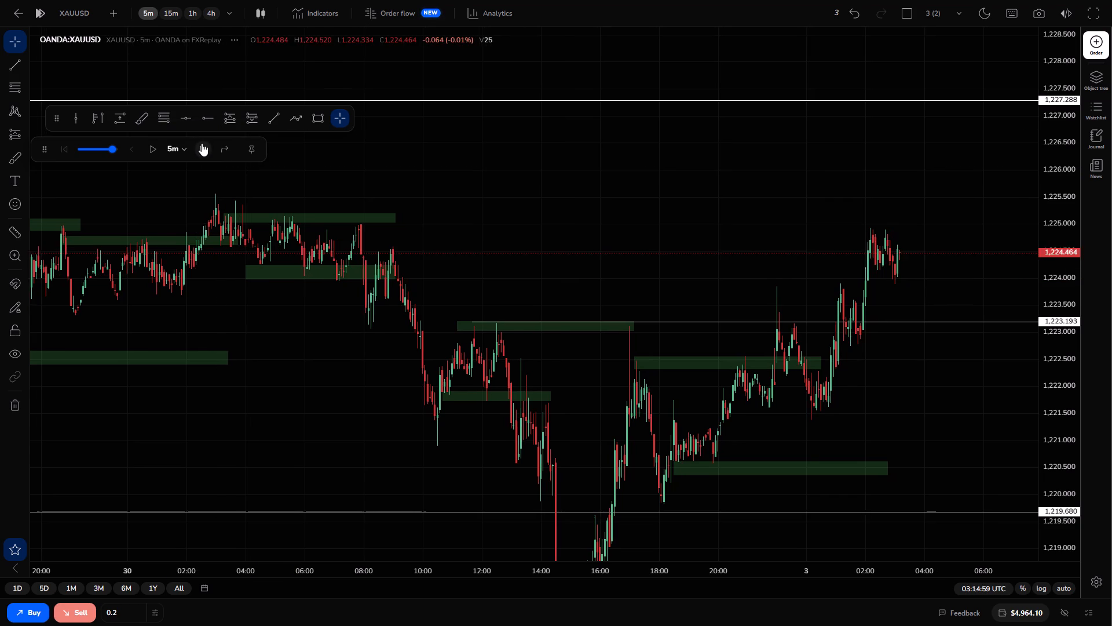
pyautogui.tripleClick(202, 143)
pyautogui.tripleClick(202, 143)
pyautogui.doubleClick(202, 143)
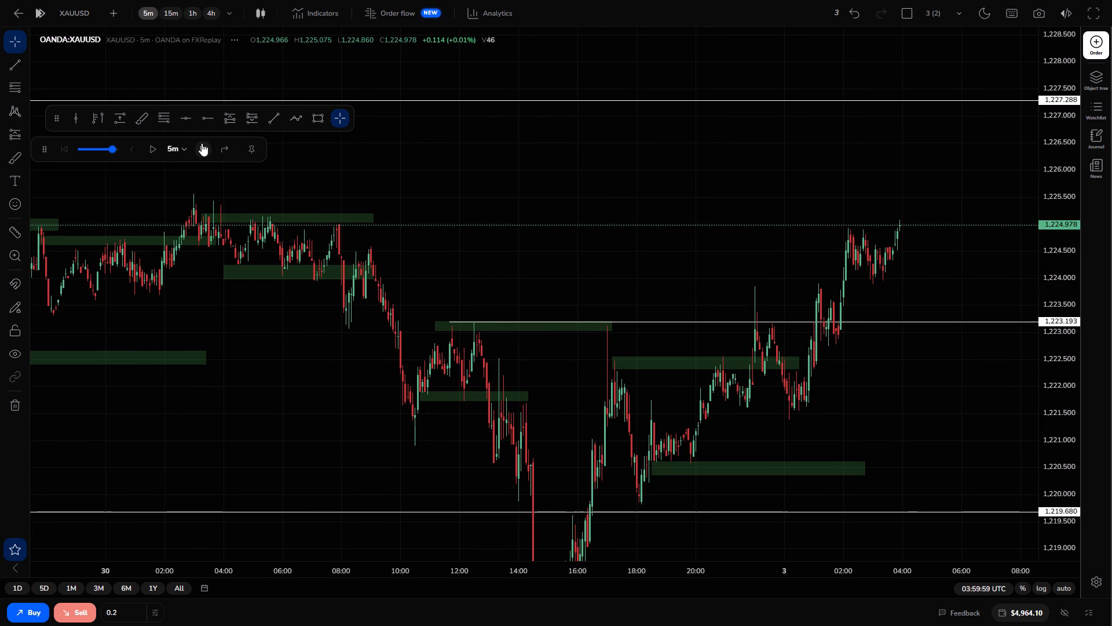
pyautogui.doubleClick(202, 143)
pyautogui.moveTo(533, 292); pyautogui.dragTo(601, 270)
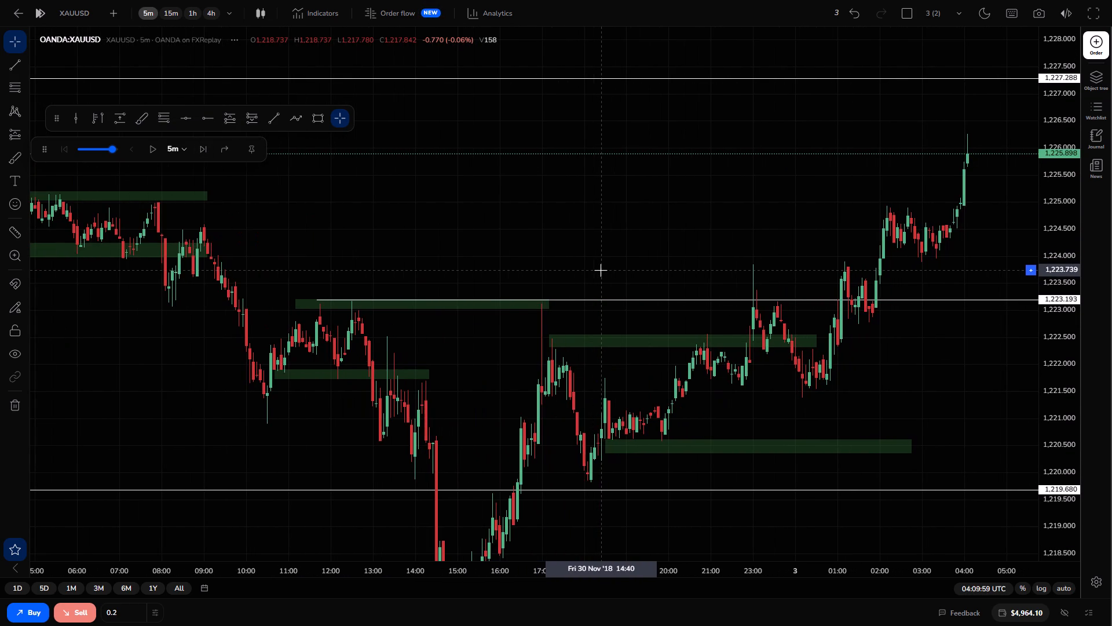
pyautogui.moveTo(1054, 270); pyautogui.dragTo(1039, 190)
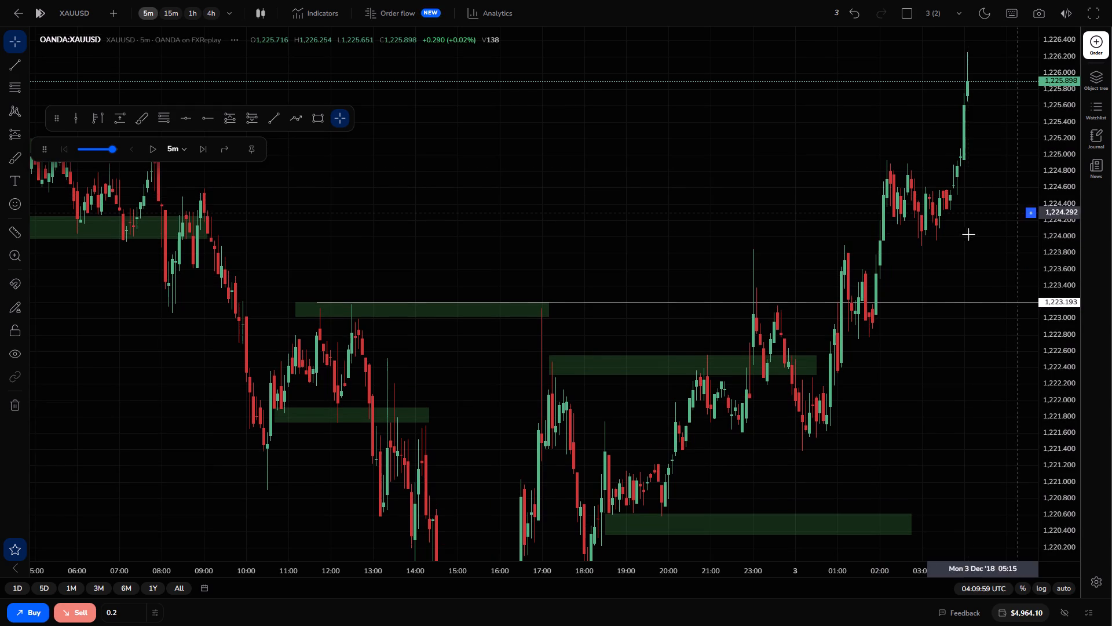
# Draw a rectangle zone along the highs from about 02:10 to 06:10 on 3 December, spanning about 1,224.76 to 1,224.93.
pyautogui.moveTo(967, 234); pyautogui.dragTo(803, 238)
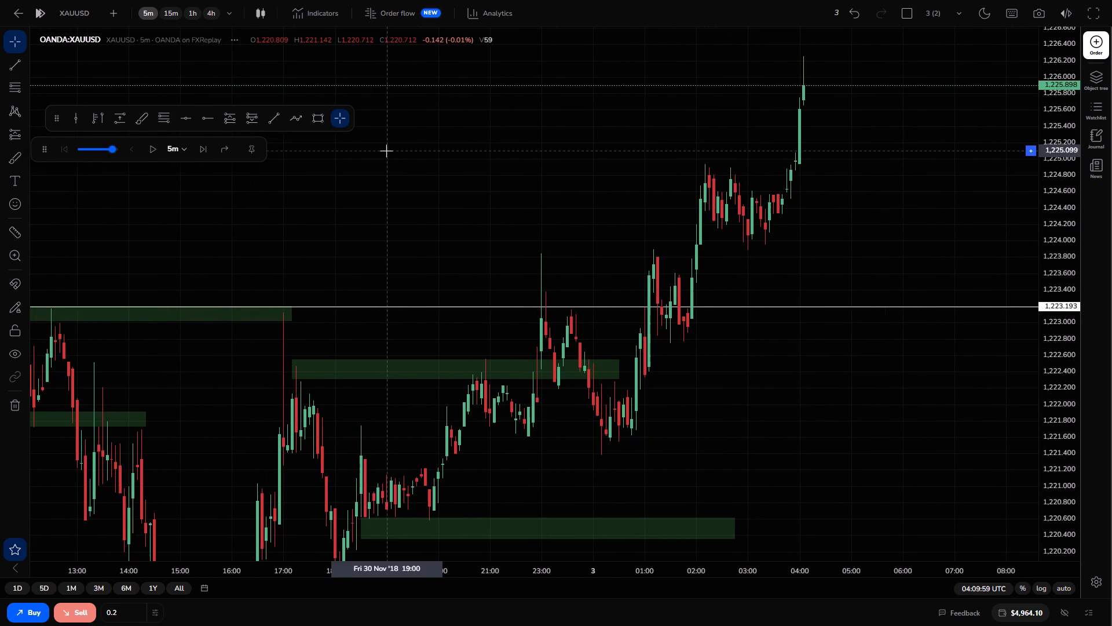
pyautogui.click(319, 115)
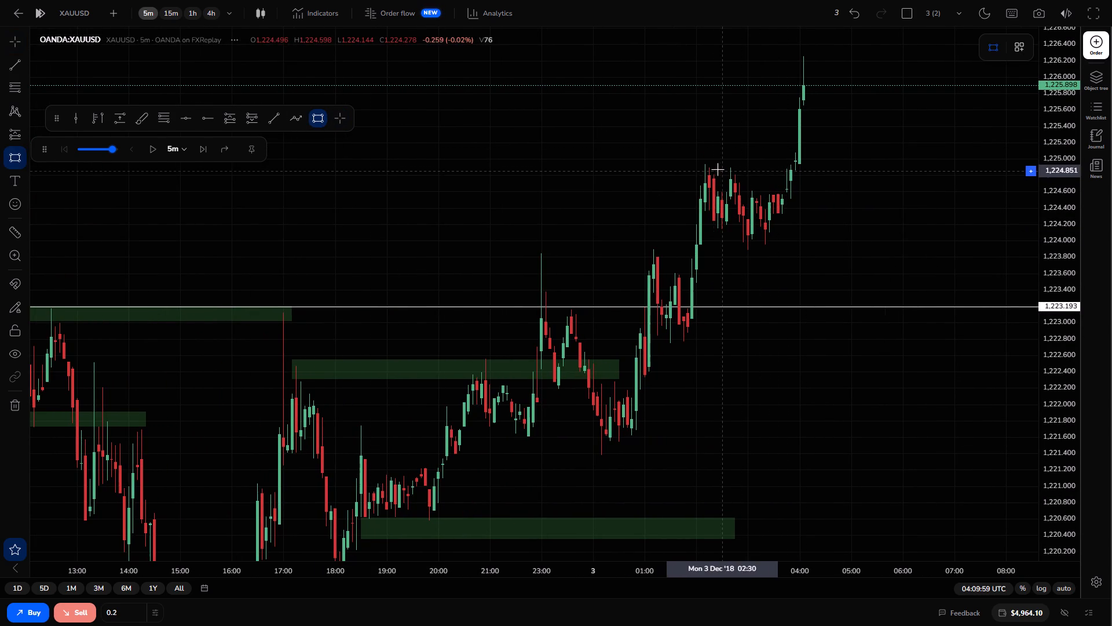
pyautogui.moveTo(705, 164); pyautogui.dragTo(882, 184)
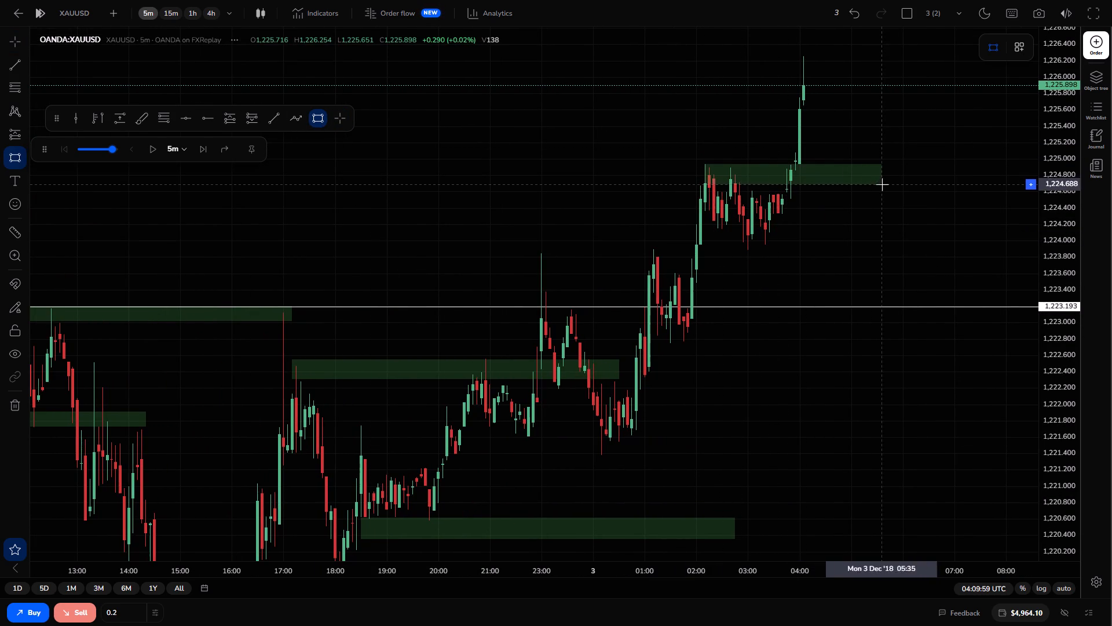
pyautogui.moveTo(882, 184); pyautogui.dragTo(913, 178)
pyautogui.click(913, 178)
pyautogui.click(759, 286)
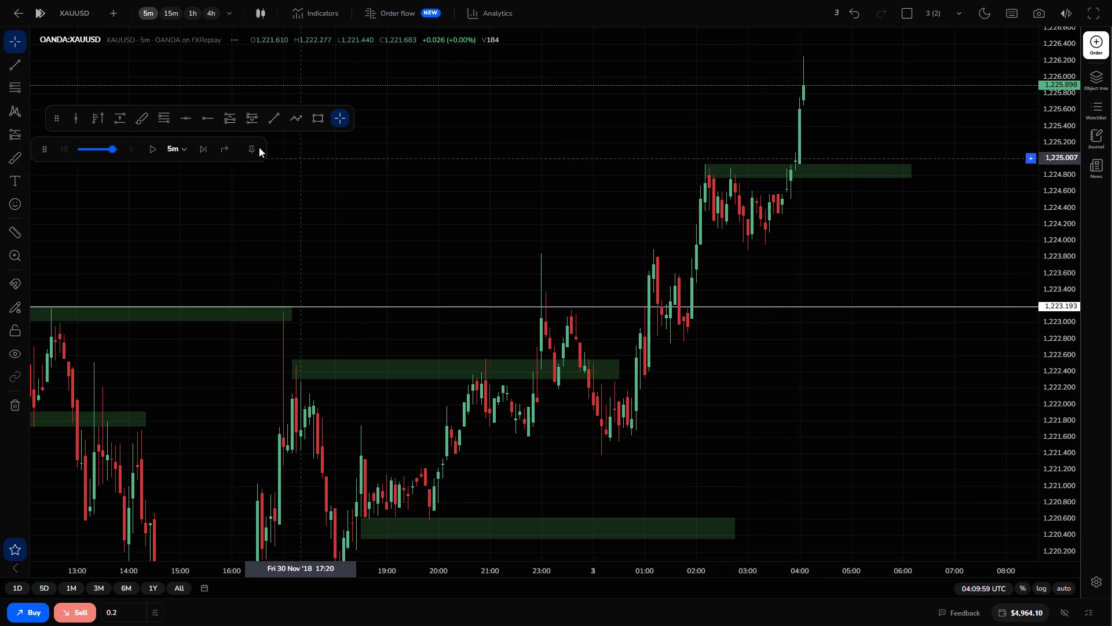
# Draw a second rectangle zone at the pullback lows from about 02:15 to 05:55, spanning about 1,223.76 to 1,223.98.
pyautogui.click(315, 114)
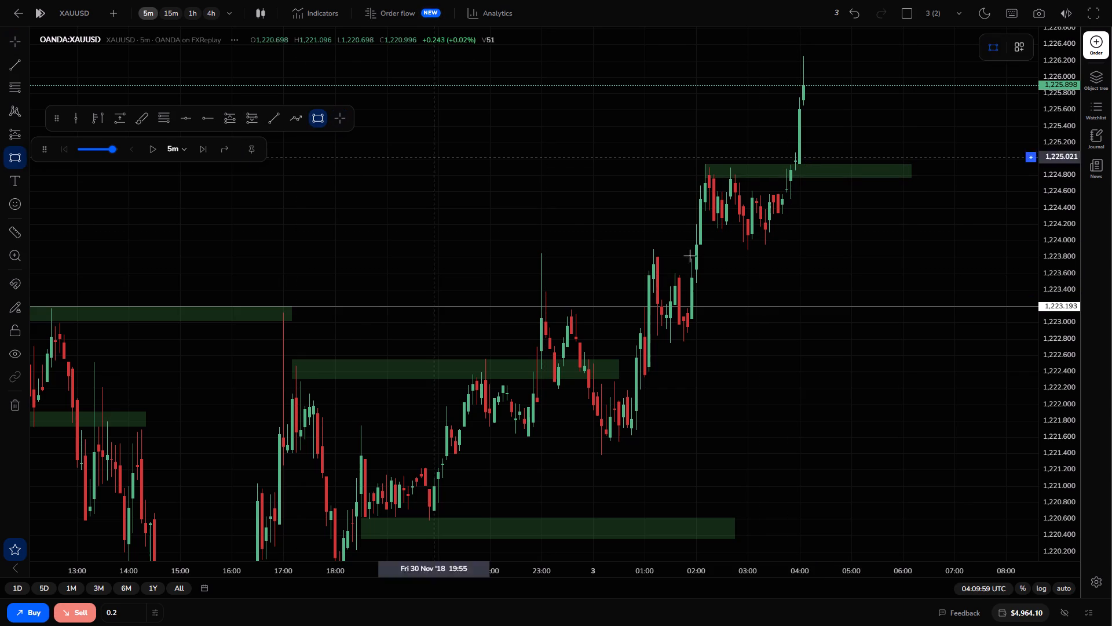
pyautogui.moveTo(709, 242); pyautogui.dragTo(711, 252)
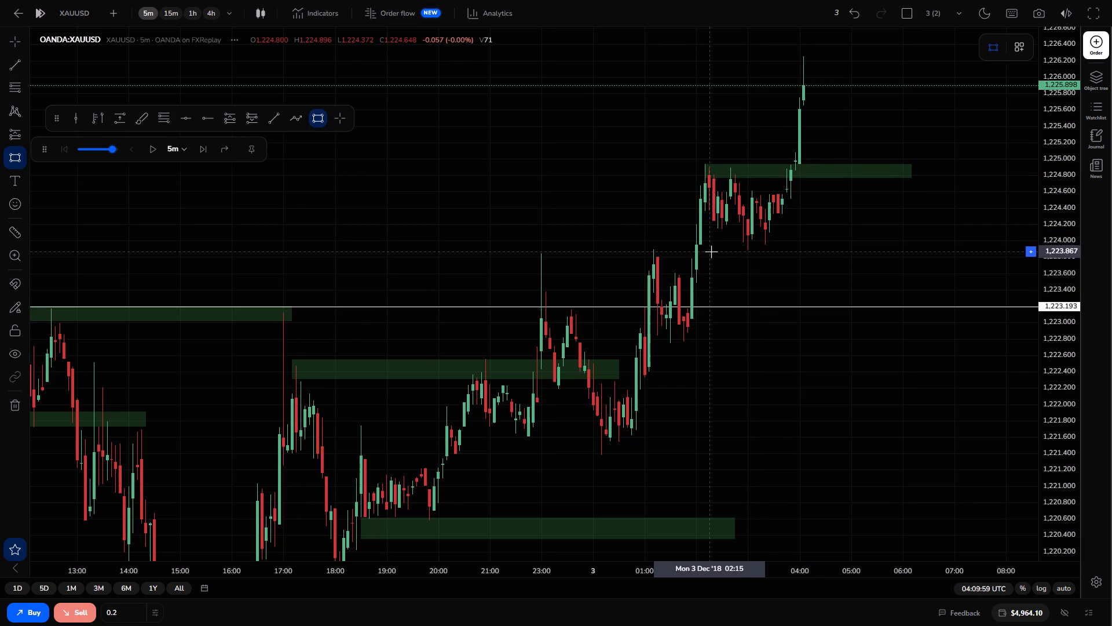
pyautogui.moveTo(711, 252); pyautogui.dragTo(840, 252)
pyautogui.moveTo(900, 260); pyautogui.dragTo(603, 176)
pyautogui.doubleClick(603, 176)
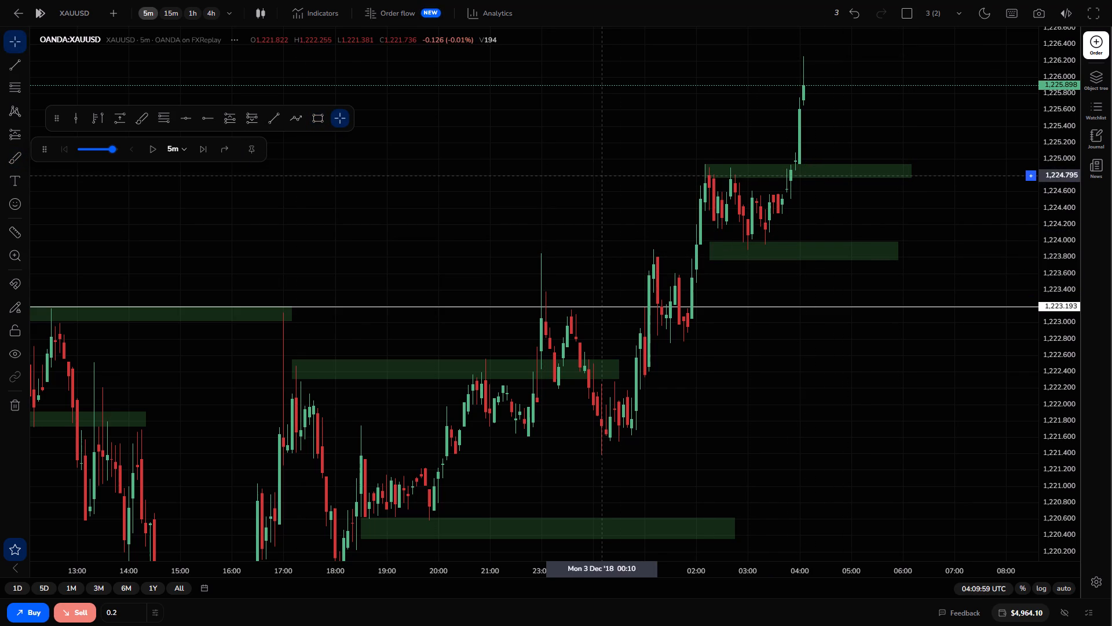
# Advance the replay two 5-minute increments to 04:19:59 UTC on the 5-minute chart.
pyautogui.moveTo(582, 176); pyautogui.dragTo(736, 241)
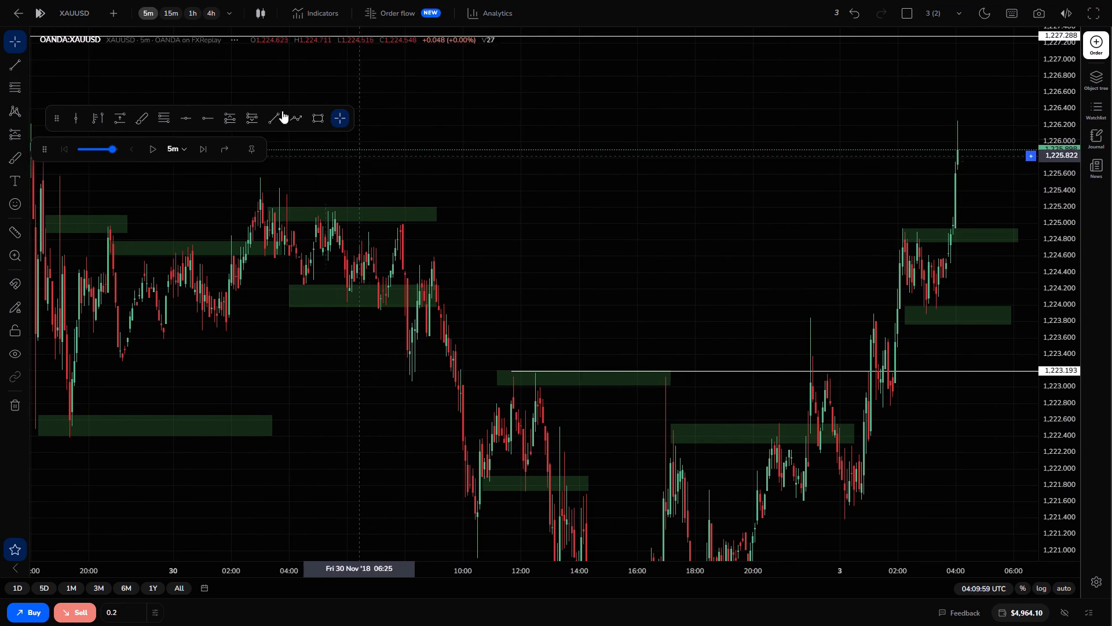
pyautogui.click(204, 151)
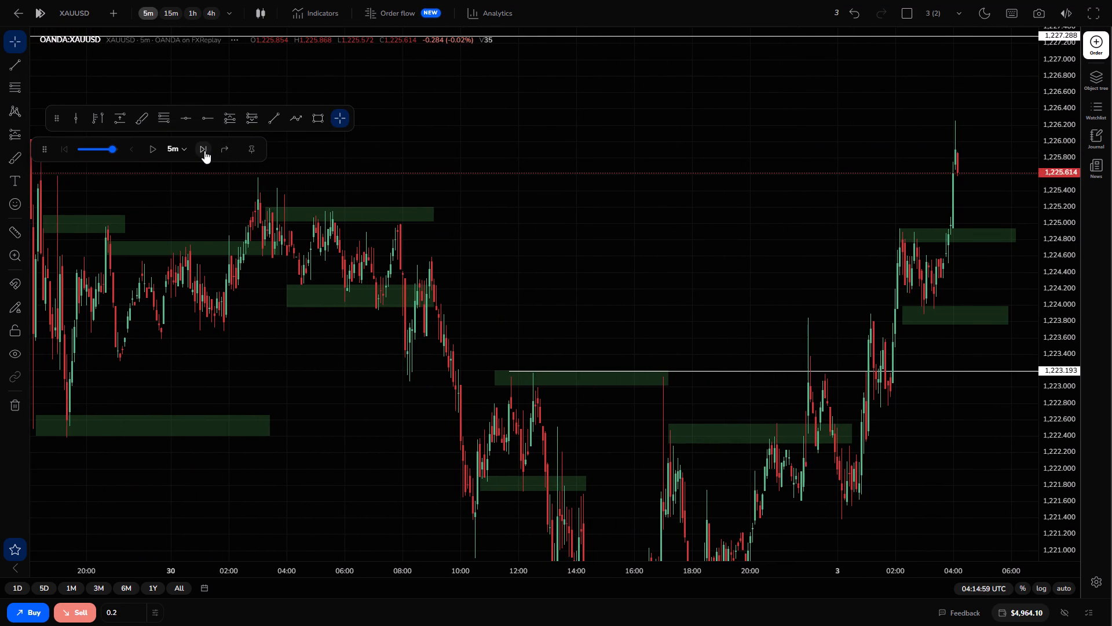
pyautogui.click(204, 151)
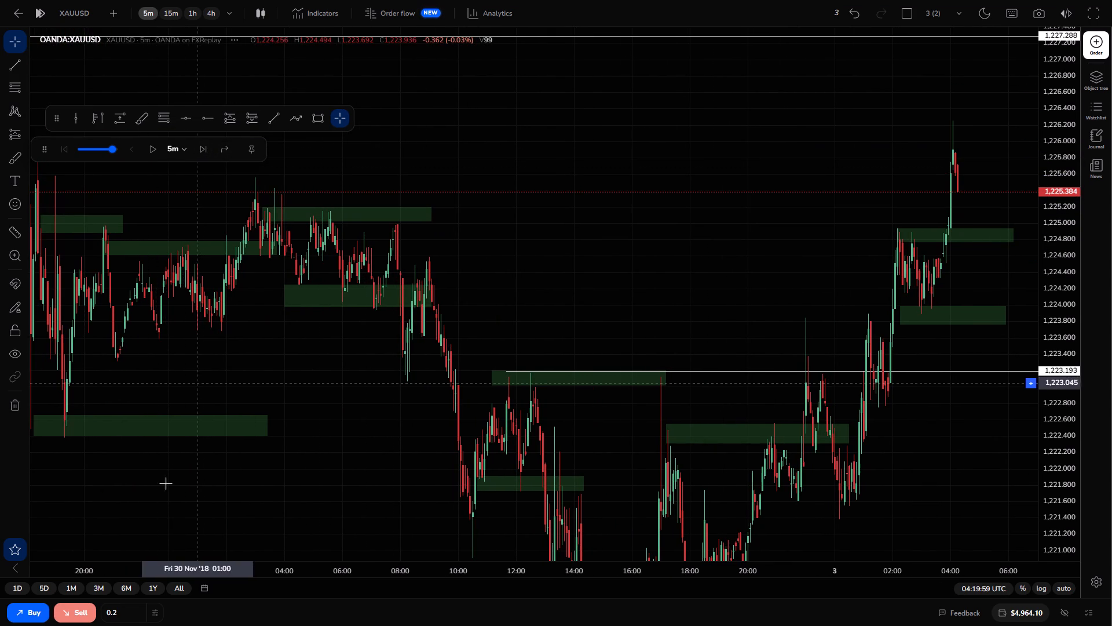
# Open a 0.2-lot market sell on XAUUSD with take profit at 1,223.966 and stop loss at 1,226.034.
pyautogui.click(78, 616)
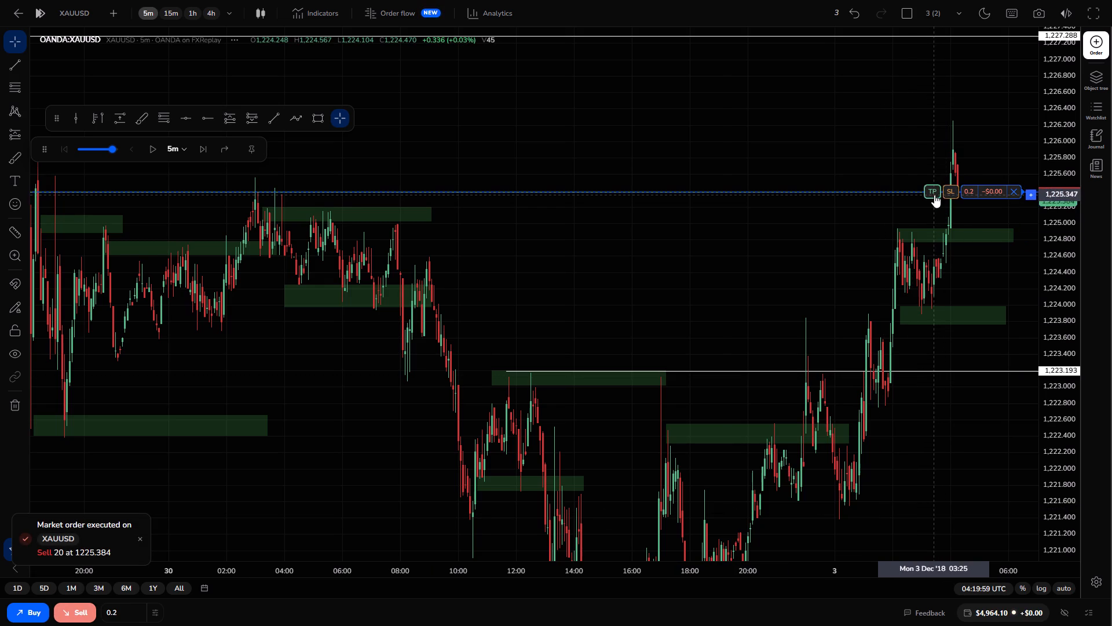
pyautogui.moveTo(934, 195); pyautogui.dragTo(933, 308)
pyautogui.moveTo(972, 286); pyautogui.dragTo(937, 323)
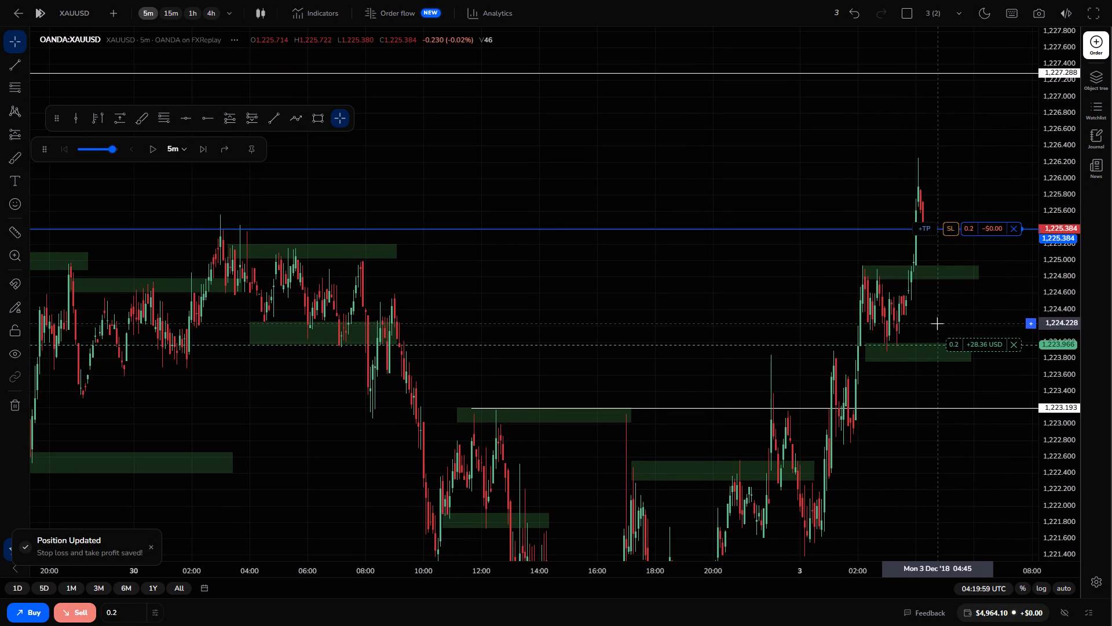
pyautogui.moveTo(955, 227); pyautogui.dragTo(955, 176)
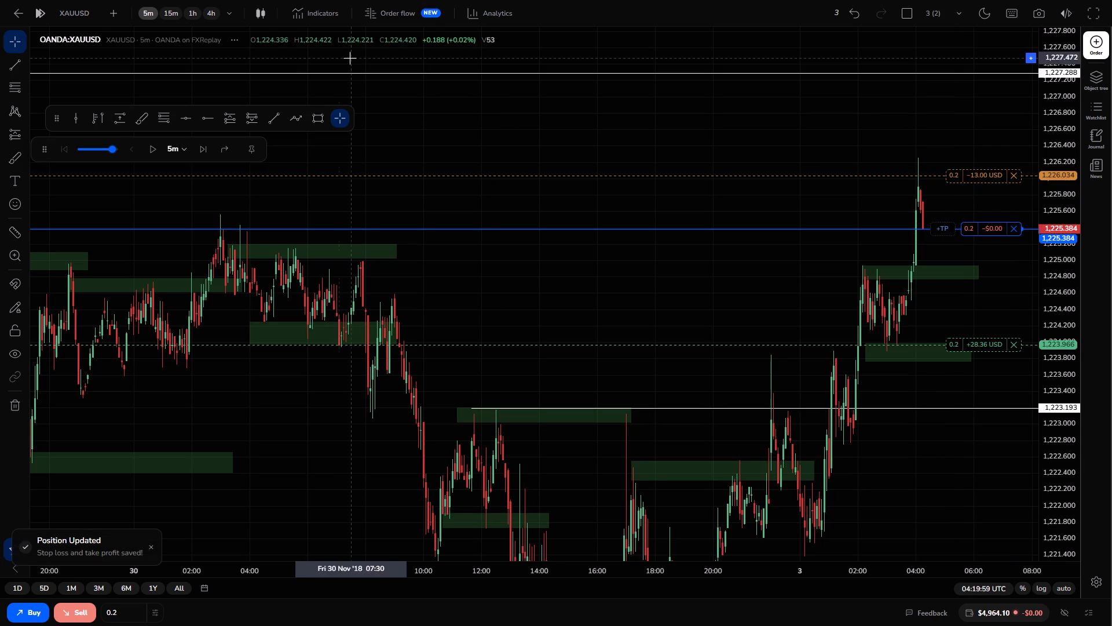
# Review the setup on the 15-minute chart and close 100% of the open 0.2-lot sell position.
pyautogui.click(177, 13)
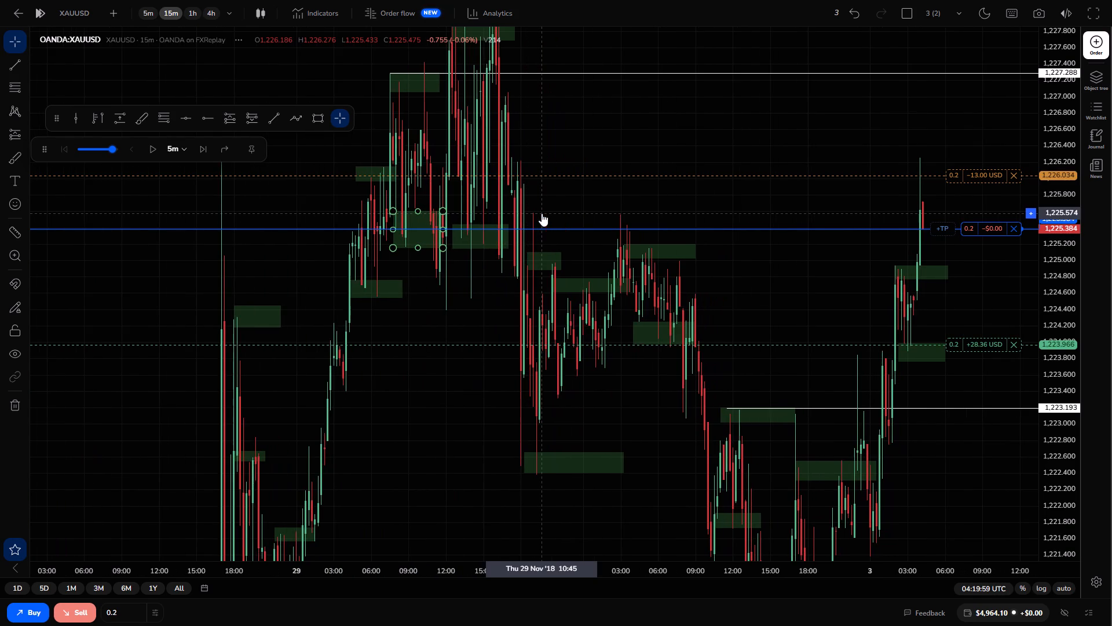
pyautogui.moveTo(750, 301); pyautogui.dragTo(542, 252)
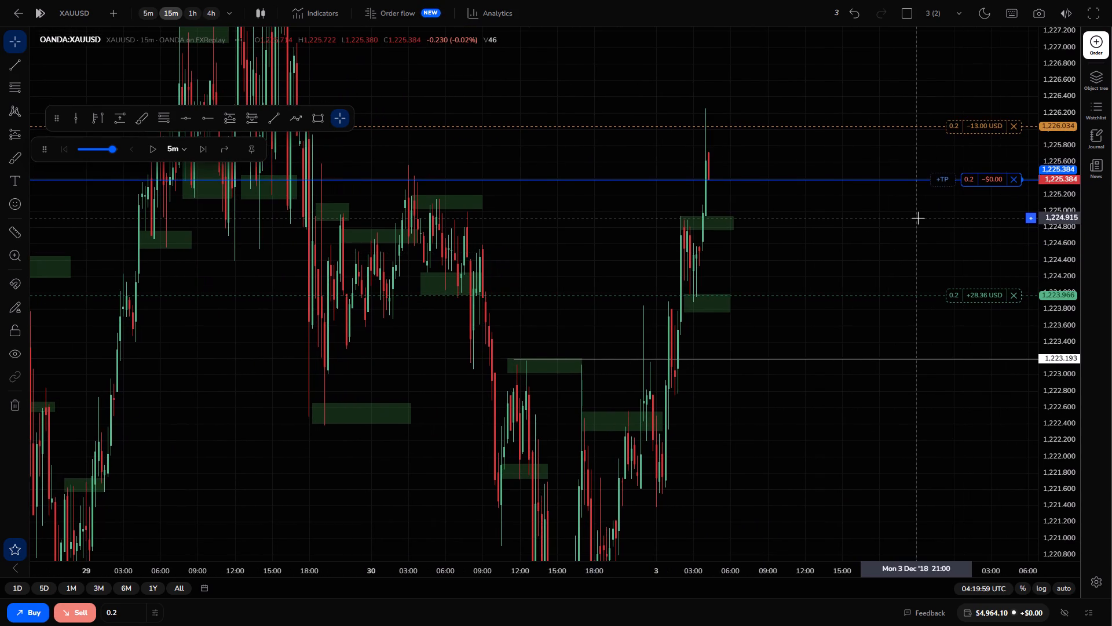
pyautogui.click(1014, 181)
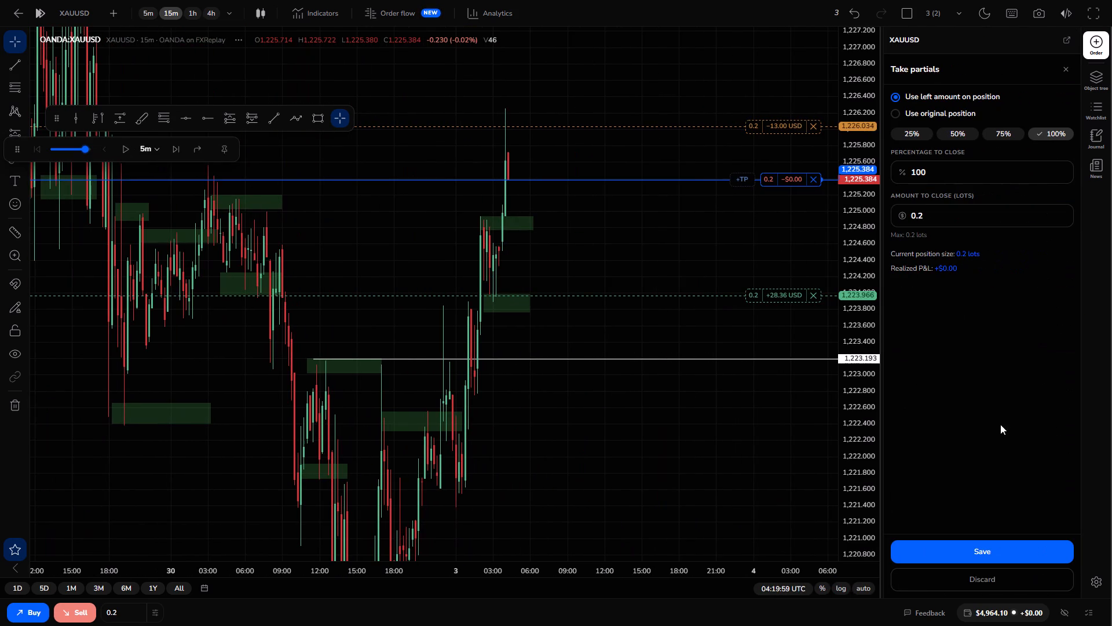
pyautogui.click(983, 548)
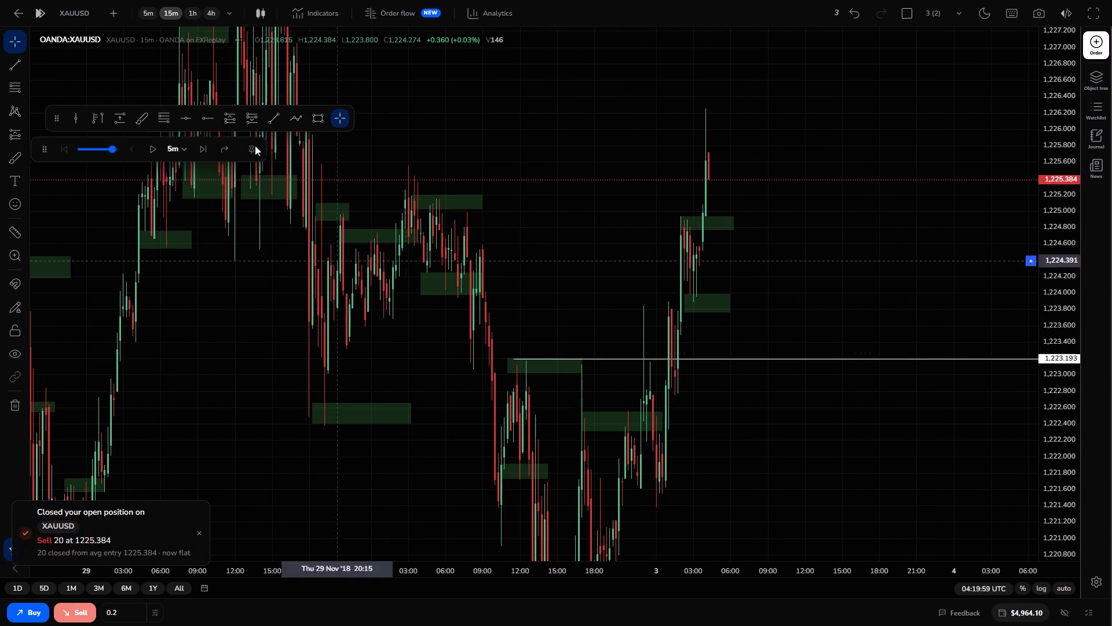
# Advance the replay in 5-minute increments to 04:34:59 UTC on the 15-minute chart.
pyautogui.click(197, 155)
pyautogui.click(197, 155)
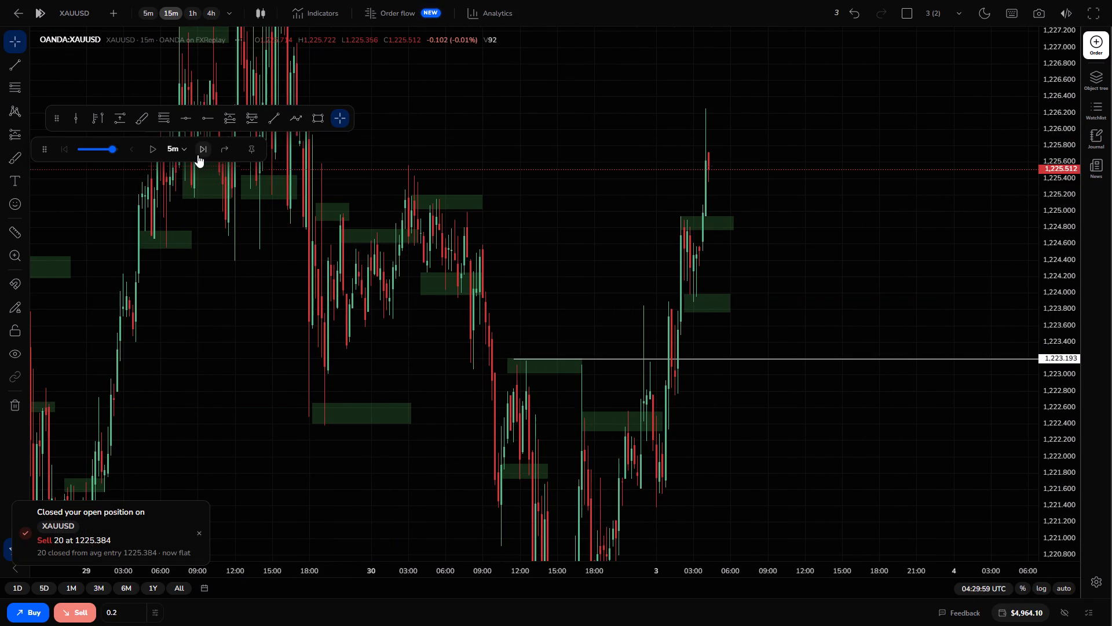
pyautogui.click(197, 155)
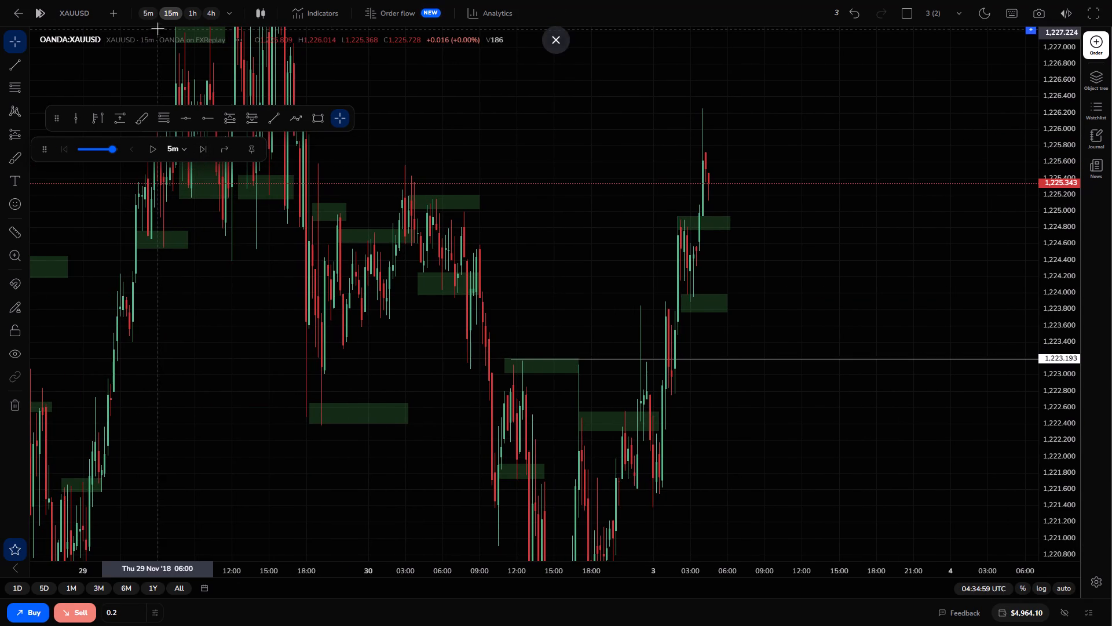
# Open a 0.2-lot market sell on XAUUSD with take profit at 1,223.987 and stop loss at 1,225.871.
pyautogui.click(74, 611)
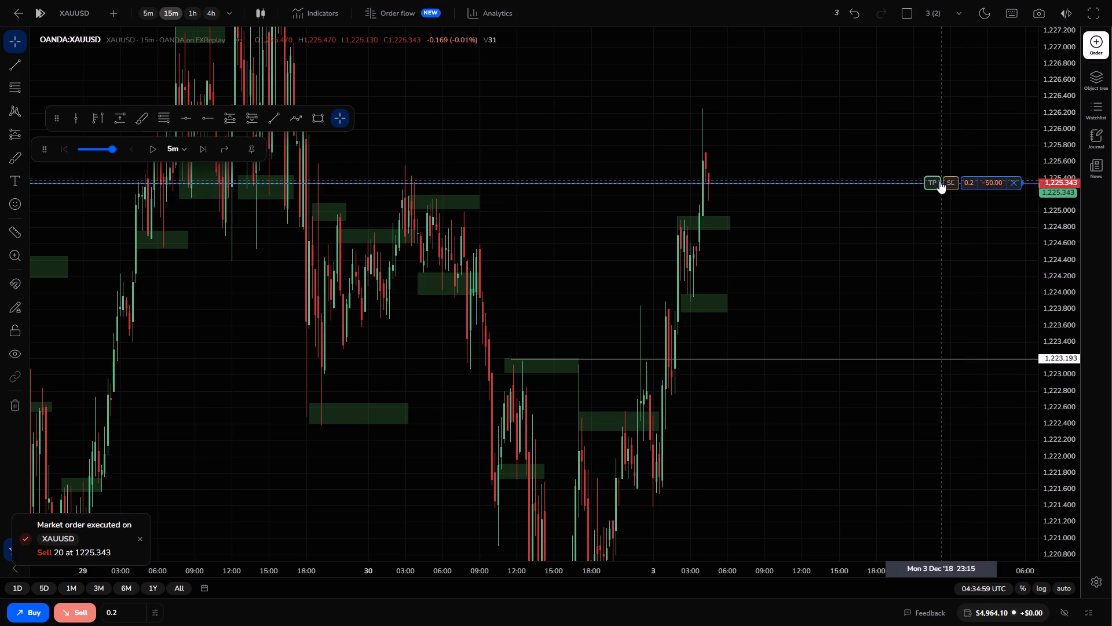
pyautogui.moveTo(939, 181); pyautogui.dragTo(928, 294)
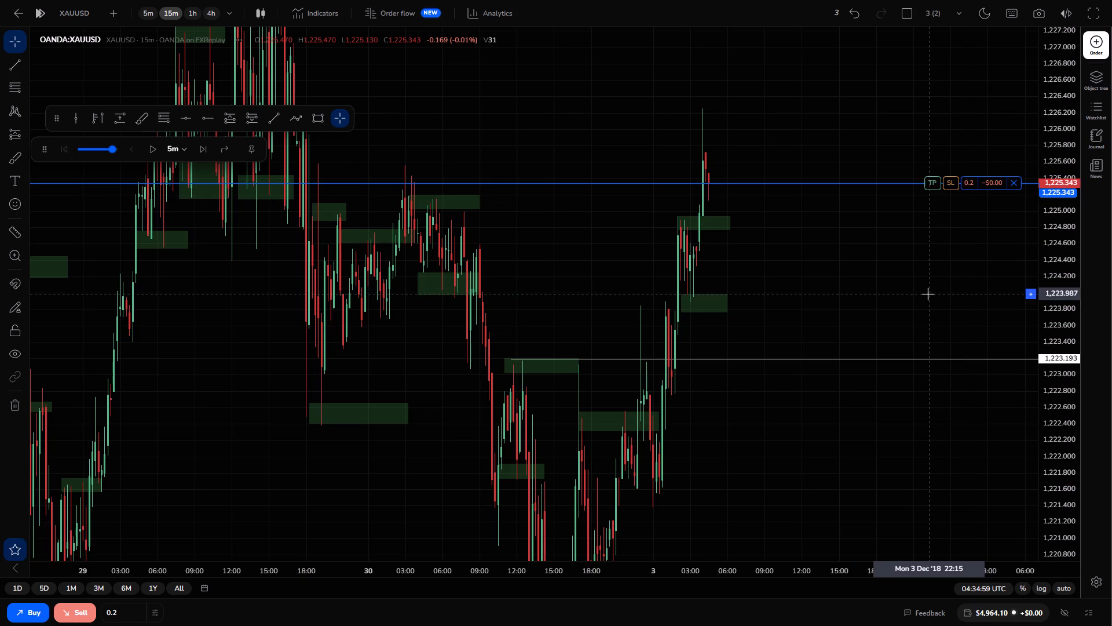
pyautogui.moveTo(949, 185); pyautogui.dragTo(952, 147)
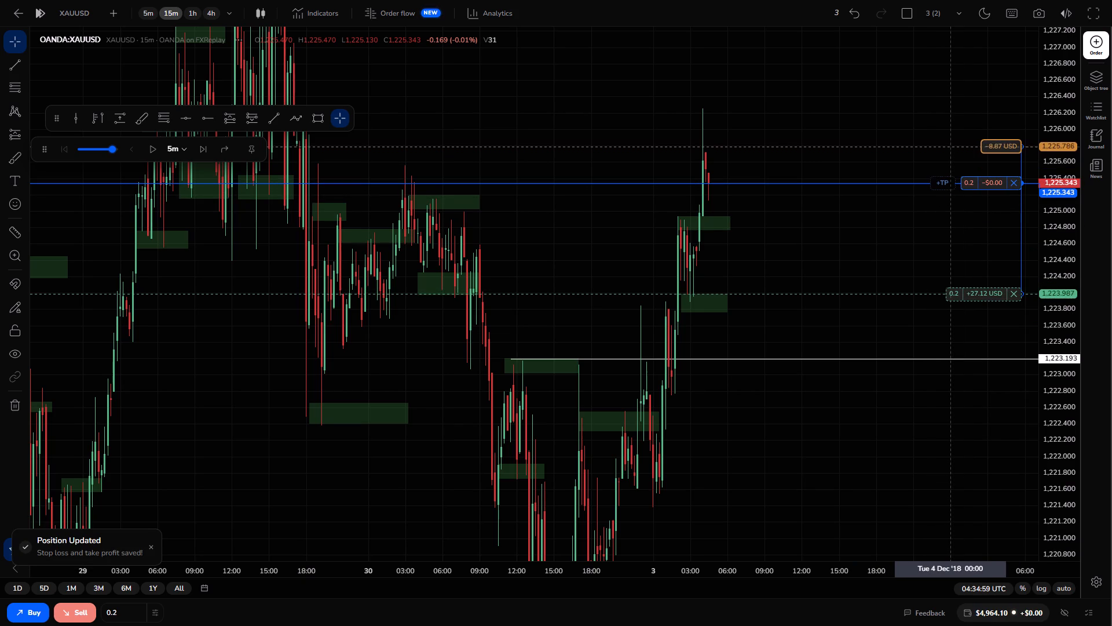
pyautogui.moveTo(952, 147); pyautogui.dragTo(952, 140)
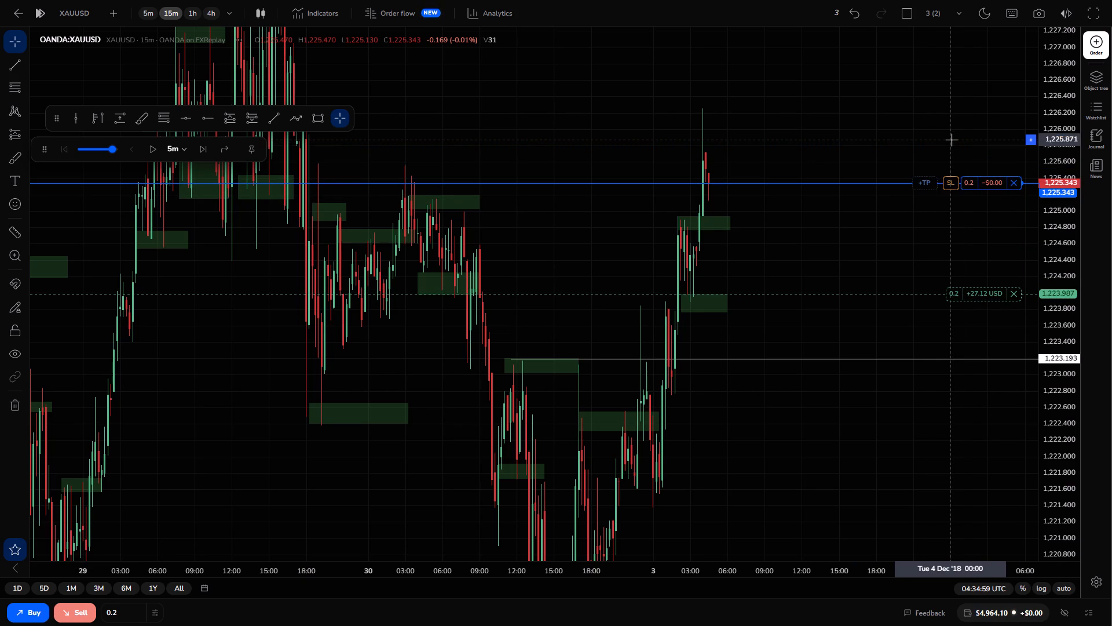
# Advance the replay in 5-minute increments to 05:14:59 UTC on the 15-minute chart with the sell position open.
pyautogui.click(197, 149)
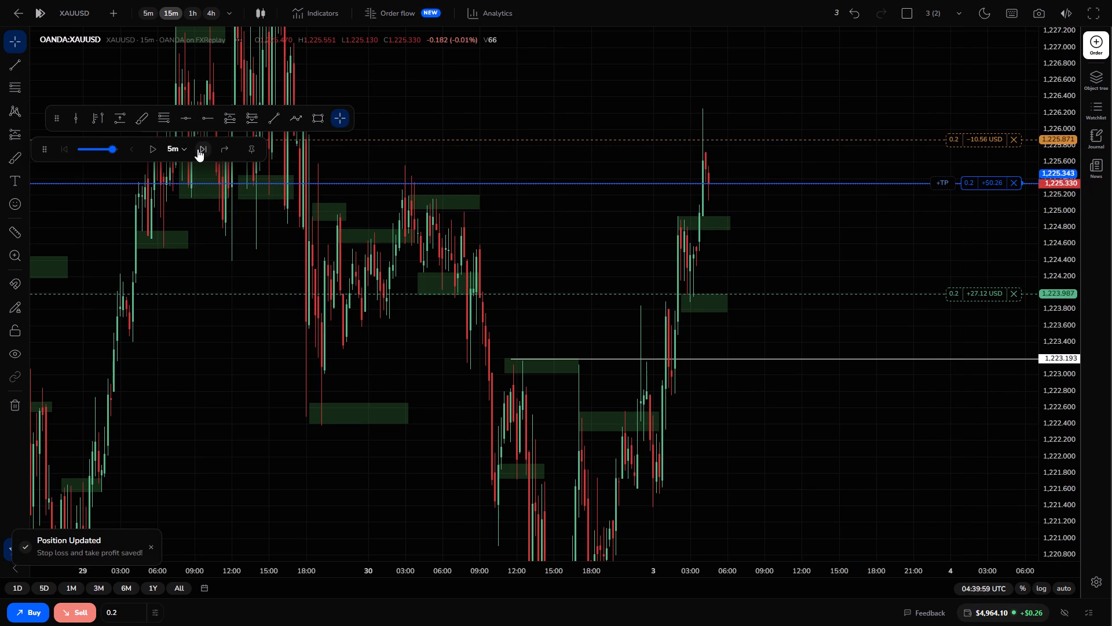
pyautogui.click(197, 149)
pyautogui.click(197, 149)
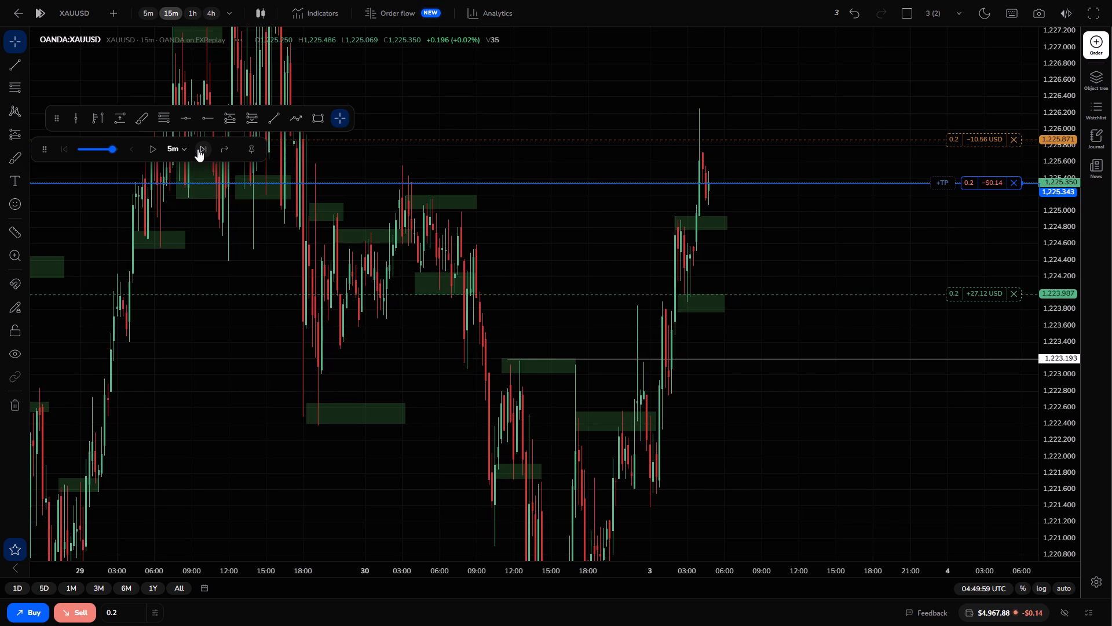
pyautogui.click(197, 149)
pyautogui.doubleClick(197, 149)
pyautogui.doubleClick(197, 149)
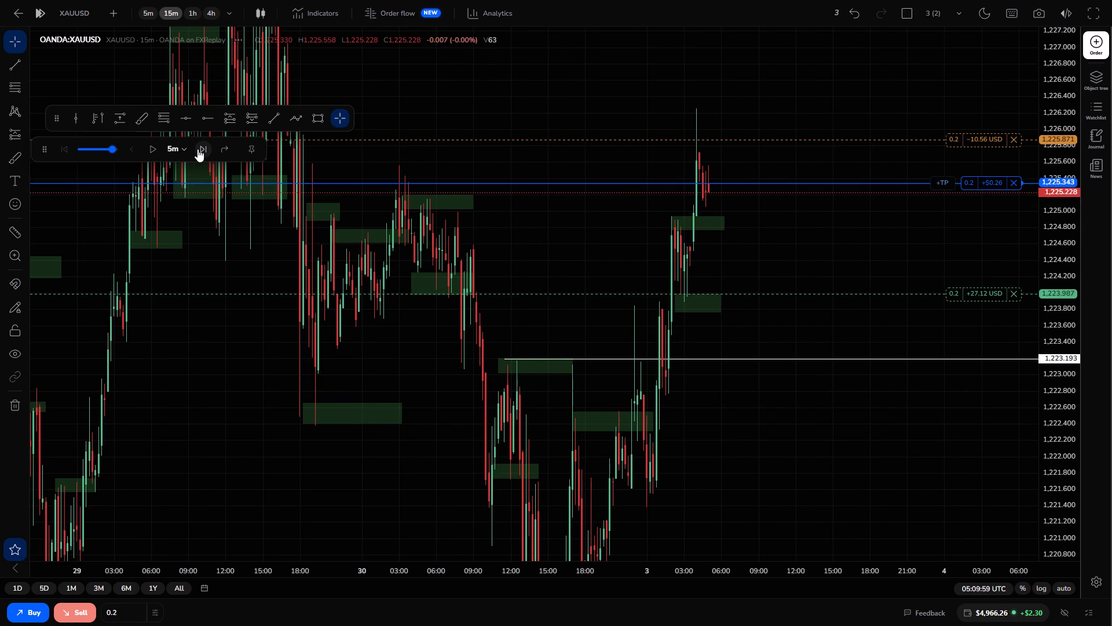
# On the 5-minute chart, add a partial take profit of 0.1 lots at 1,224.761, by the upper zone's lower edge.
pyautogui.click(141, 16)
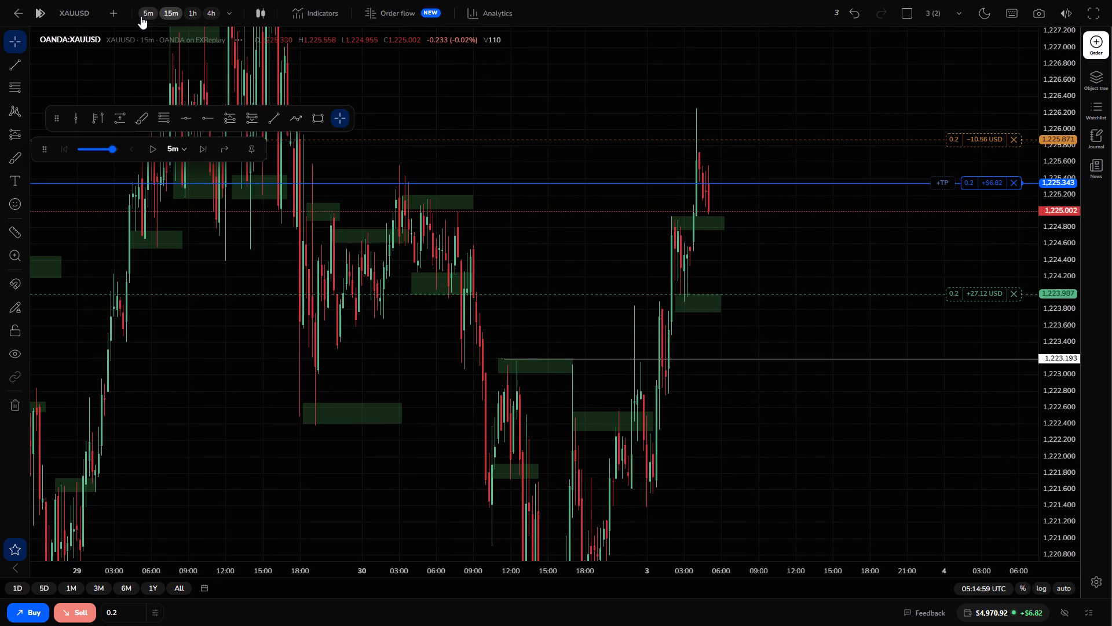
pyautogui.moveTo(1056, 398); pyautogui.dragTo(1025, 250)
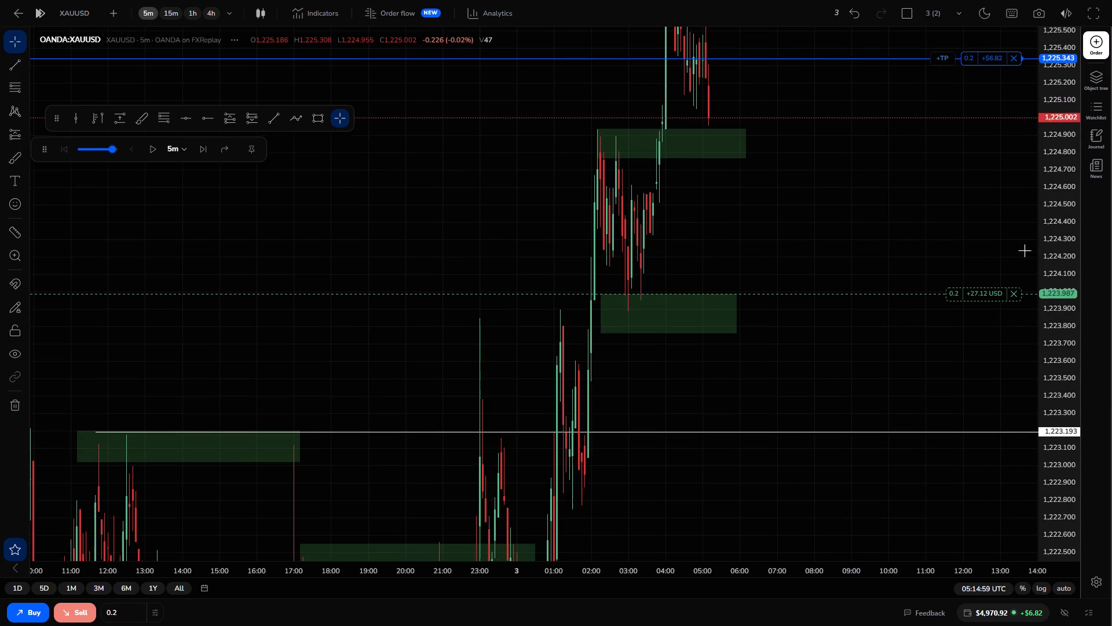
pyautogui.moveTo(881, 173); pyautogui.dragTo(904, 318)
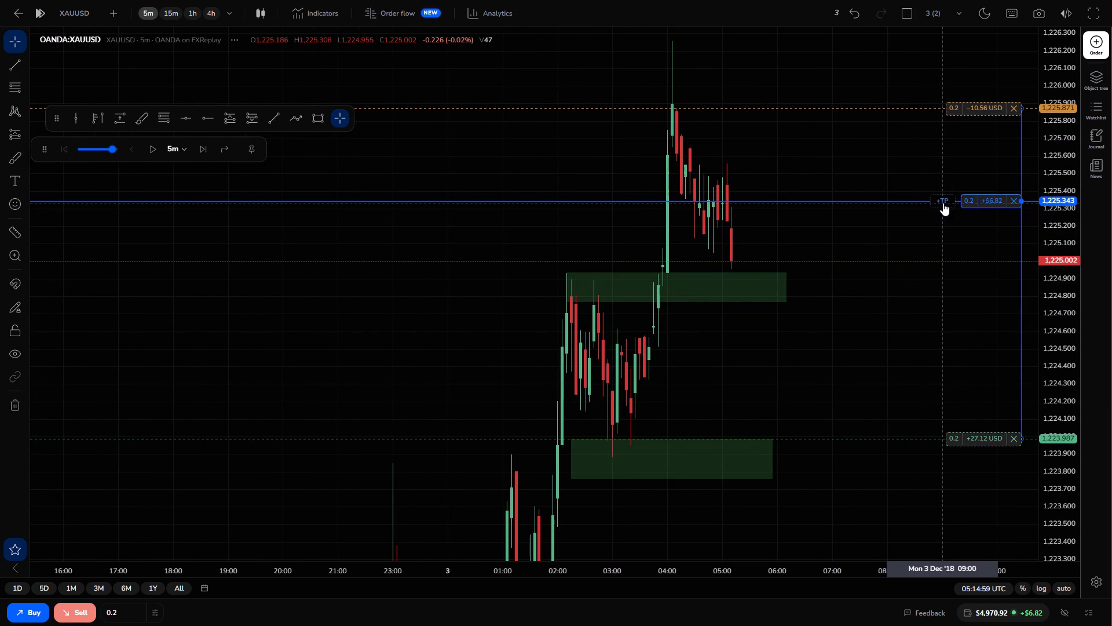
pyautogui.moveTo(943, 203); pyautogui.dragTo(930, 303)
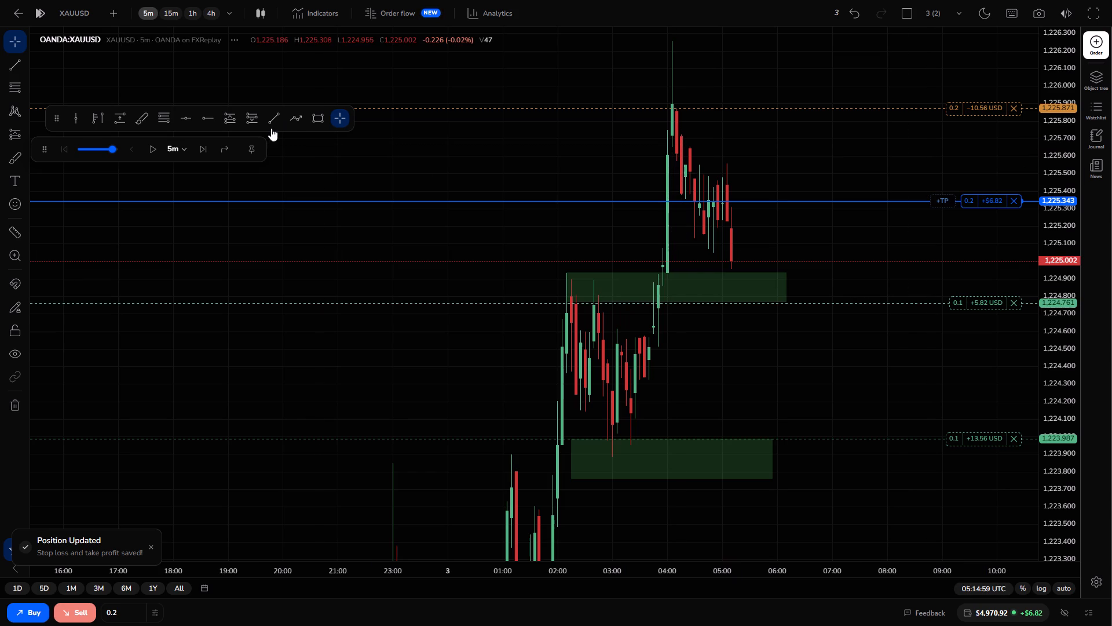
# Advance the replay in 5-minute increments to 05:34:59 UTC on the 5-minute chart.
pyautogui.click(202, 146)
pyautogui.click(202, 146)
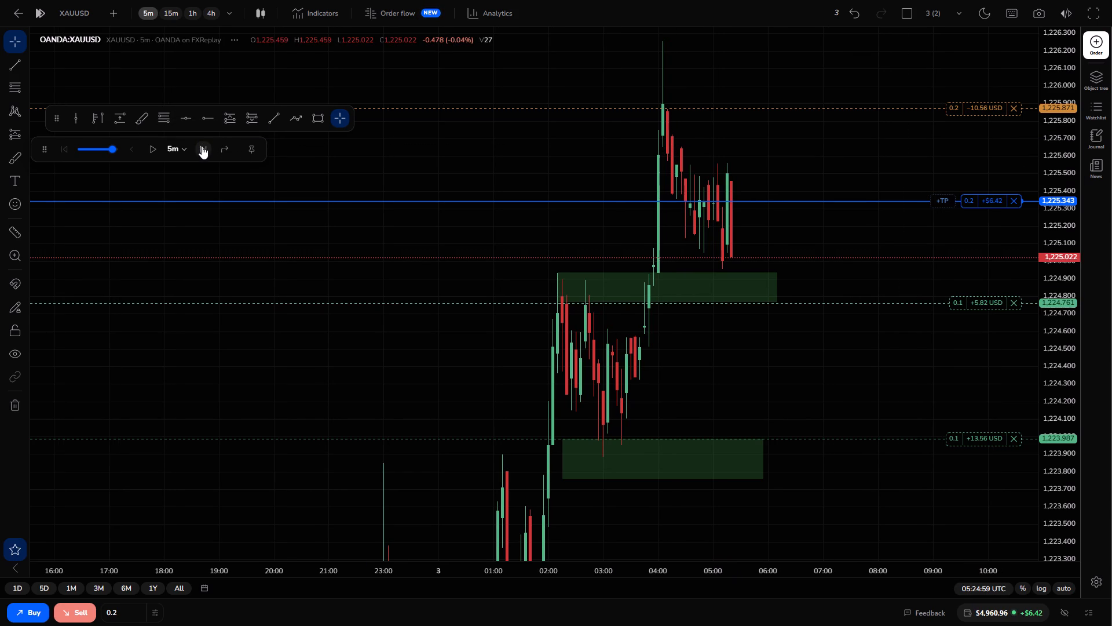
pyautogui.click(202, 146)
pyautogui.click(202, 146)
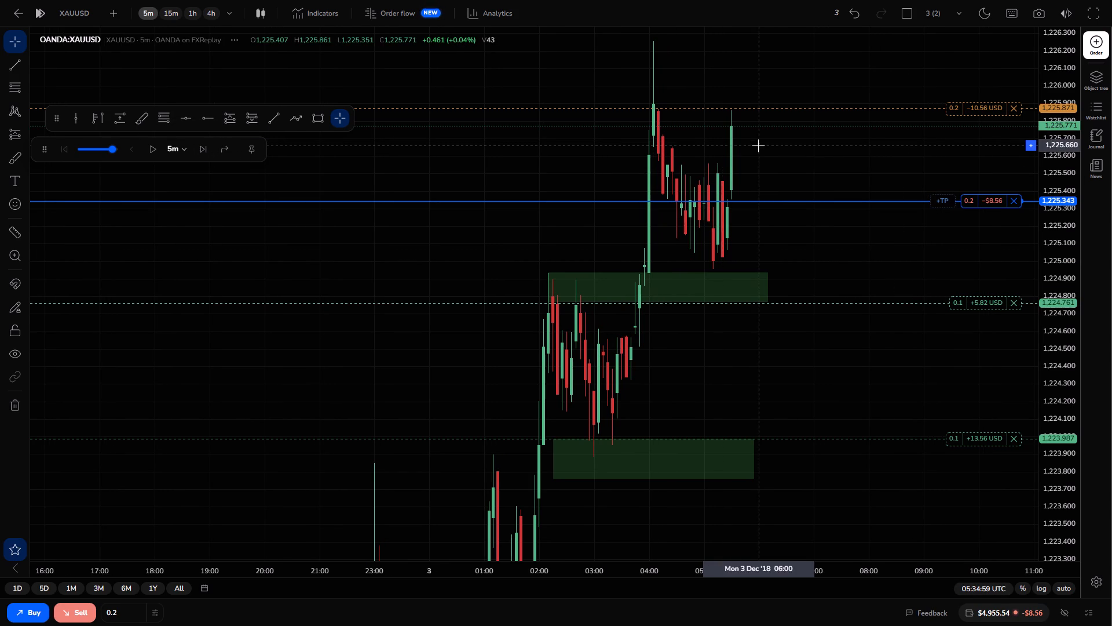
# Set the sell position's stop loss to 1,226.053.
pyautogui.moveTo(978, 107); pyautogui.dragTo(964, 79)
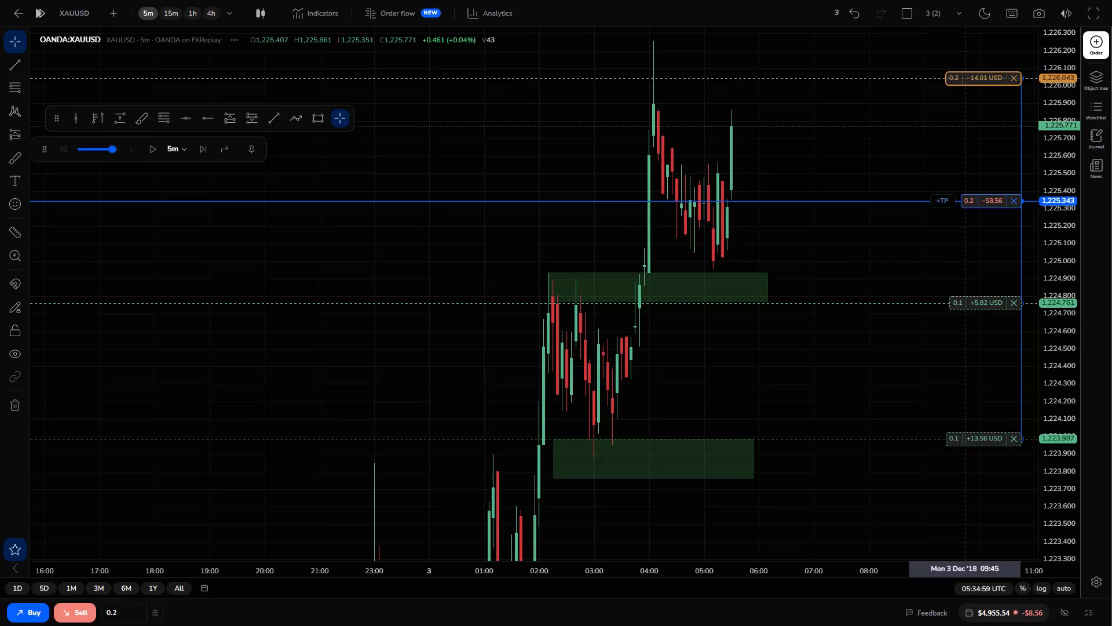
pyautogui.moveTo(964, 79); pyautogui.dragTo(957, 77)
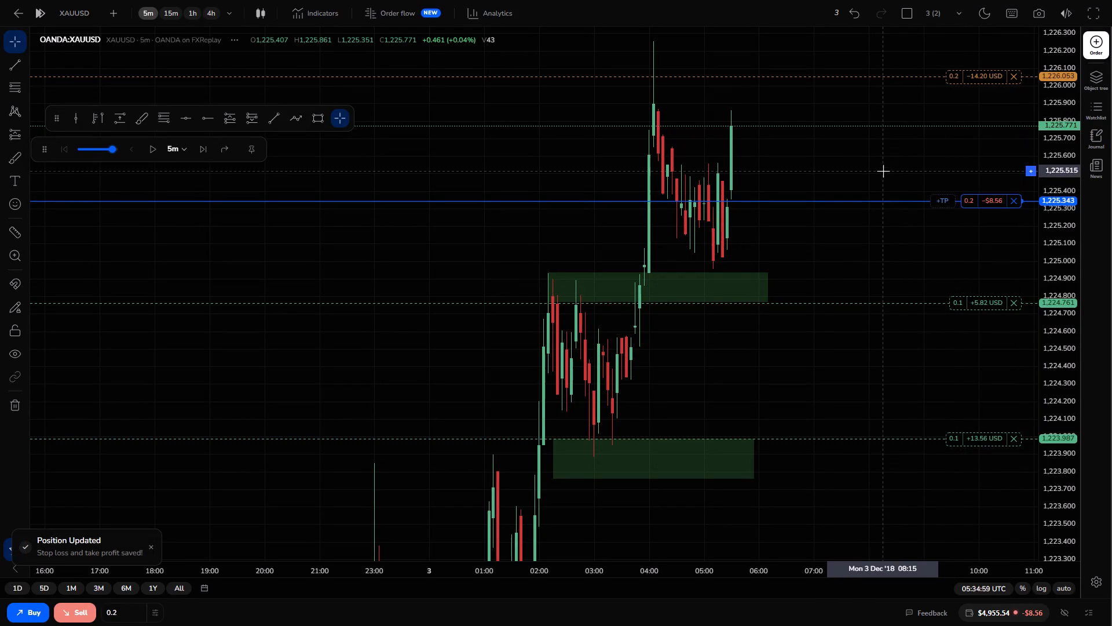
# Advance the replay one 5-minute increment to 05:39:59 UTC.
pyautogui.click(201, 146)
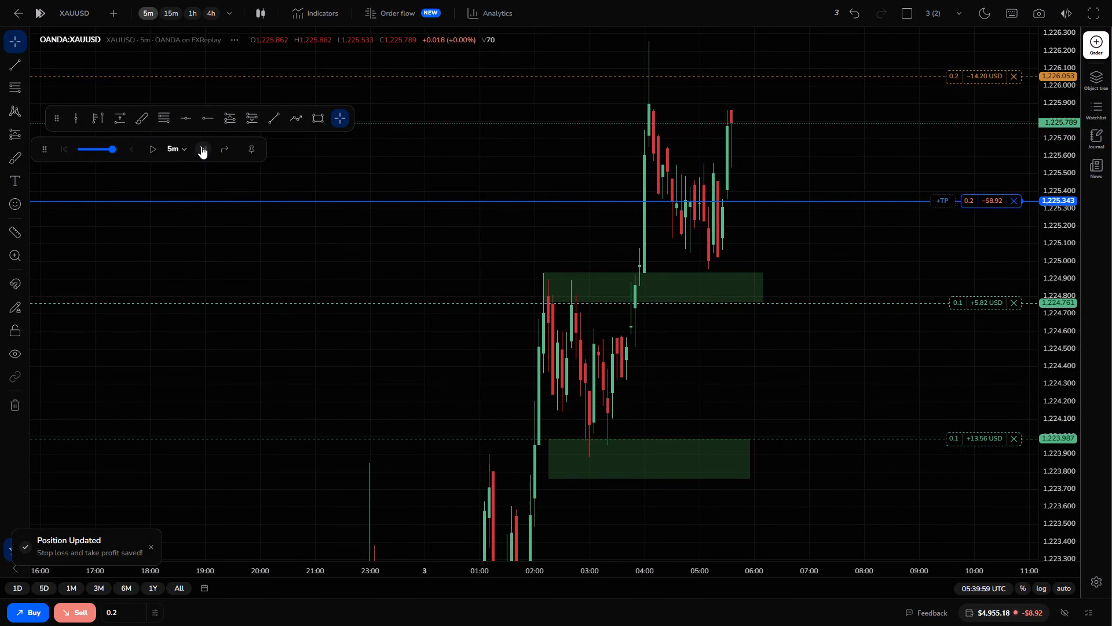
# Advance the replay in 5-minute increments to 06:04:59 UTC on the 5-minute chart.
pyautogui.click(201, 146)
pyautogui.click(201, 146)
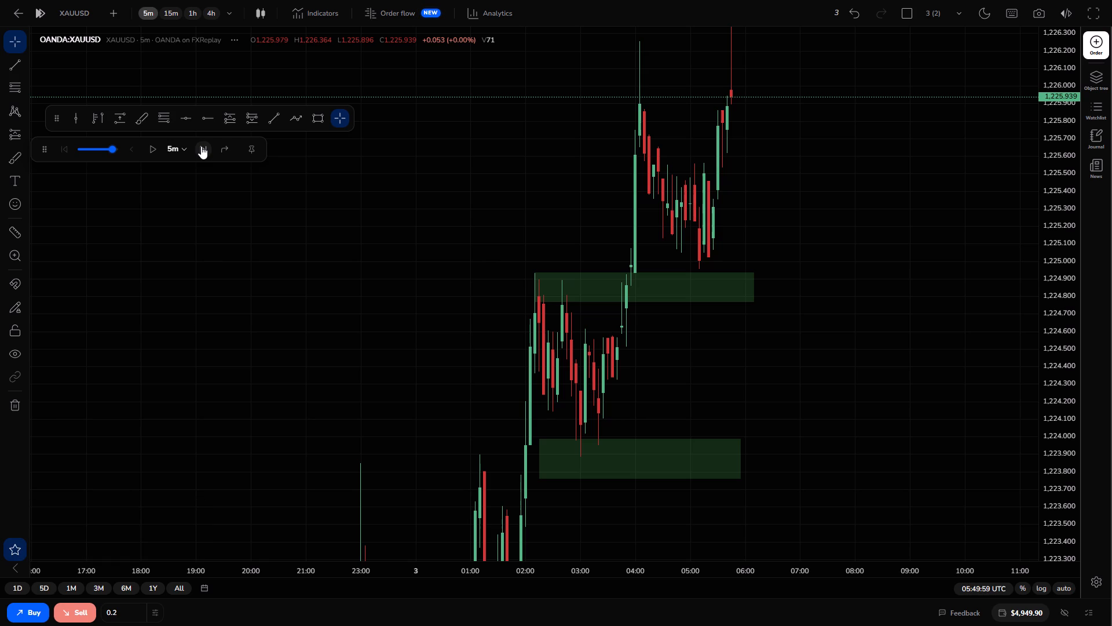
pyautogui.tripleClick(201, 146)
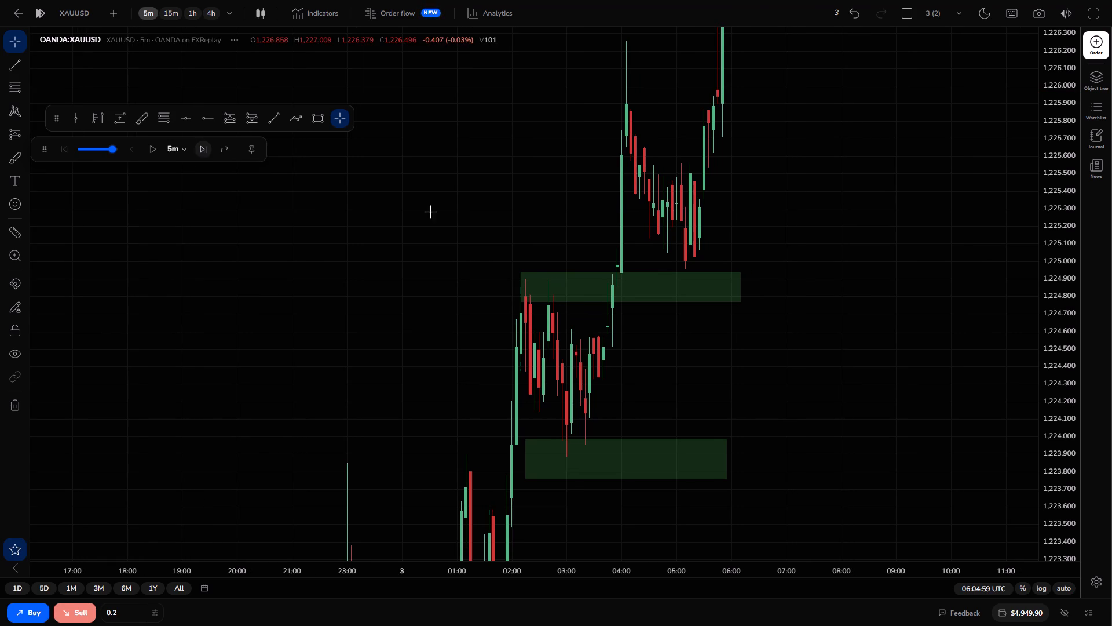
# Examine the 3 December rally around the two latest green zones and the horizontal lines at 1,227.288 and 1,223.193.
pyautogui.moveTo(438, 212); pyautogui.dragTo(531, 268)
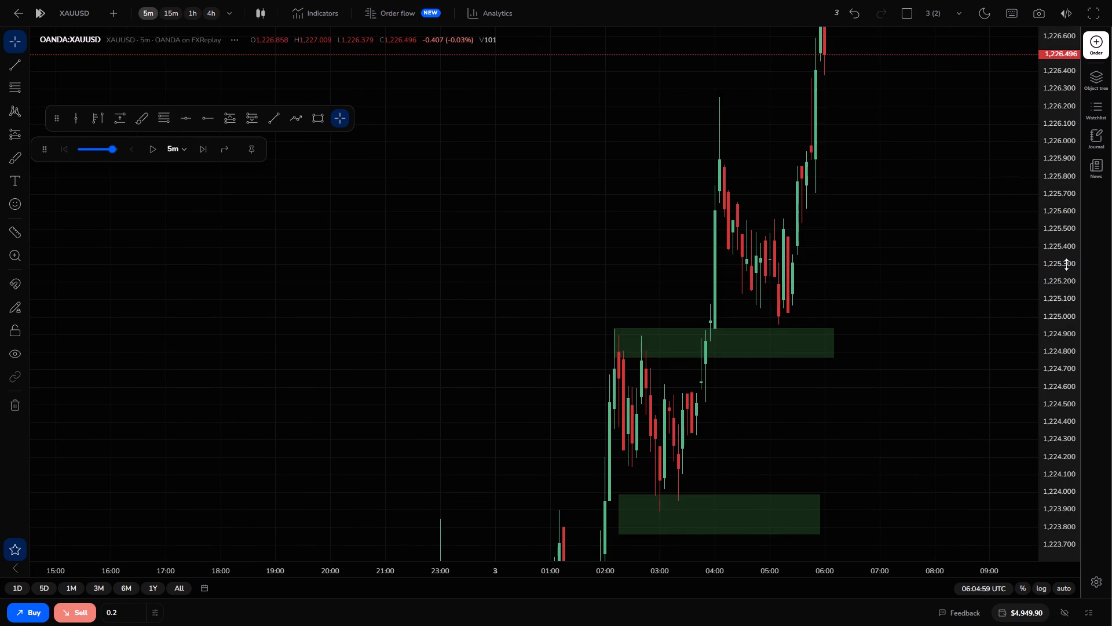
pyautogui.moveTo(1066, 264); pyautogui.dragTo(1065, 425)
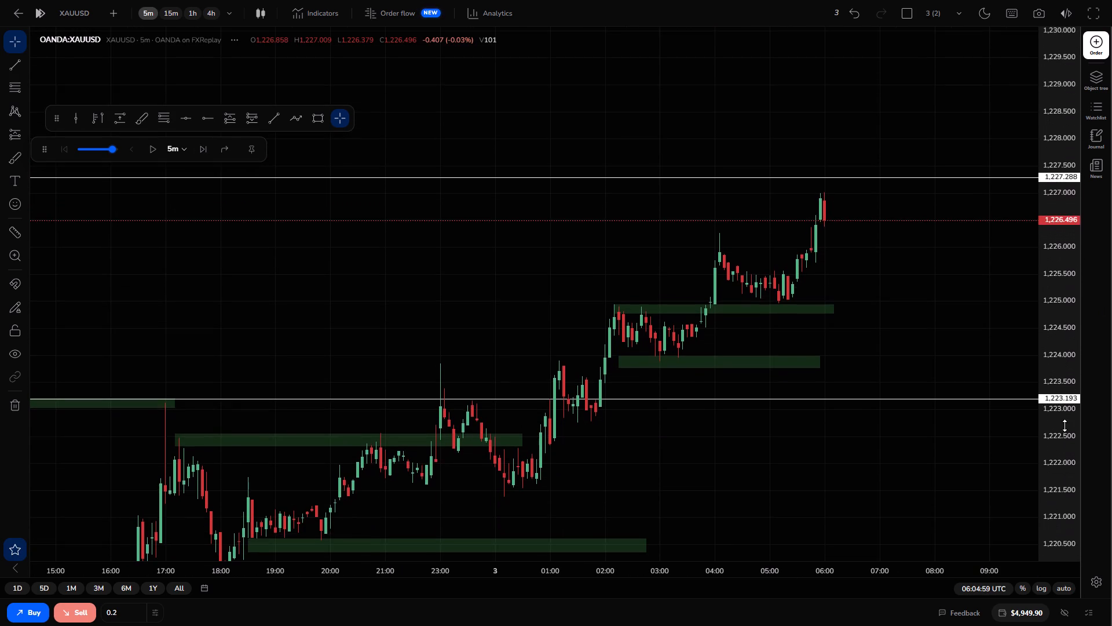
pyautogui.moveTo(1065, 425); pyautogui.dragTo(1070, 408)
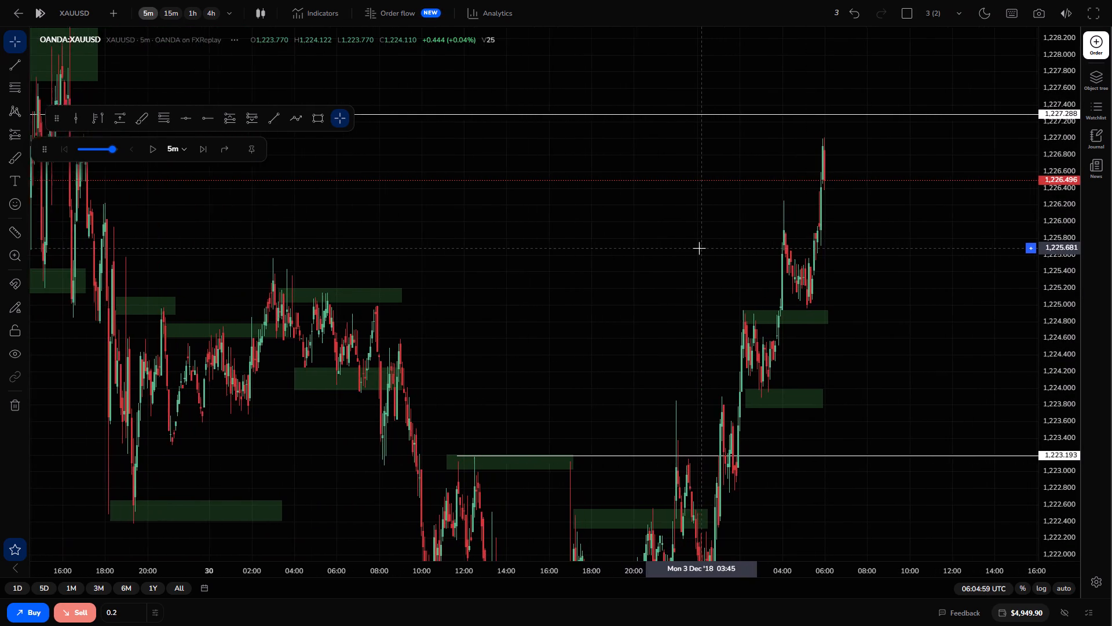
pyautogui.moveTo(699, 248); pyautogui.dragTo(742, 207)
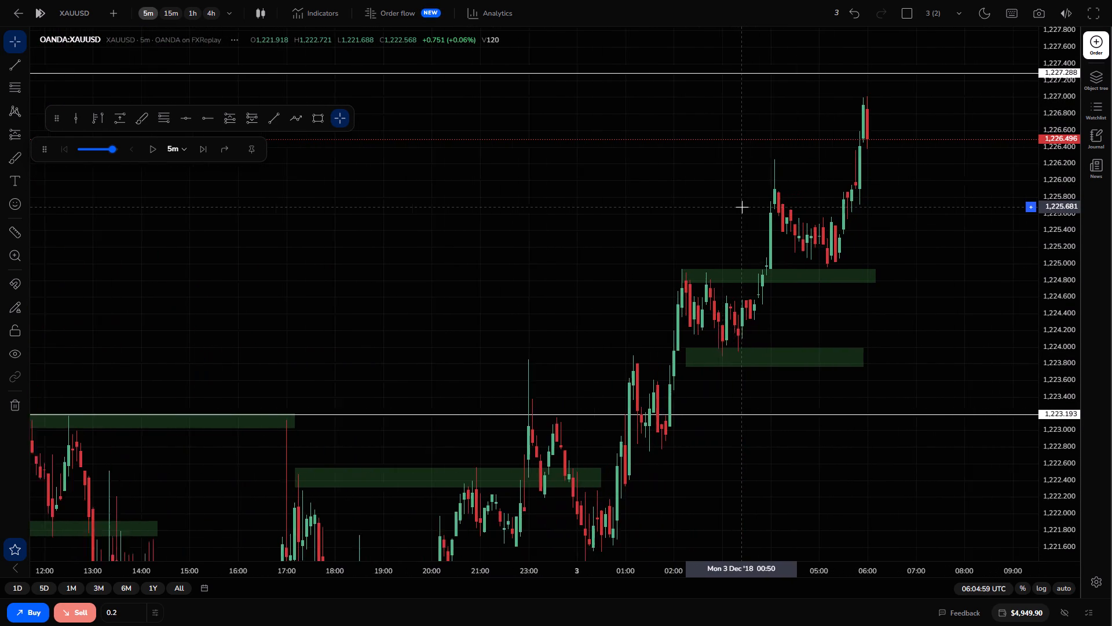
pyautogui.moveTo(1055, 416); pyautogui.dragTo(1050, 292)
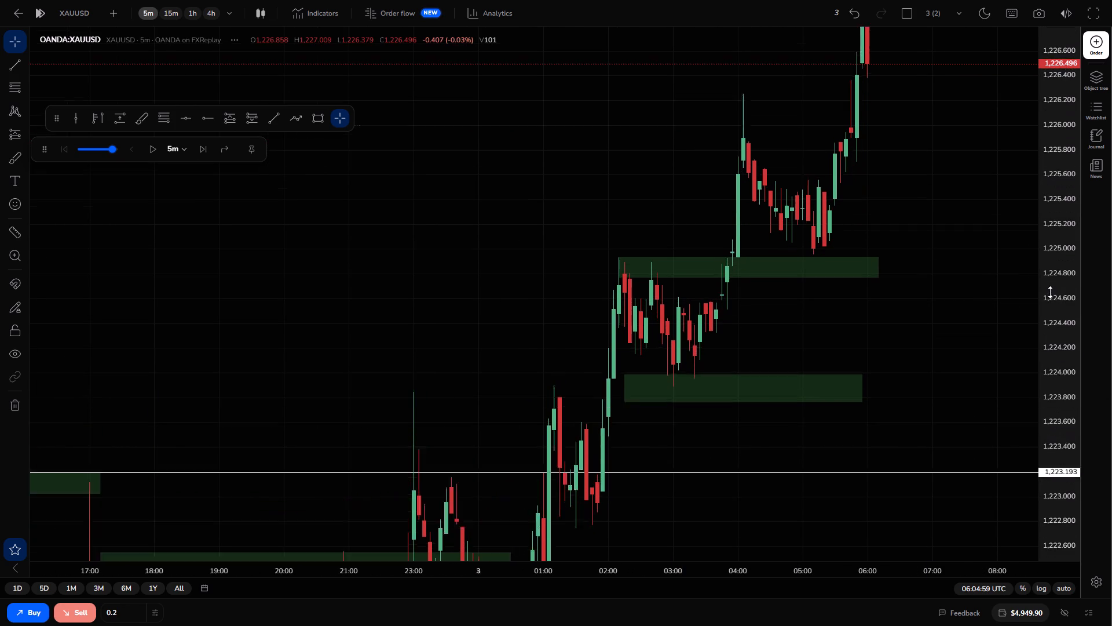
pyautogui.moveTo(1050, 292); pyautogui.dragTo(1050, 291)
pyautogui.moveTo(916, 190); pyautogui.dragTo(948, 221)
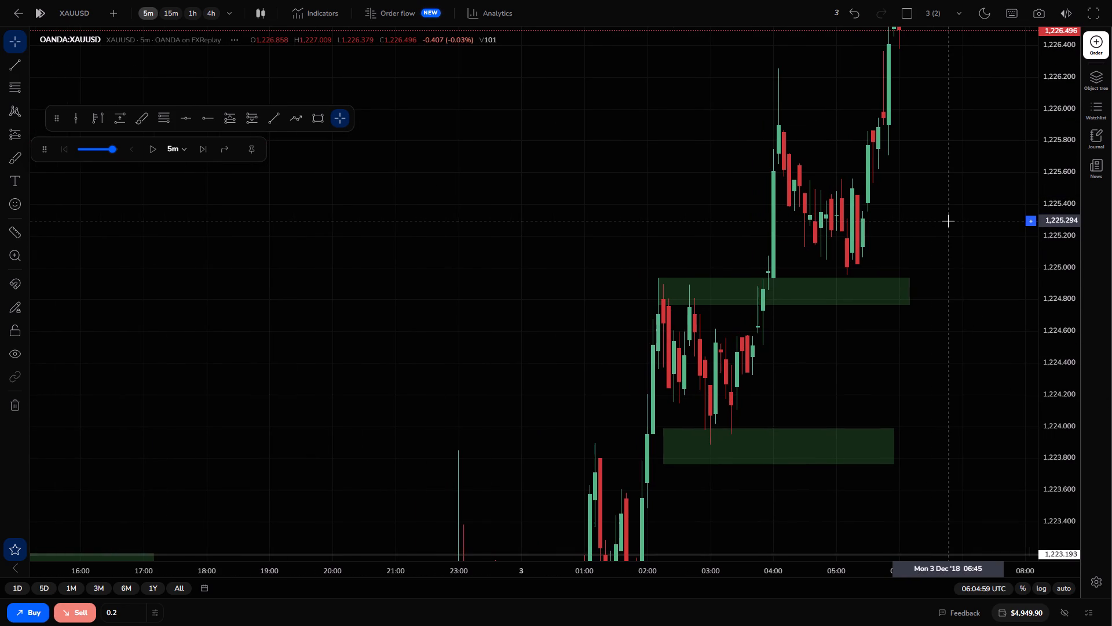
pyautogui.moveTo(1048, 335); pyautogui.dragTo(1043, 292)
pyautogui.moveTo(970, 218); pyautogui.dragTo(1004, 299)
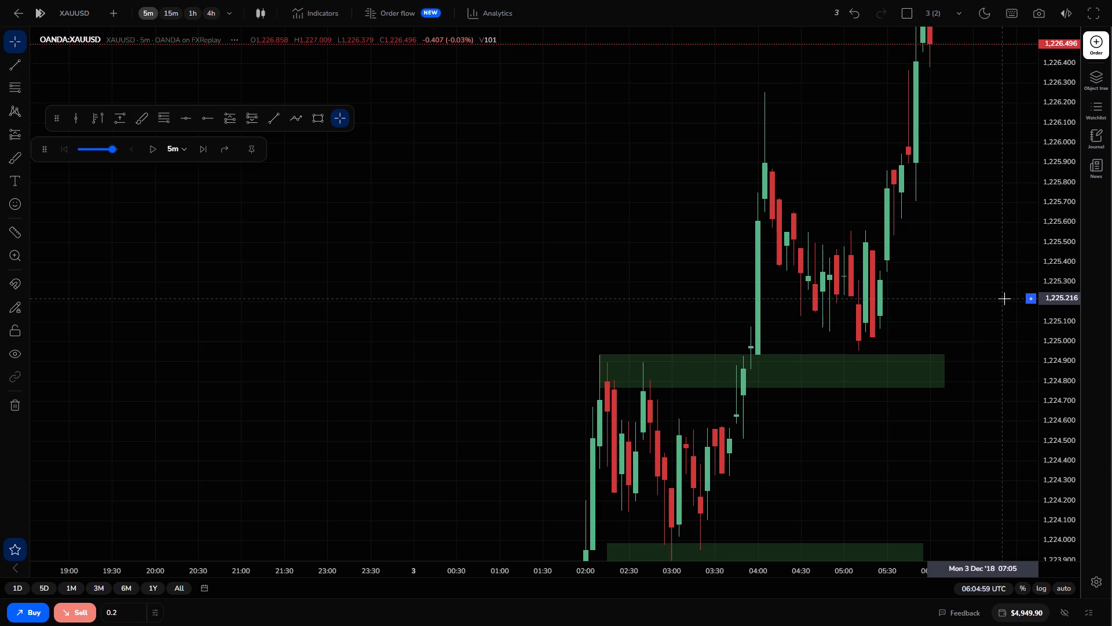
pyautogui.moveTo(958, 203); pyautogui.dragTo(915, 316)
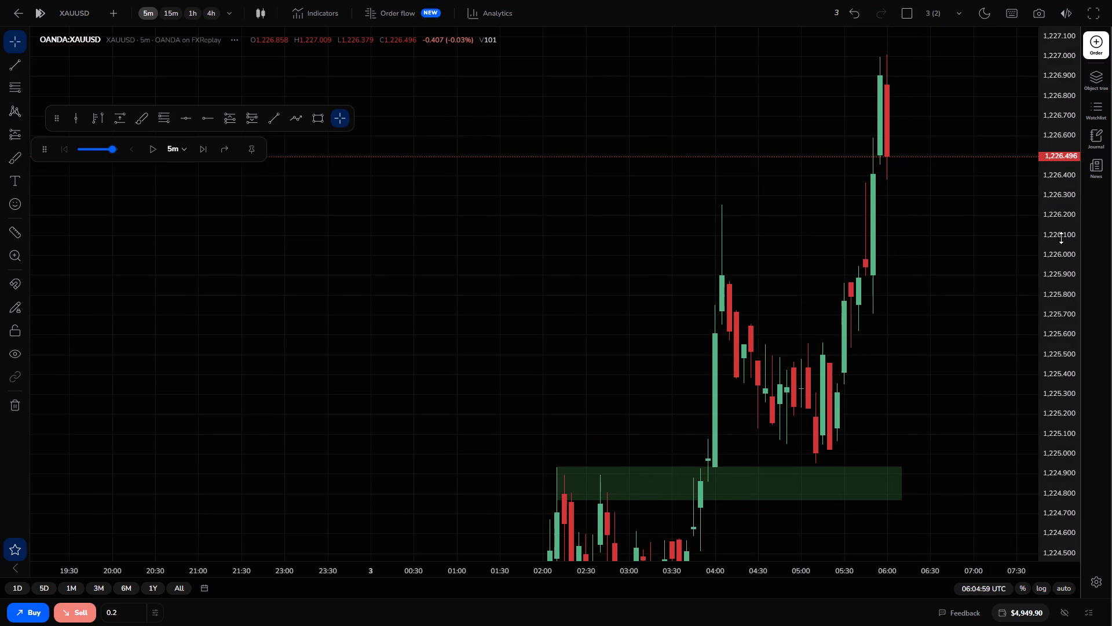
pyautogui.moveTo(1059, 236); pyautogui.dragTo(1001, 366)
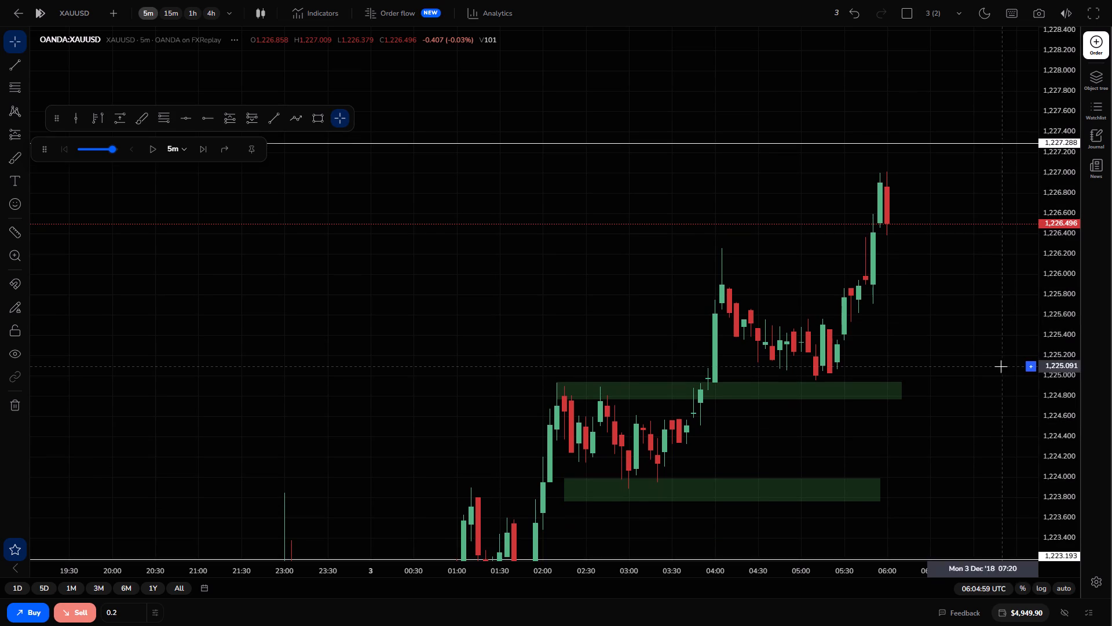
# Advance the replay in 5-minute increments to 07:24:59 UTC.
pyautogui.tripleClick(196, 144)
pyautogui.doubleClick(196, 144)
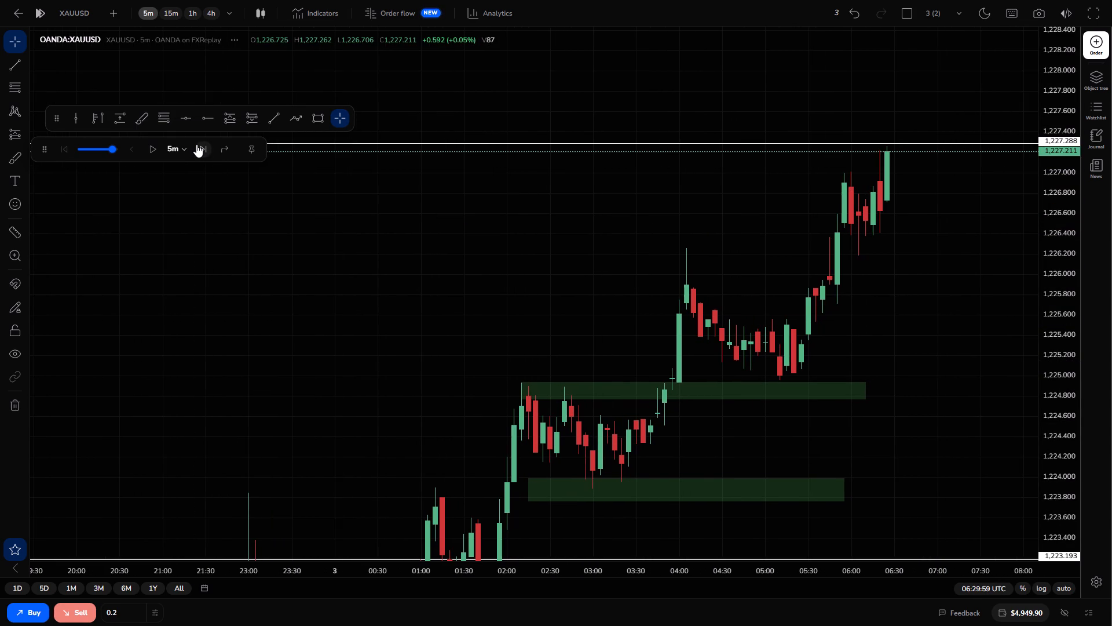
pyautogui.doubleClick(196, 144)
pyautogui.click(196, 144)
pyautogui.click(196, 144)
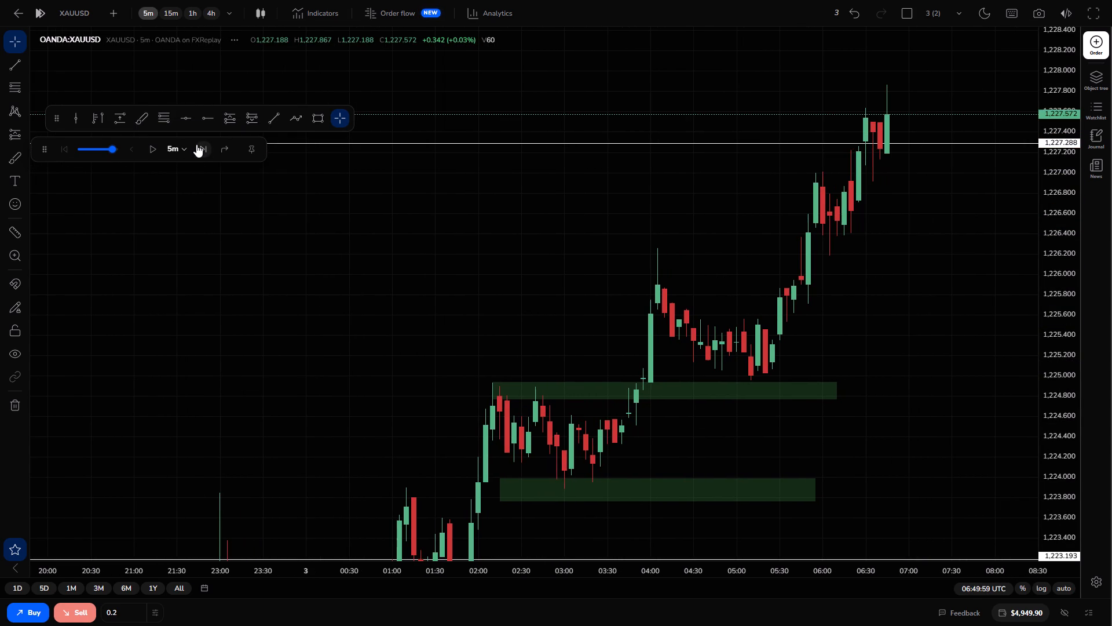
pyautogui.doubleClick(196, 144)
pyautogui.click(196, 144)
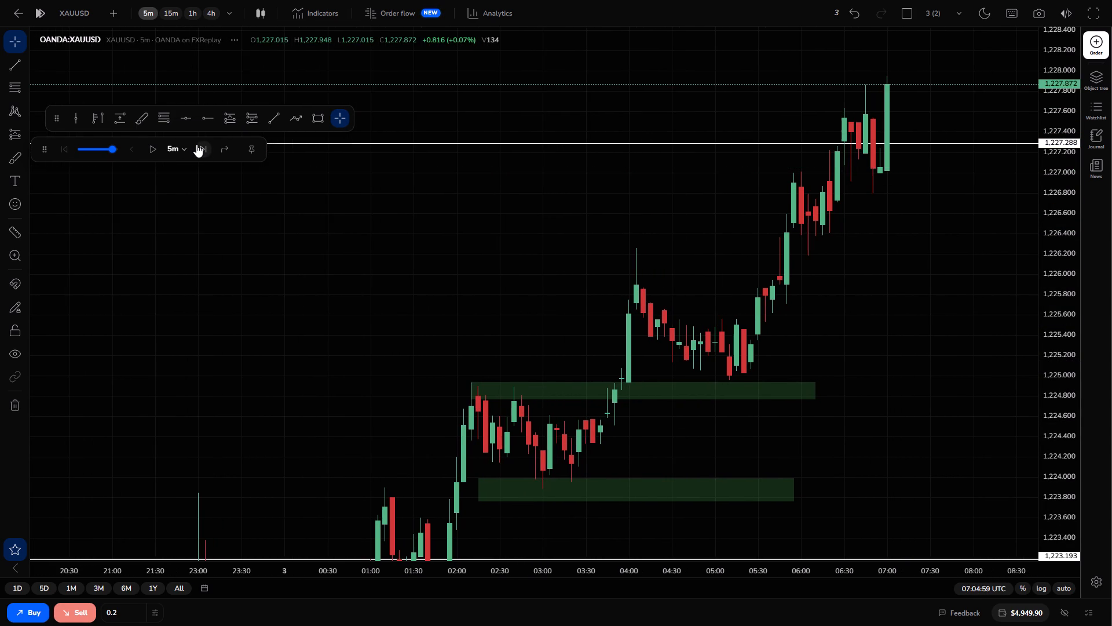
pyautogui.click(196, 144)
pyautogui.tripleClick(196, 144)
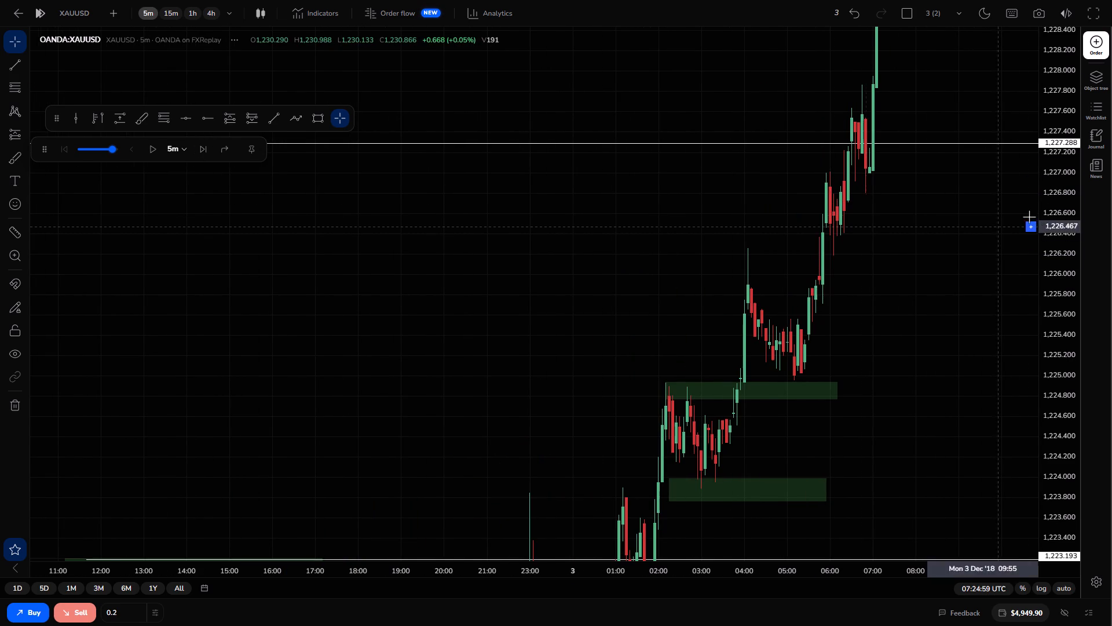
# Advance the replay in 5-minute increments to 10:54:59 UTC on 3 December.
pyautogui.moveTo(1051, 205); pyautogui.dragTo(1042, 438)
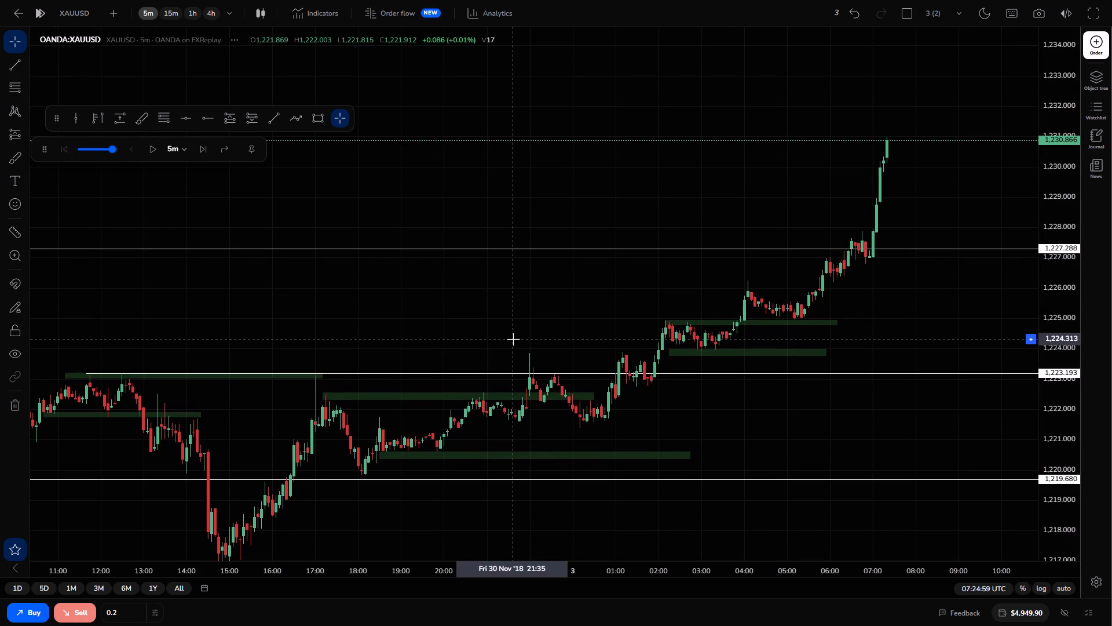
pyautogui.tripleClick(208, 153)
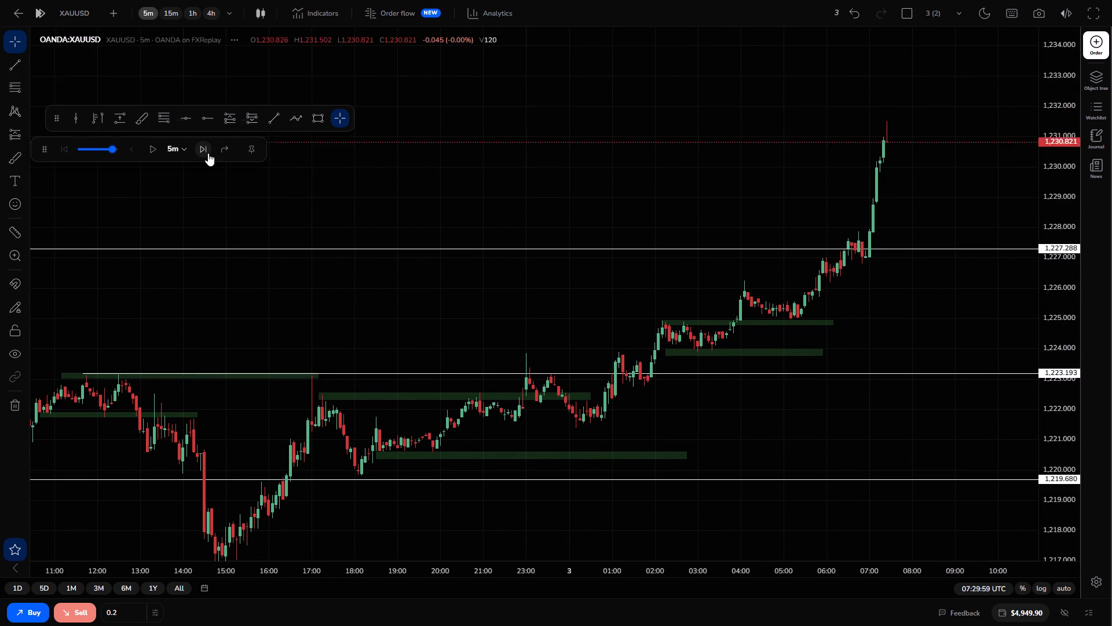
pyautogui.tripleClick(208, 153)
pyautogui.tripleClick(208, 153)
pyautogui.tripleClick(208, 153)
pyautogui.tripleClick(208, 153)
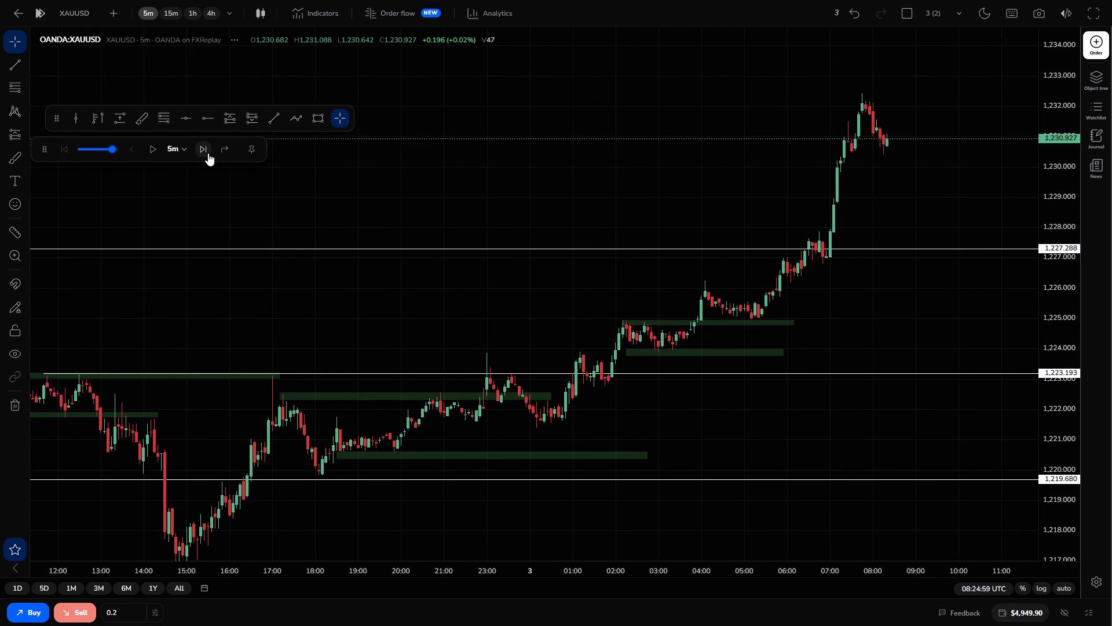
pyautogui.tripleClick(208, 153)
pyautogui.tripleClick(208, 153)
pyautogui.tripleClick(208, 153)
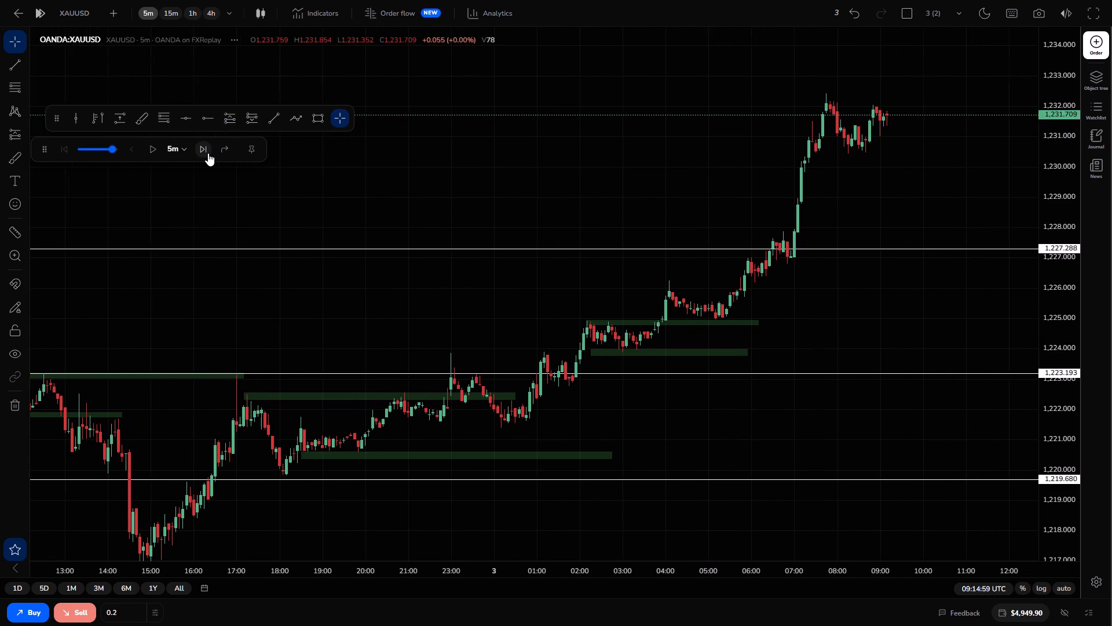
pyautogui.tripleClick(208, 153)
pyautogui.tripleClick(208, 153)
pyautogui.tripleClick(208, 153)
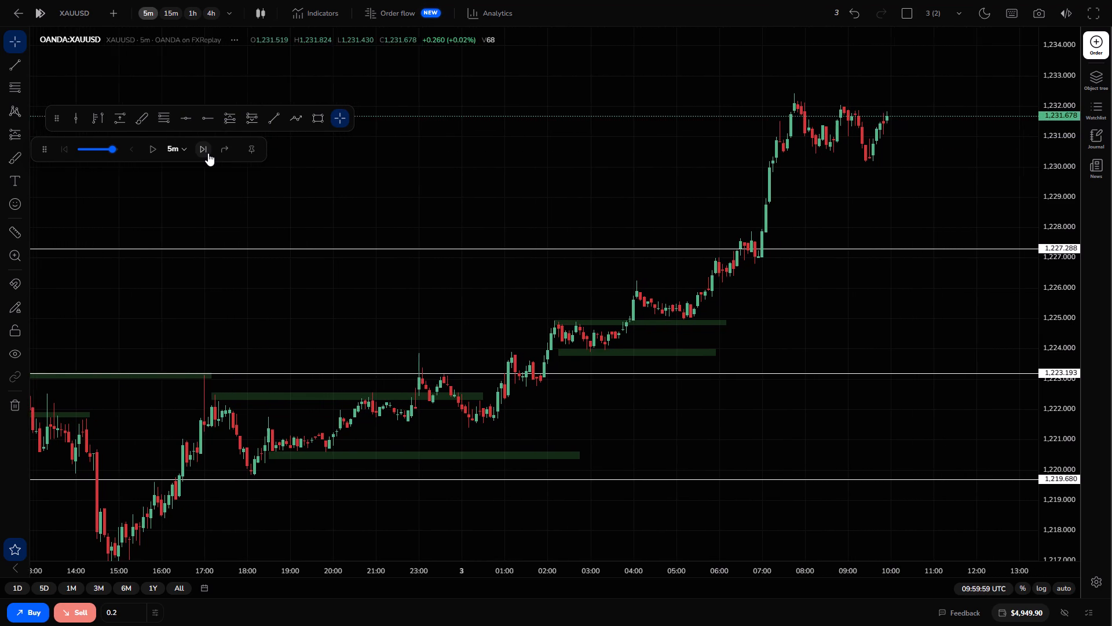
pyautogui.tripleClick(208, 153)
pyautogui.tripleClick(208, 153)
pyautogui.tripleClick(208, 153)
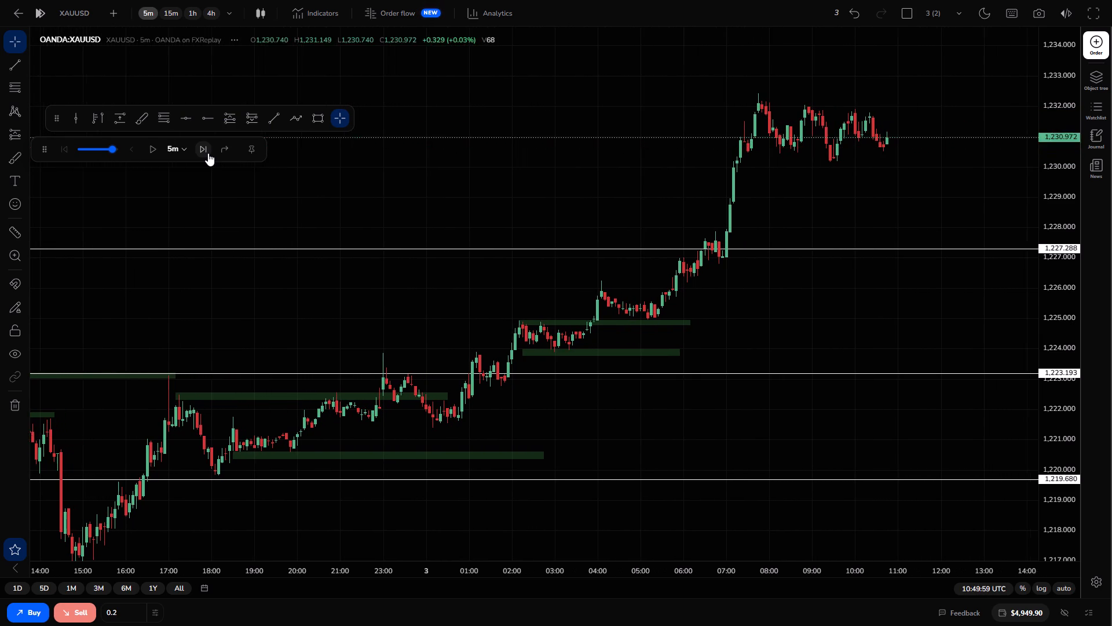
# Draw a rectangle zone over the post-rally highs, from about 1,232.4 down to 1,231.9, starting near 07:45 and extending past the latest candle.
pyautogui.click(313, 122)
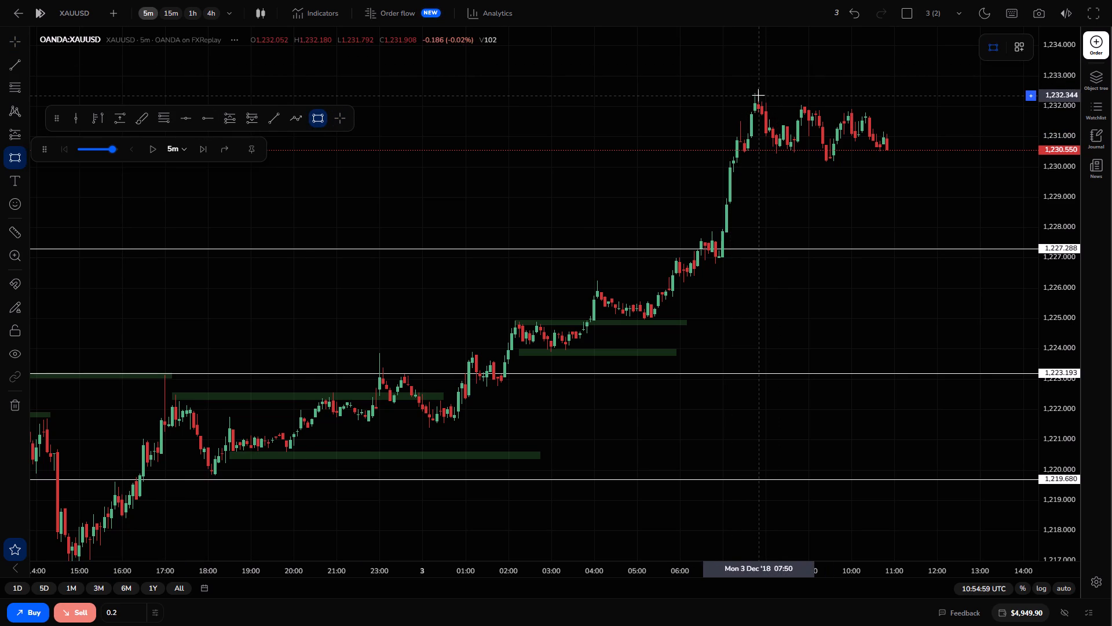
pyautogui.moveTo(753, 94); pyautogui.dragTo(888, 122)
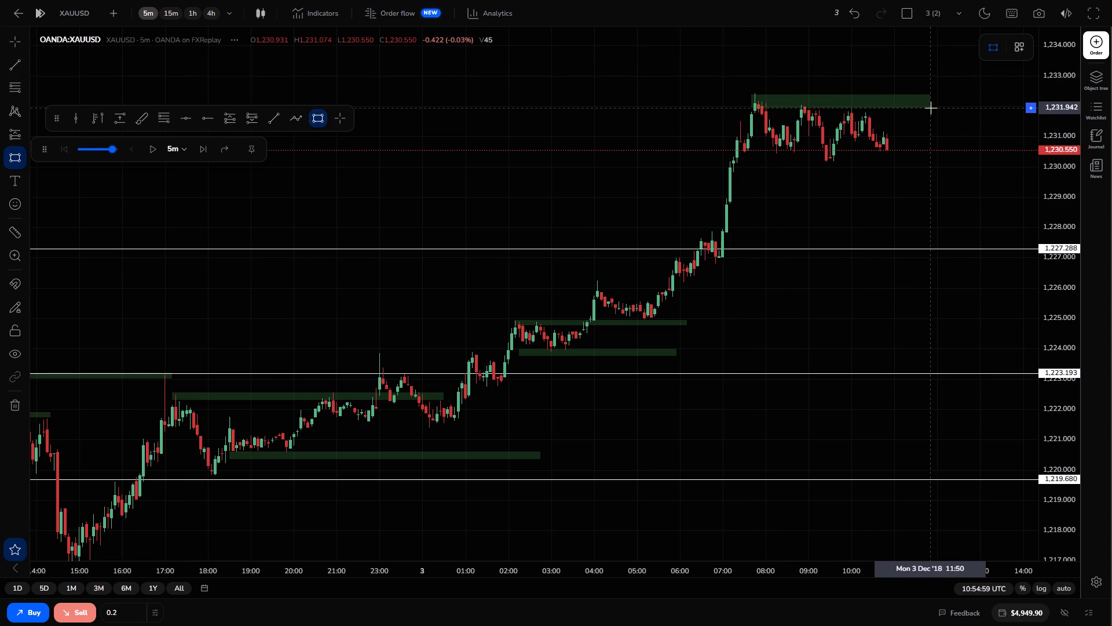
pyautogui.moveTo(953, 107); pyautogui.dragTo(953, 152)
pyautogui.click(930, 205)
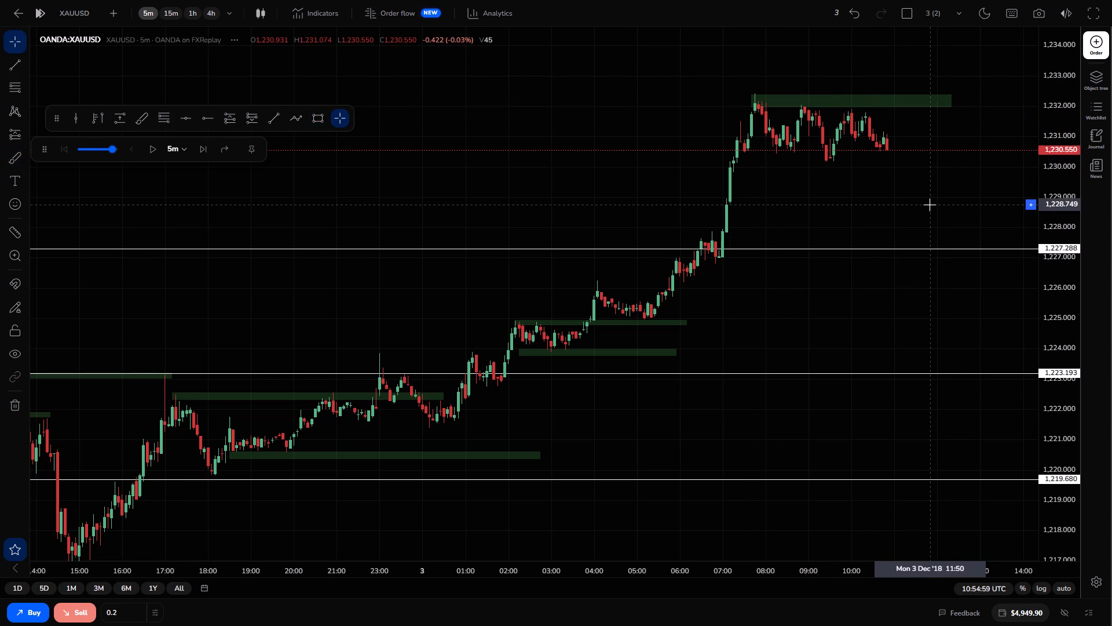
# Draw a rectangle zone along the consolidation lows, from about 1,230.47 down to 1,230.13, spanning 07:50 to 12:45.
pyautogui.click(316, 120)
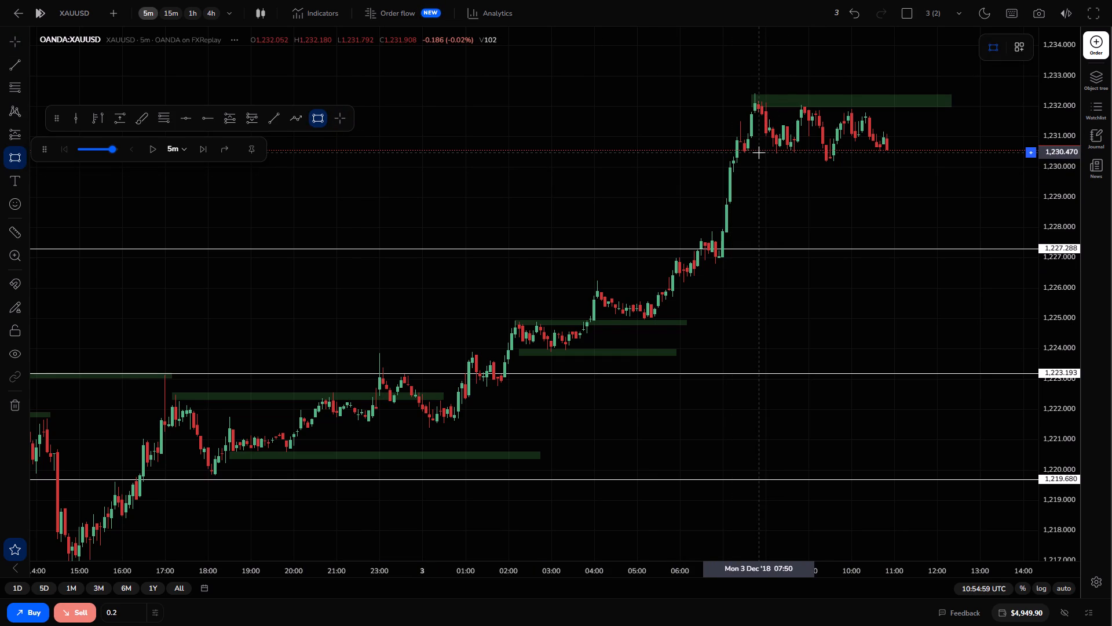
pyautogui.moveTo(759, 152); pyautogui.dragTo(867, 166)
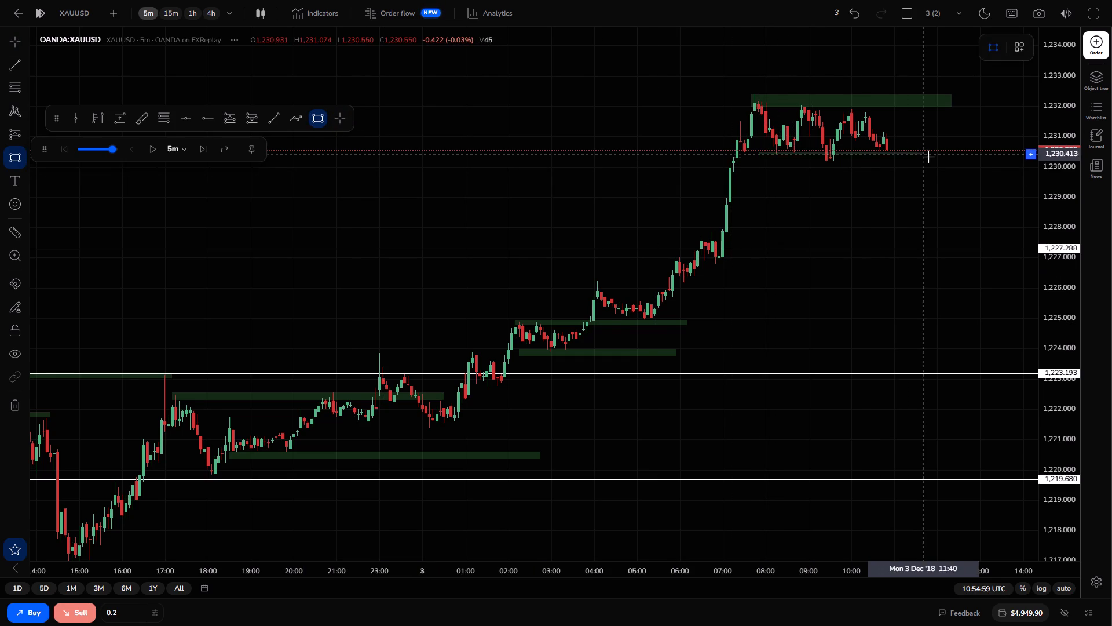
pyautogui.click(969, 163)
pyautogui.click(945, 217)
# Examine the 02:00 to 07:00 price action on 3 December around the two green zones between 1,223.8 and 1,225.
pyautogui.moveTo(611, 162); pyautogui.dragTo(705, 182)
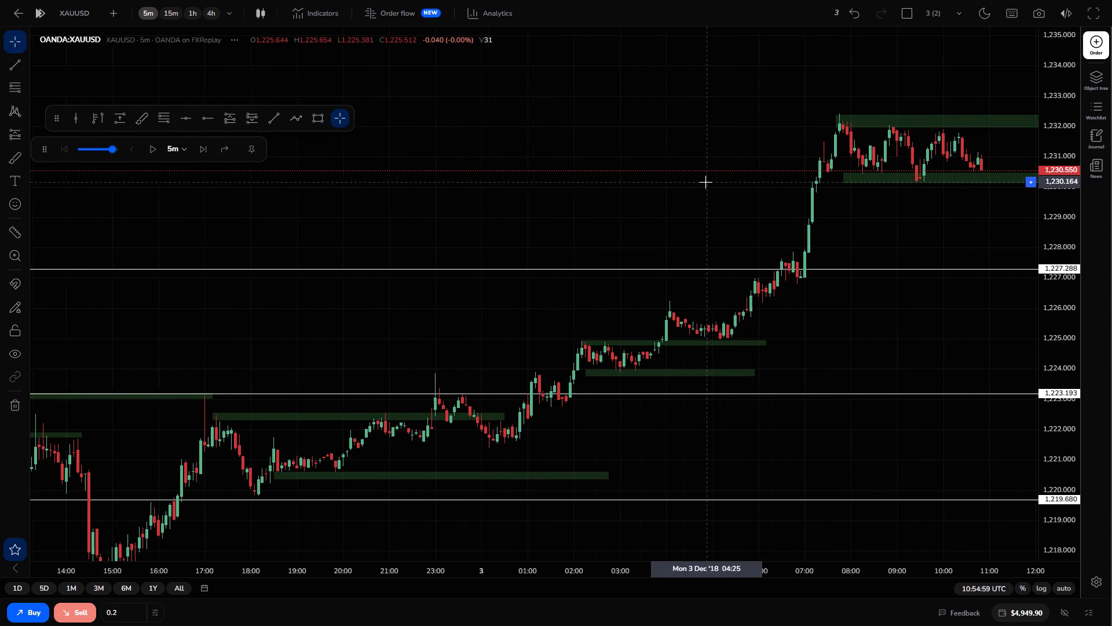
pyautogui.moveTo(1051, 463); pyautogui.dragTo(1018, 295)
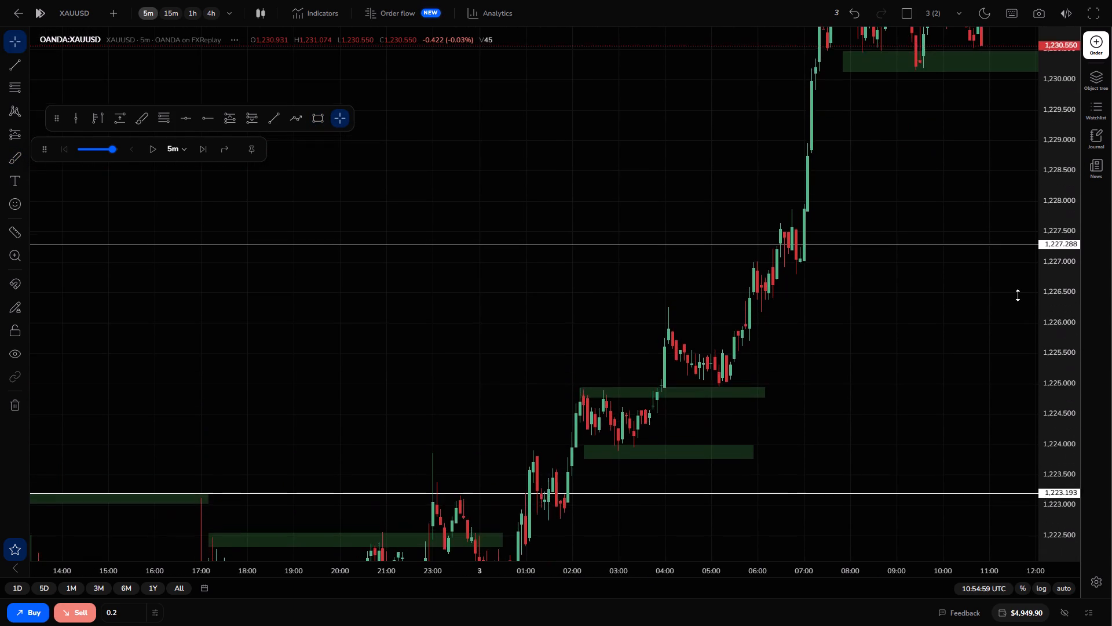
pyautogui.moveTo(1018, 295); pyautogui.dragTo(1011, 269)
pyautogui.moveTo(863, 388); pyautogui.dragTo(942, 235)
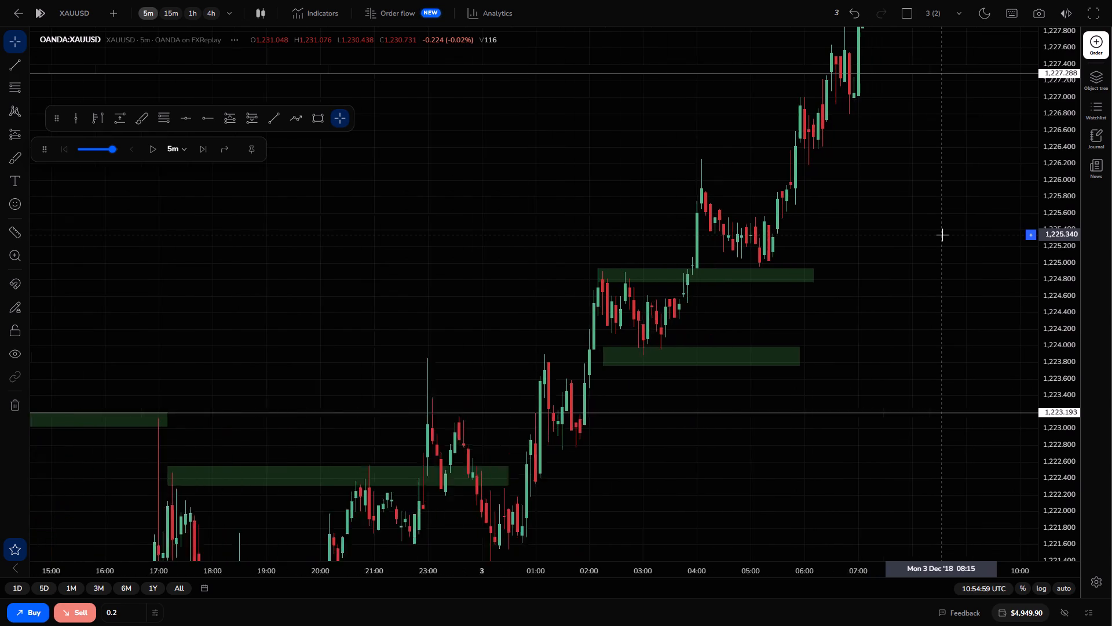
pyautogui.moveTo(740, 276); pyautogui.dragTo(822, 321)
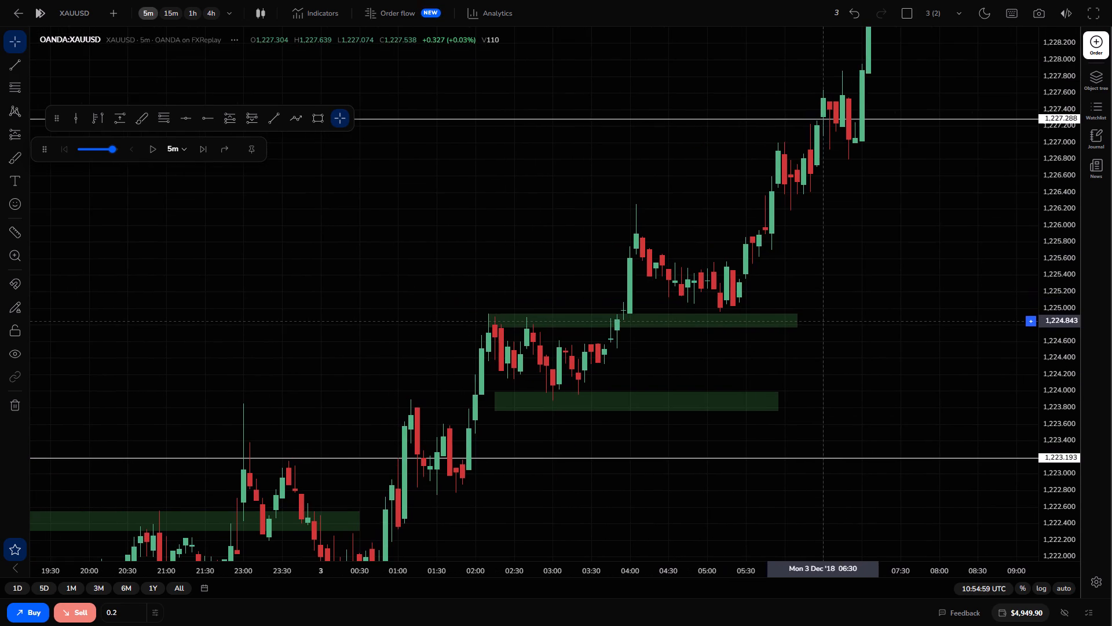
pyautogui.moveTo(822, 321); pyautogui.dragTo(836, 311)
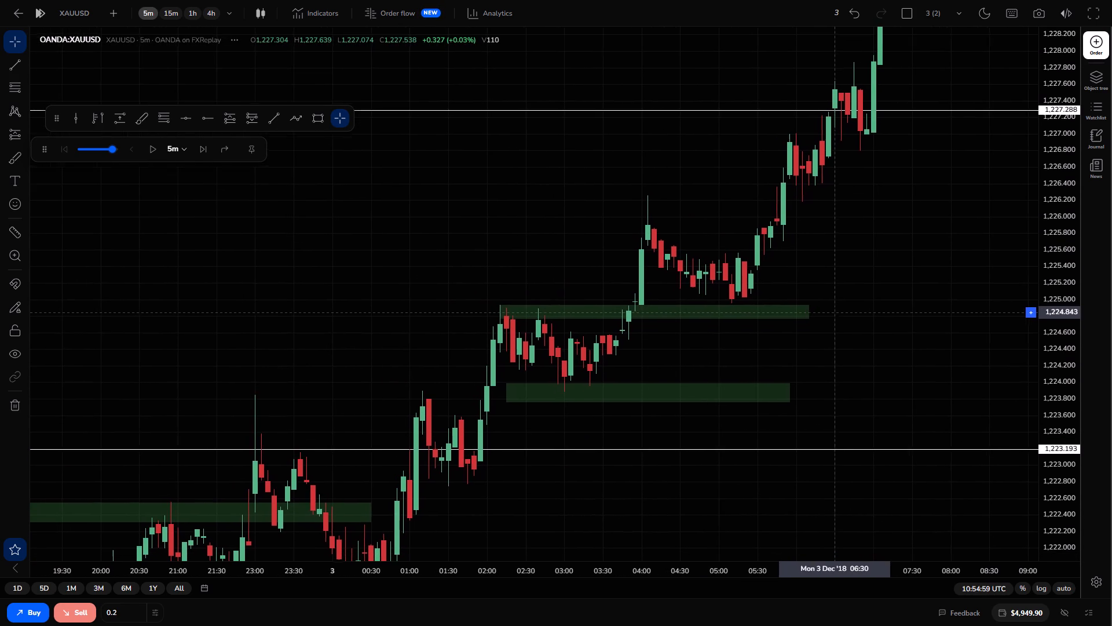
pyautogui.moveTo(836, 311); pyautogui.dragTo(857, 310)
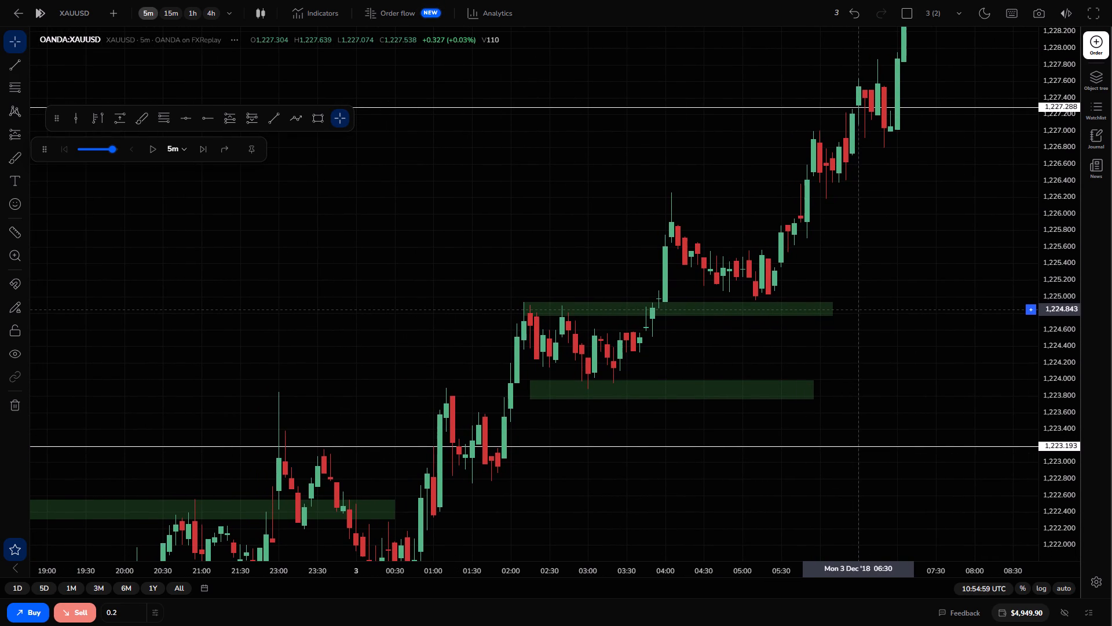
pyautogui.moveTo(857, 310); pyautogui.dragTo(841, 355)
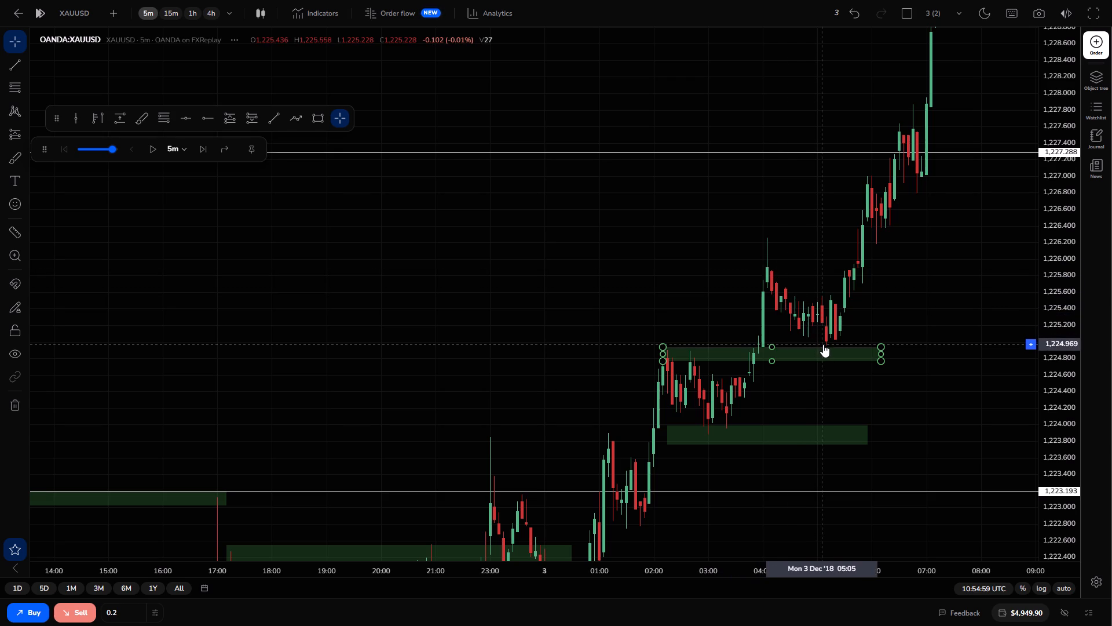
pyautogui.moveTo(1047, 453); pyautogui.dragTo(1006, 259)
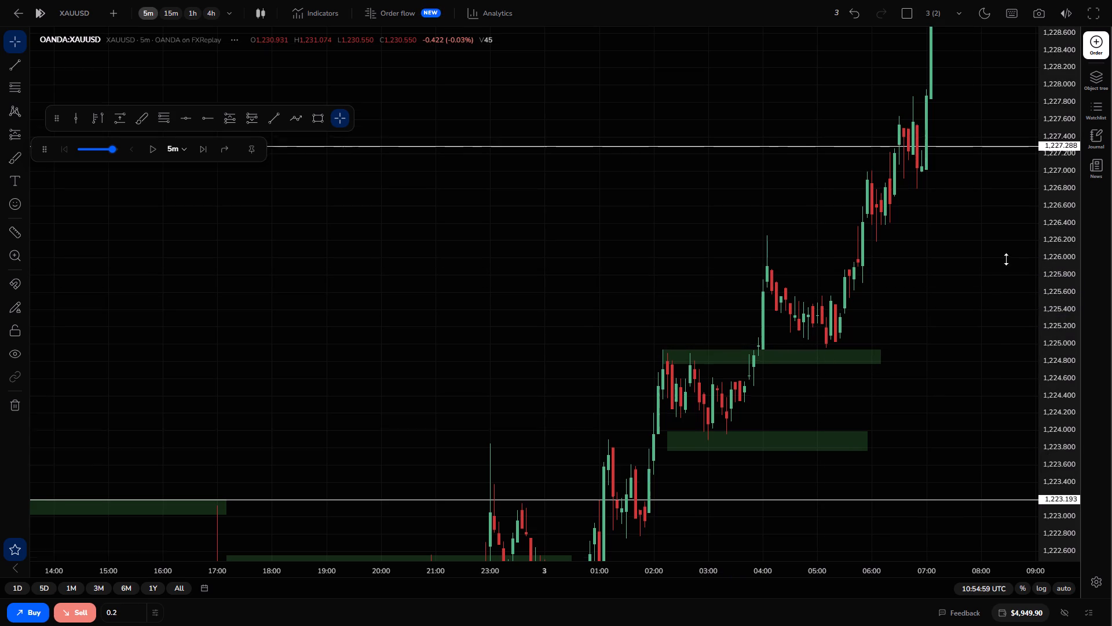
pyautogui.moveTo(1006, 259); pyautogui.dragTo(946, 456)
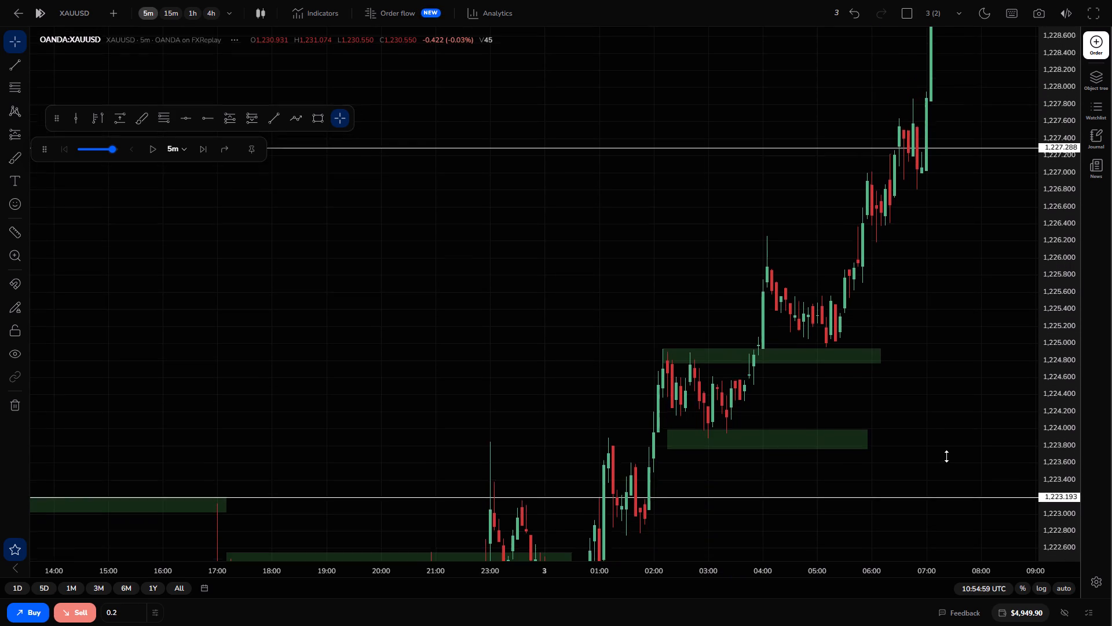
# Examine the price action from 27 November to 3 December around the green zones and the horizontal levels between 1,212.004 and 1,227.288.
pyautogui.moveTo(946, 456); pyautogui.dragTo(964, 446)
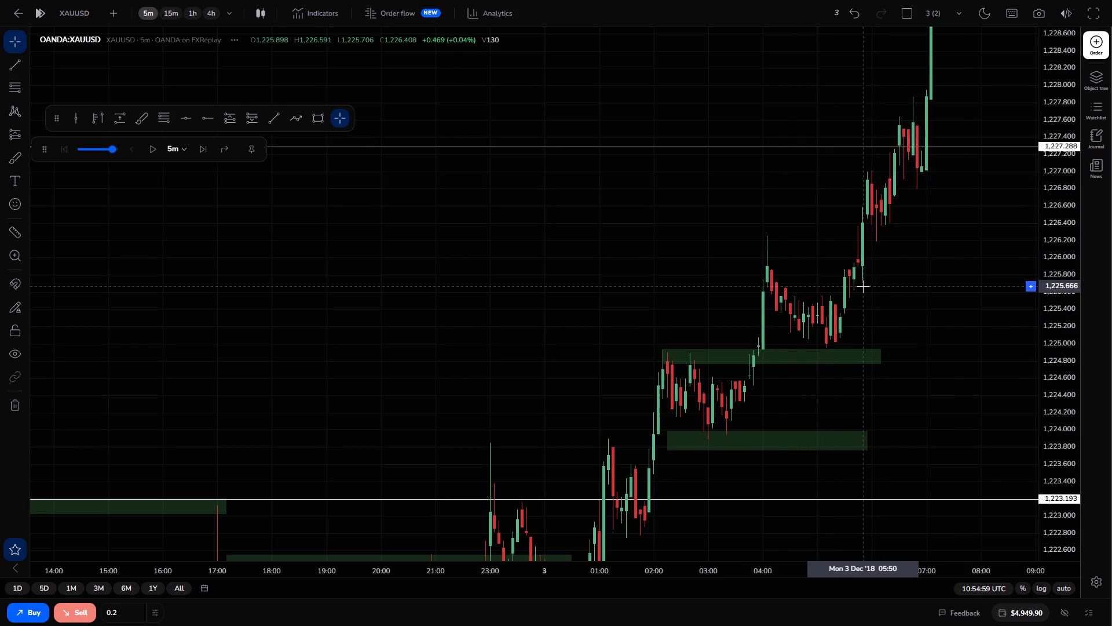
pyautogui.hscroll(-1, 855, 283)
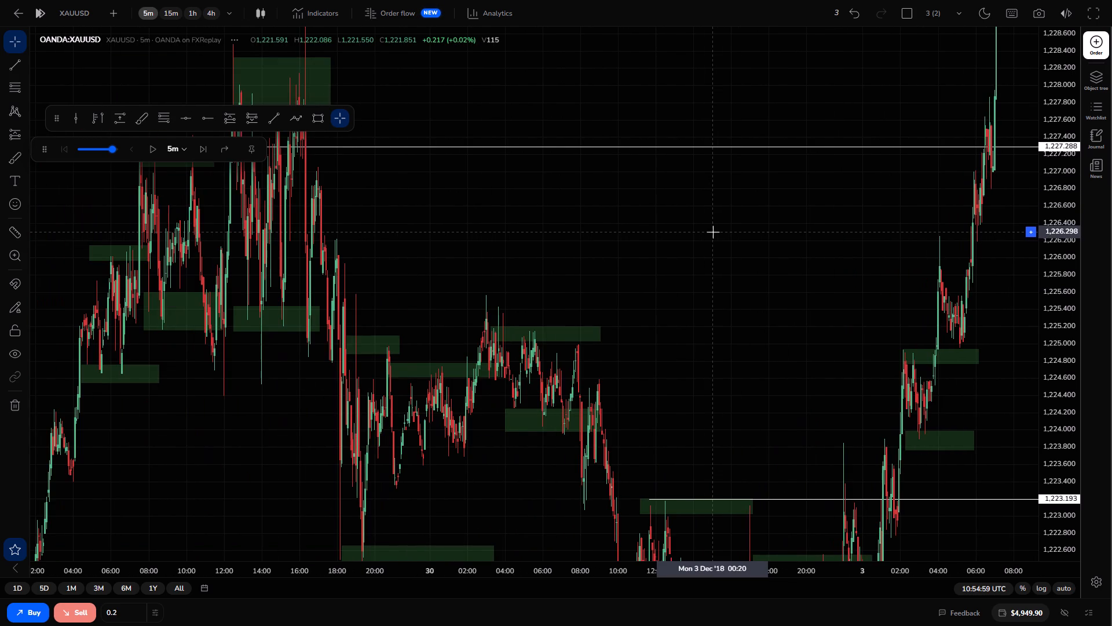
pyautogui.moveTo(1066, 250); pyautogui.dragTo(1051, 359)
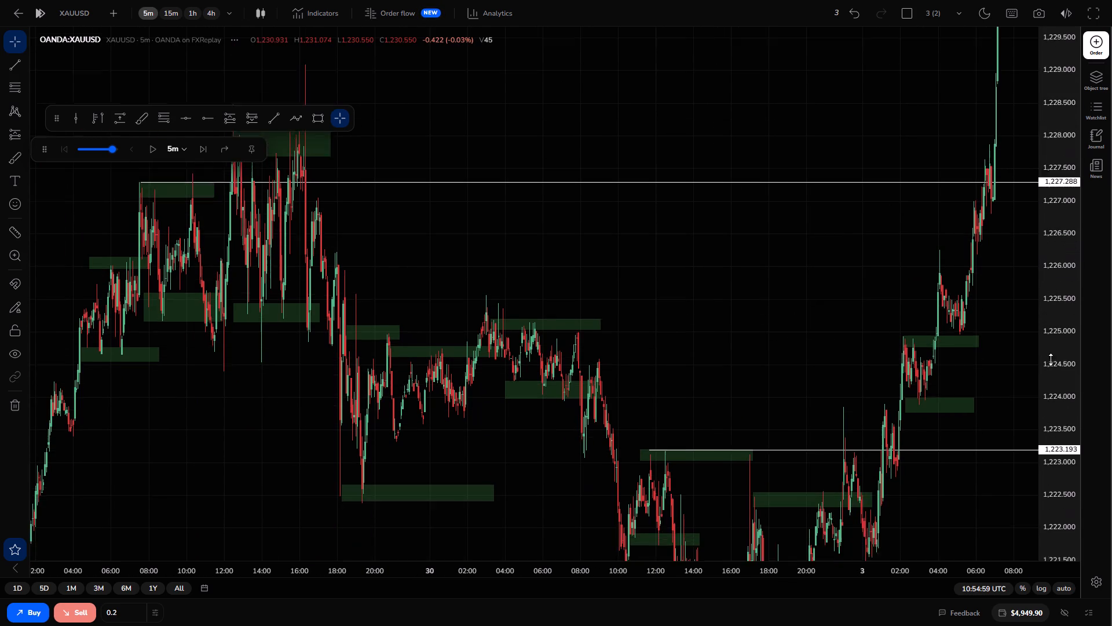
pyautogui.moveTo(1051, 359); pyautogui.dragTo(1048, 385)
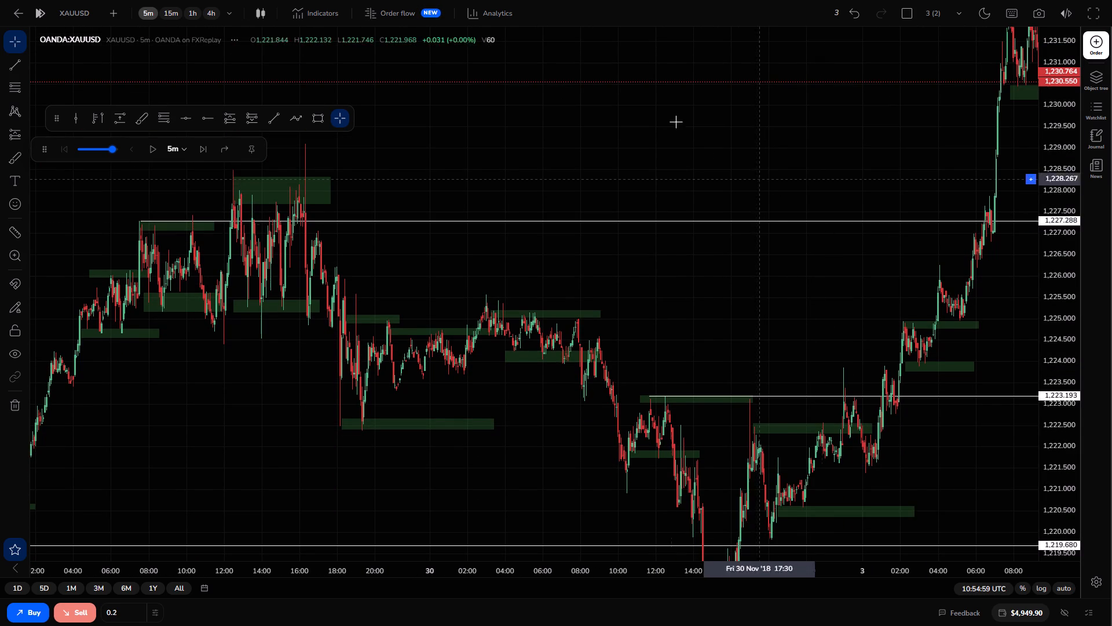
pyautogui.moveTo(759, 191); pyautogui.dragTo(705, 231)
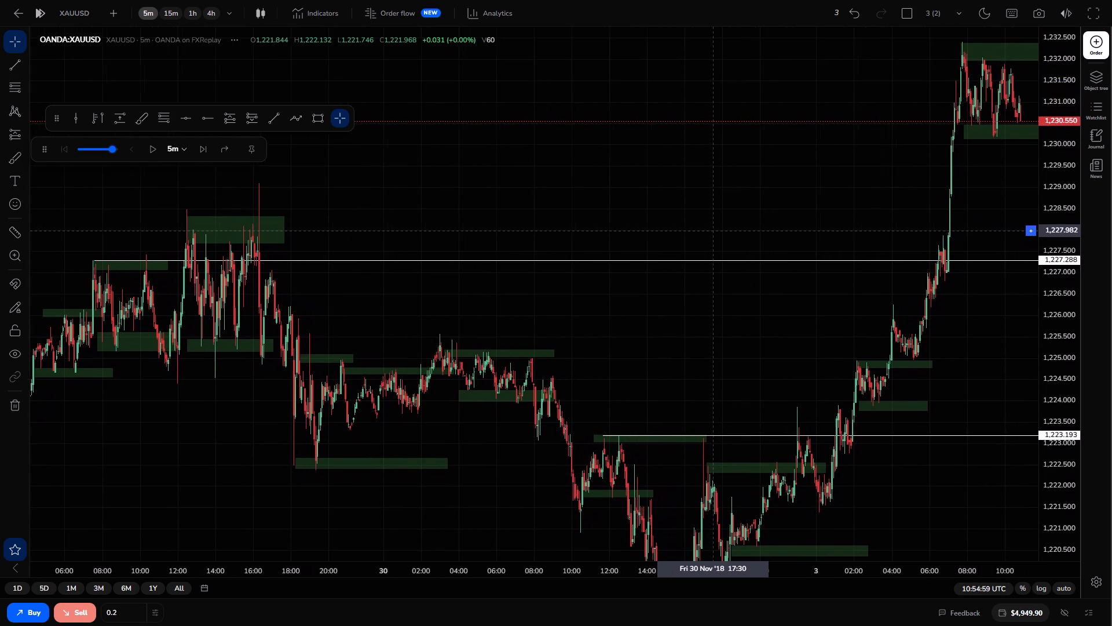
pyautogui.moveTo(705, 231); pyautogui.dragTo(690, 176)
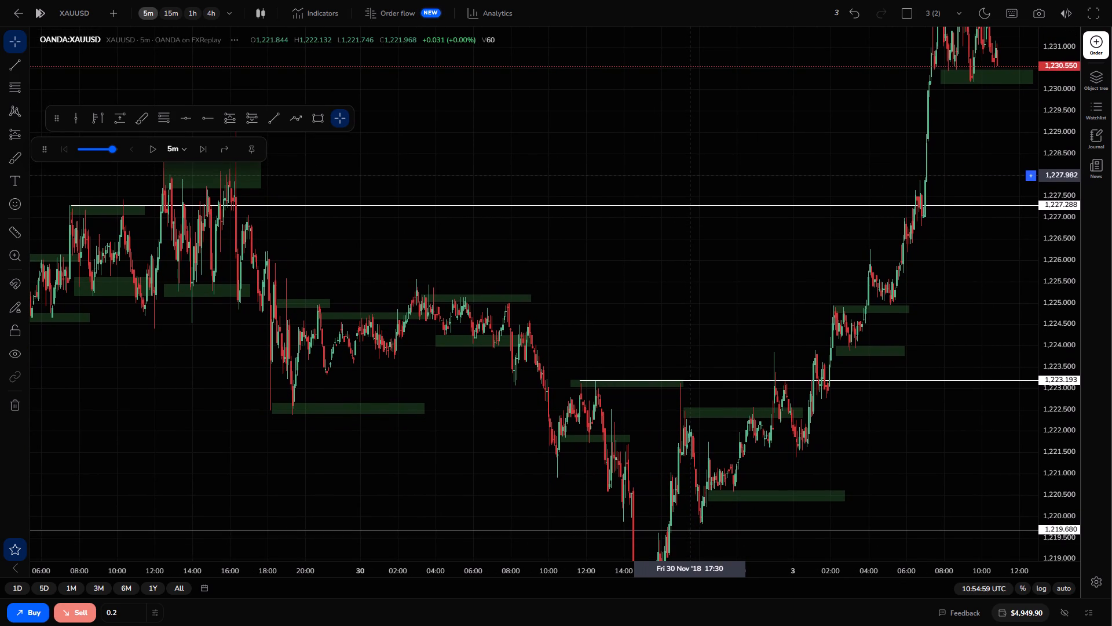
pyautogui.moveTo(690, 176); pyautogui.dragTo(698, 75)
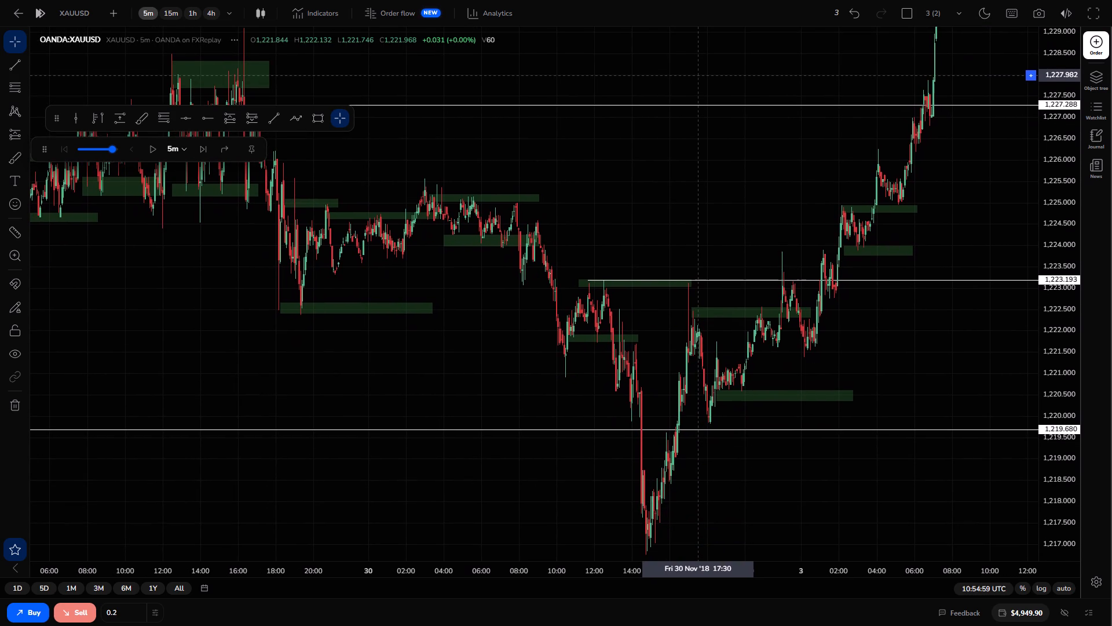
pyautogui.moveTo(698, 75); pyautogui.dragTo(828, 141)
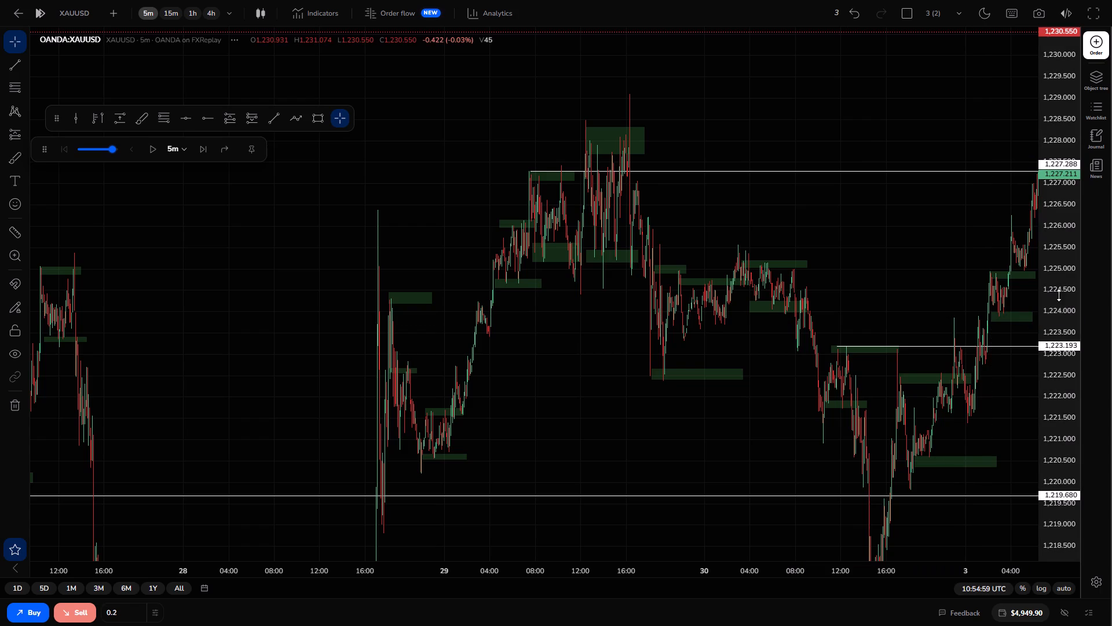
pyautogui.moveTo(1059, 295); pyautogui.dragTo(1046, 456)
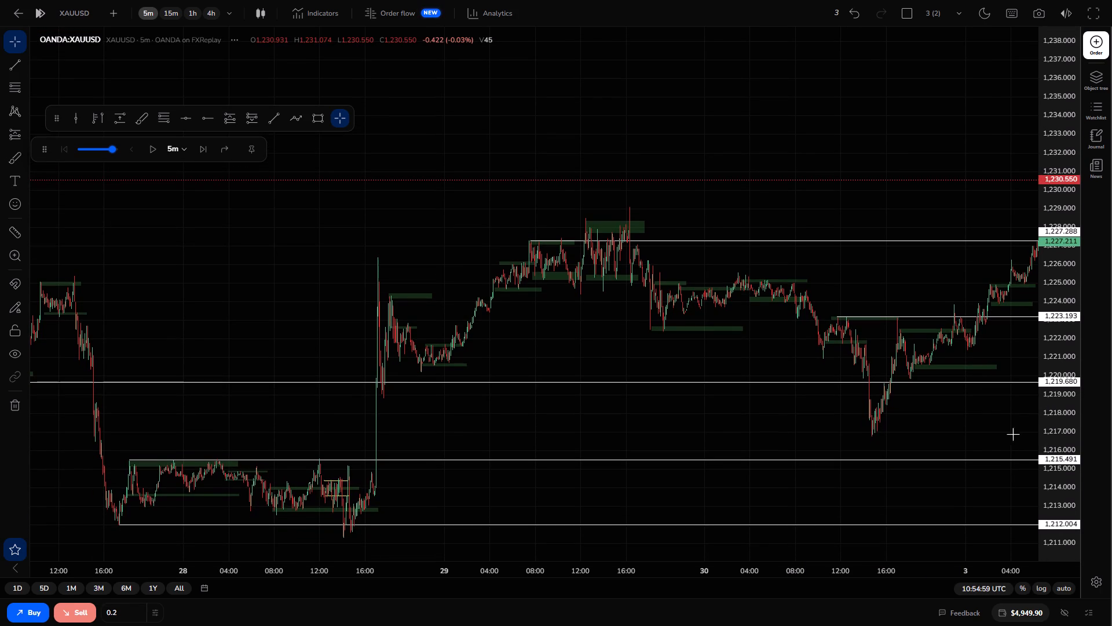
pyautogui.click(985, 427)
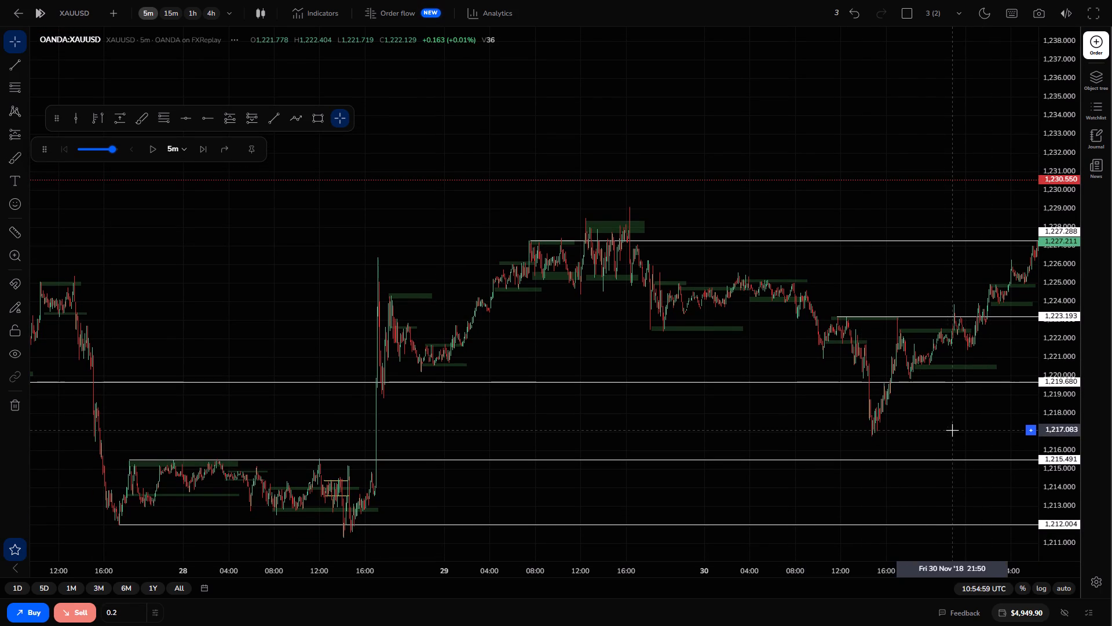
pyautogui.moveTo(952, 430); pyautogui.dragTo(853, 418)
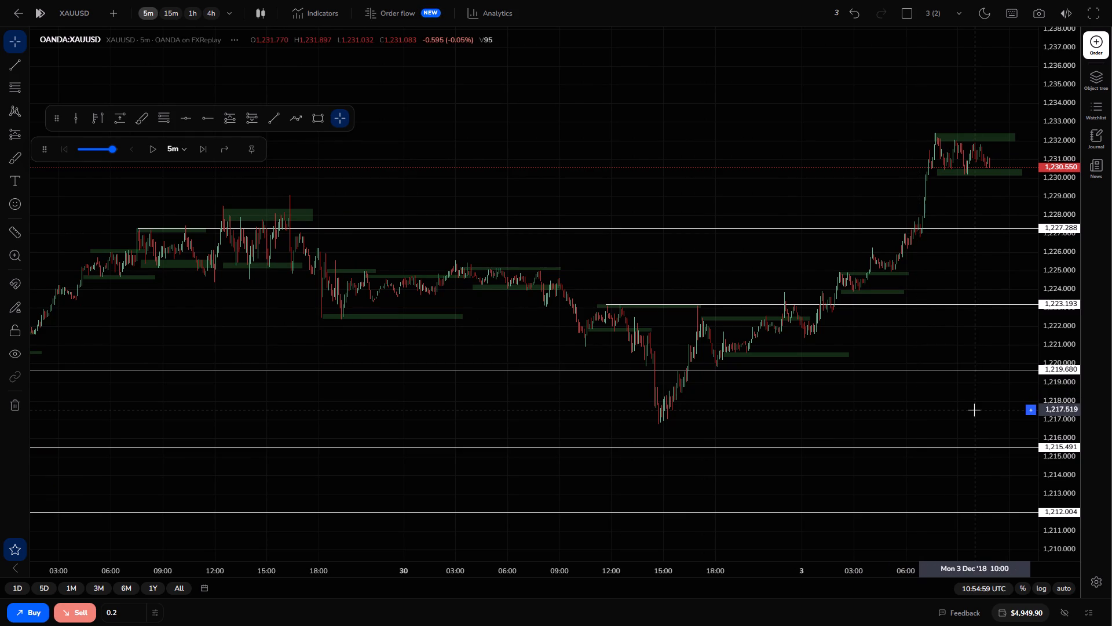
pyautogui.press('pageup')
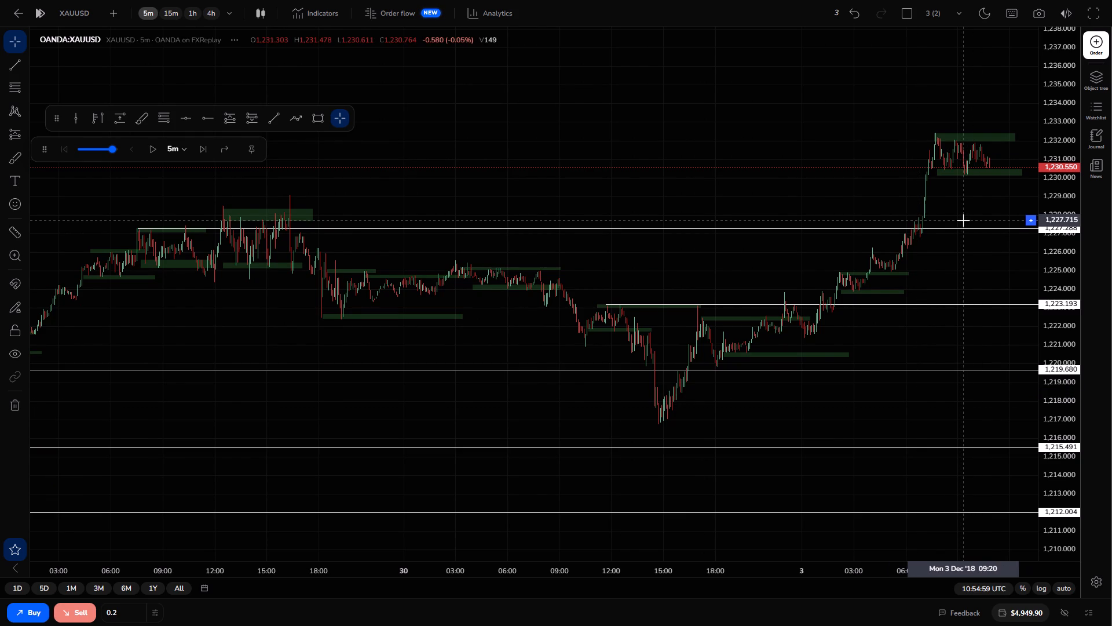
pyautogui.moveTo(1059, 310); pyautogui.dragTo(1037, 176)
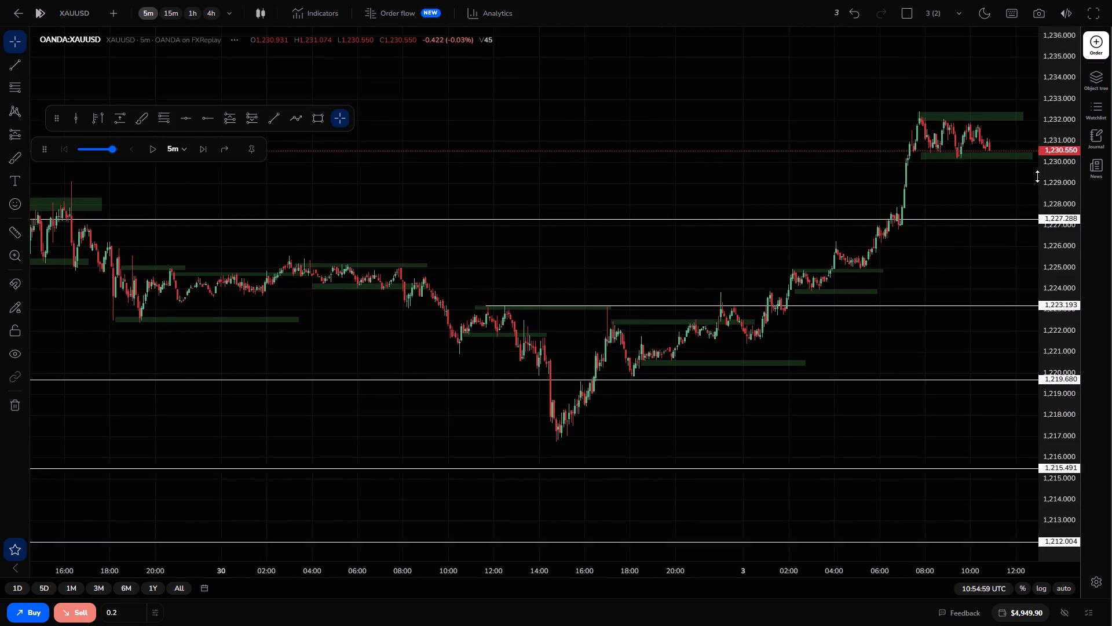
pyautogui.moveTo(1037, 176); pyautogui.dragTo(1037, 175)
# Advance the replay in 5-minute increments to 11:59:59 UTC on 3 December.
pyautogui.moveTo(964, 81); pyautogui.dragTo(893, 310)
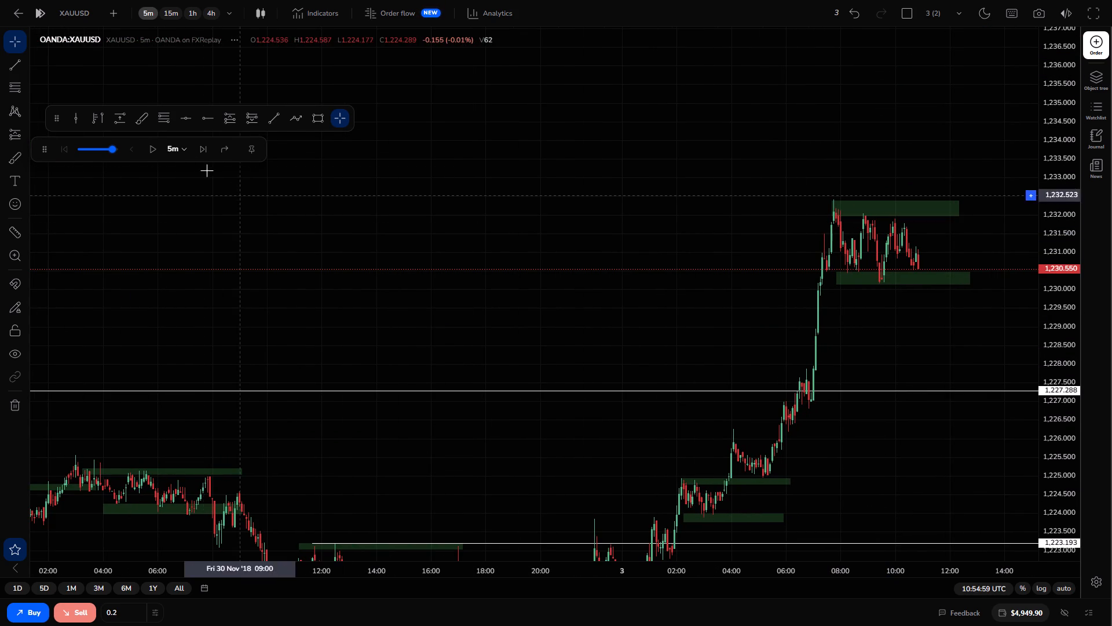
pyautogui.click(202, 155)
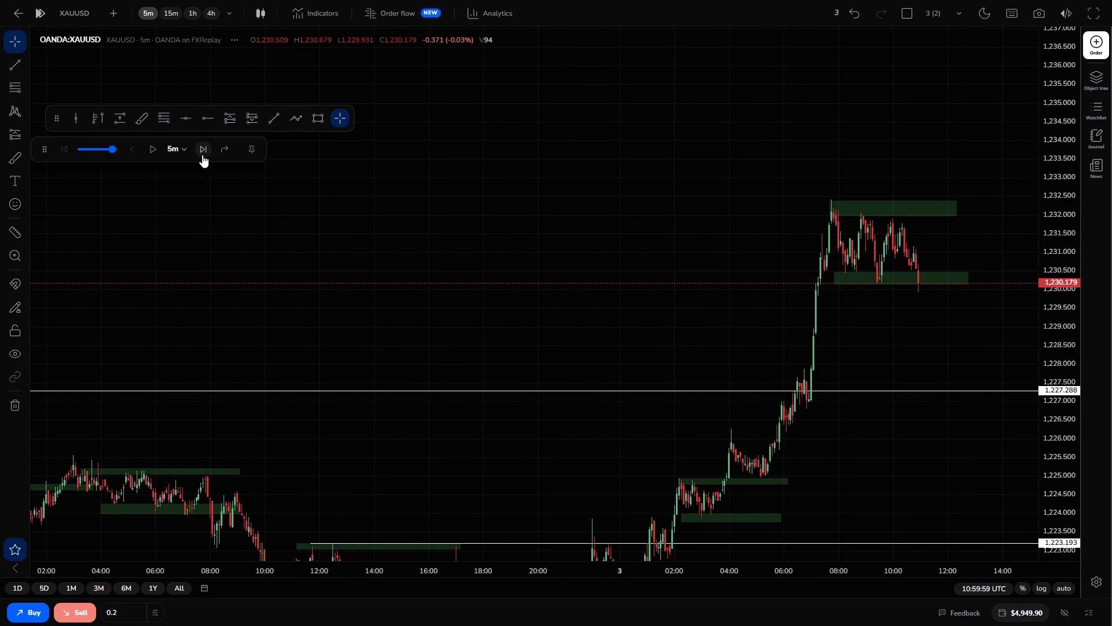
pyautogui.click(202, 155)
pyautogui.click(202, 155)
pyautogui.click(202, 155)
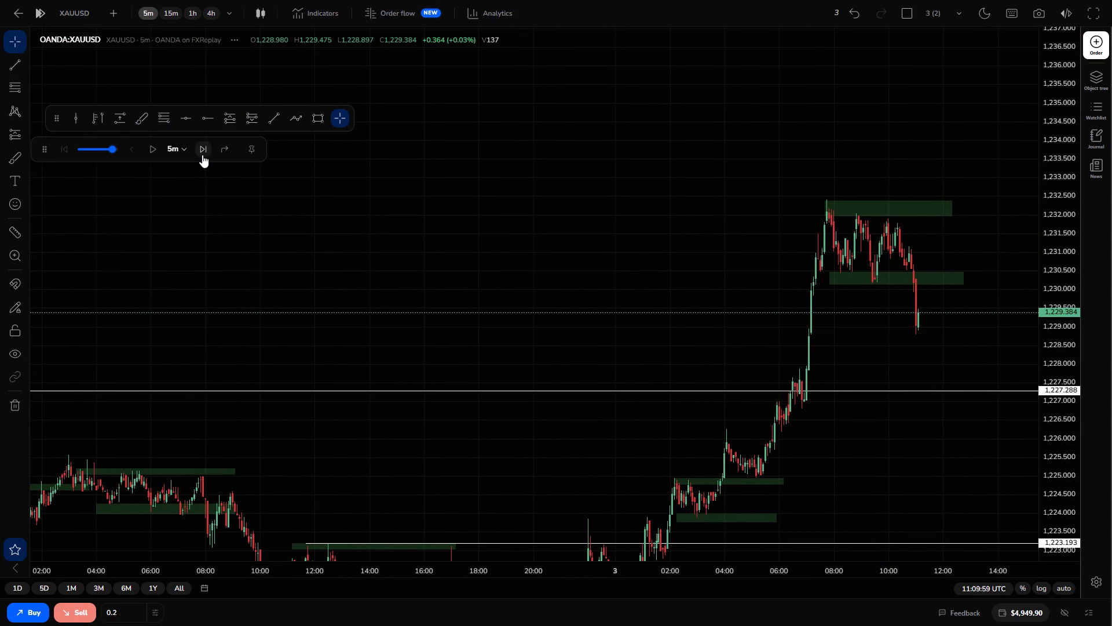
pyautogui.click(202, 155)
pyautogui.click(202, 155)
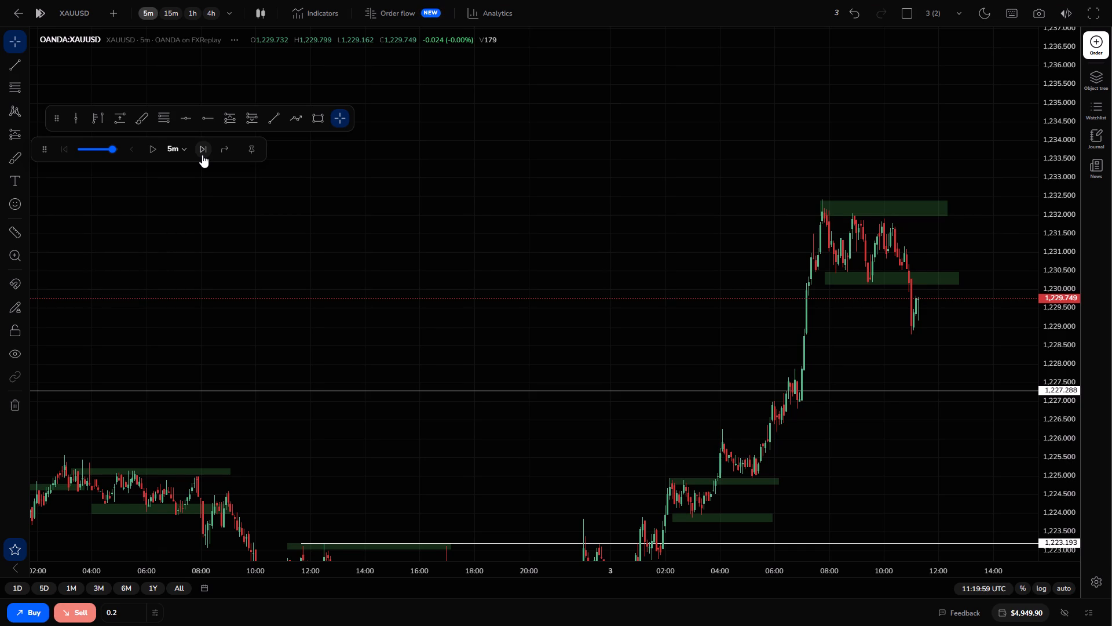
pyautogui.click(202, 155)
pyautogui.click(202, 155)
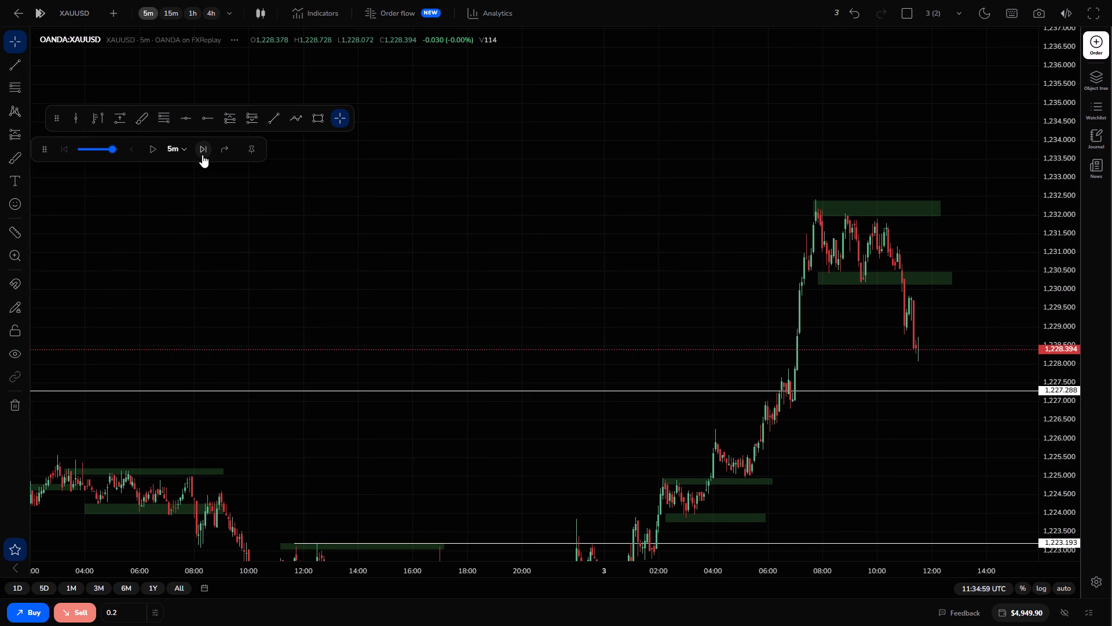
pyautogui.click(202, 155)
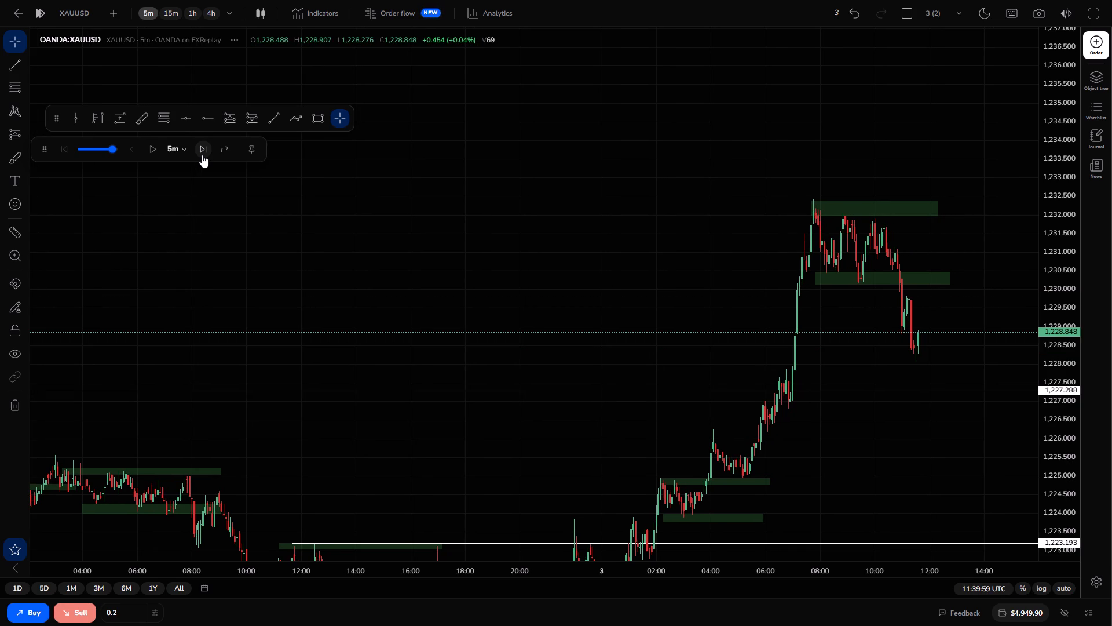
pyautogui.click(202, 155)
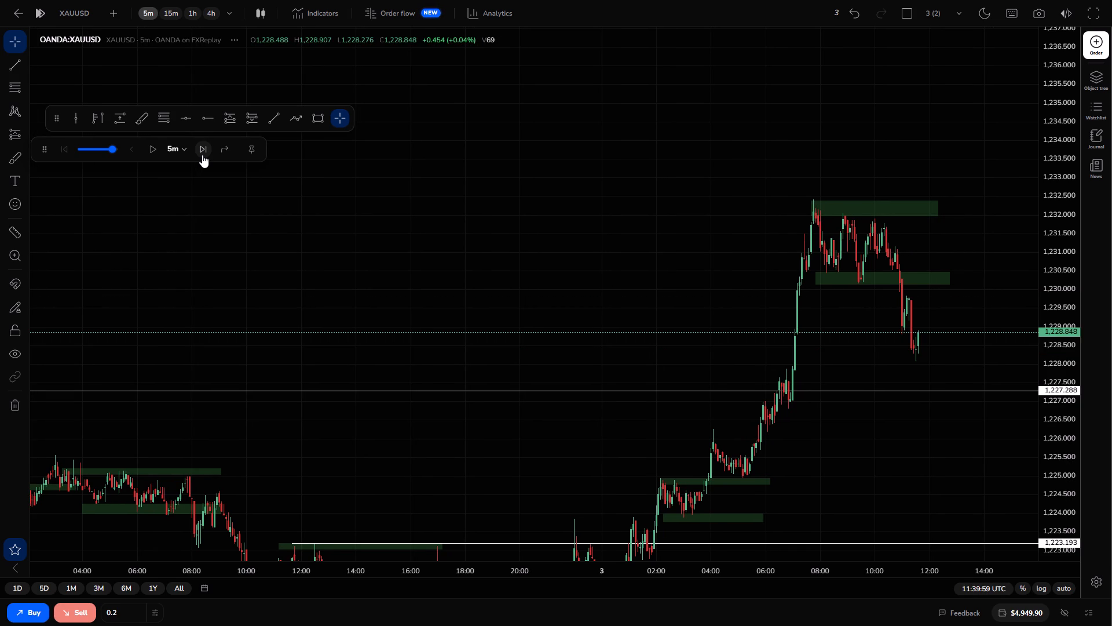
pyautogui.click(202, 155)
pyautogui.click(202, 155)
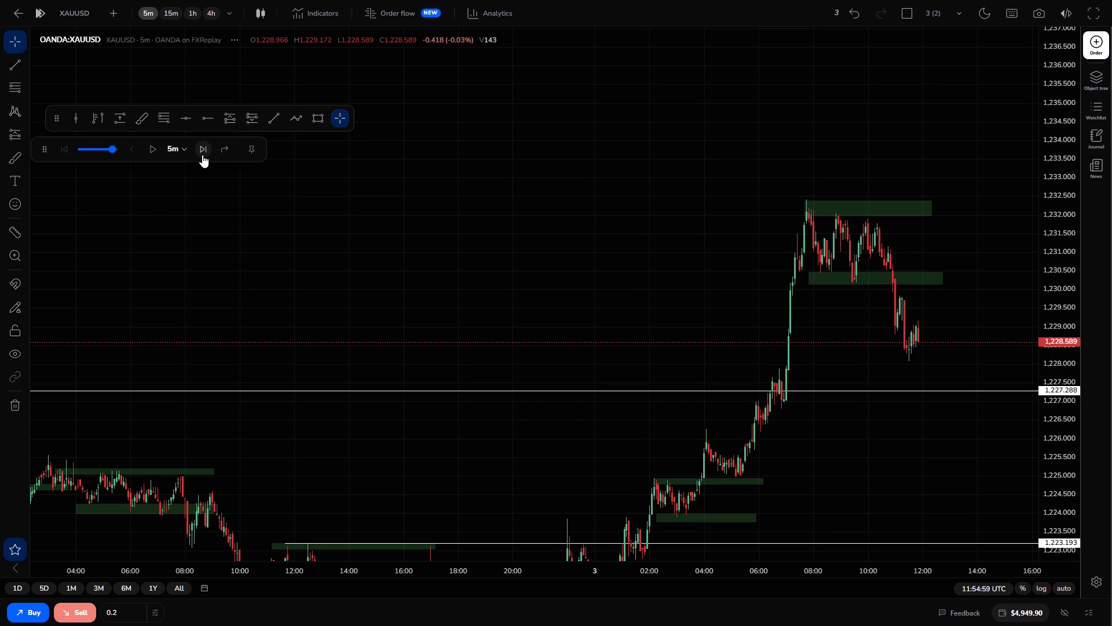
pyautogui.click(202, 155)
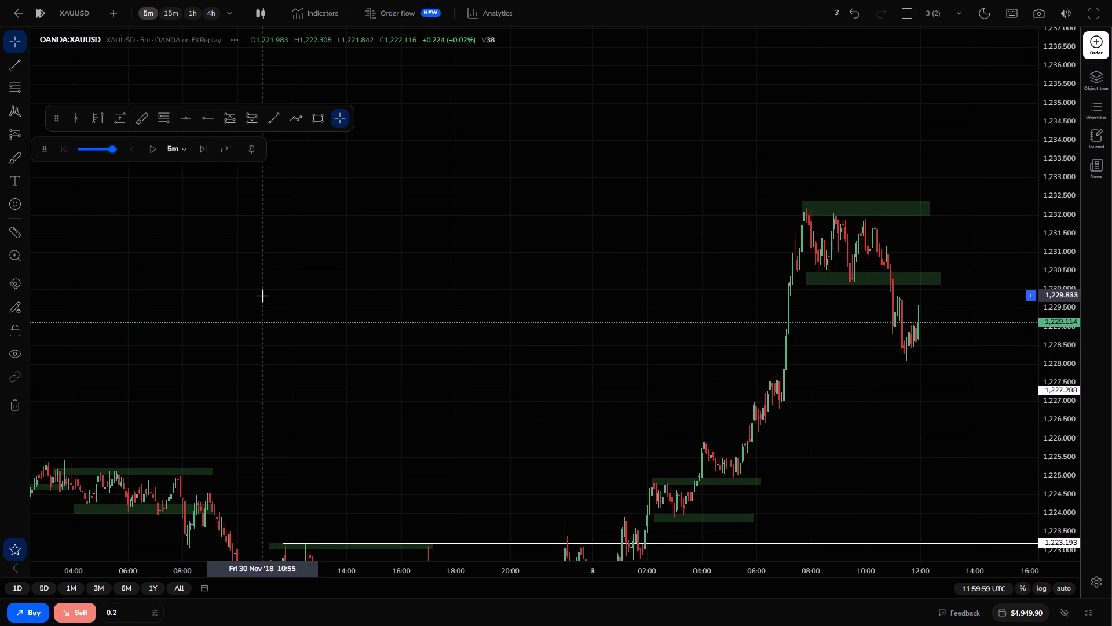
# Switch the chart to the 15-minute timeframe and advance the replay to 12:04:59 UTC.
pyautogui.click(170, 13)
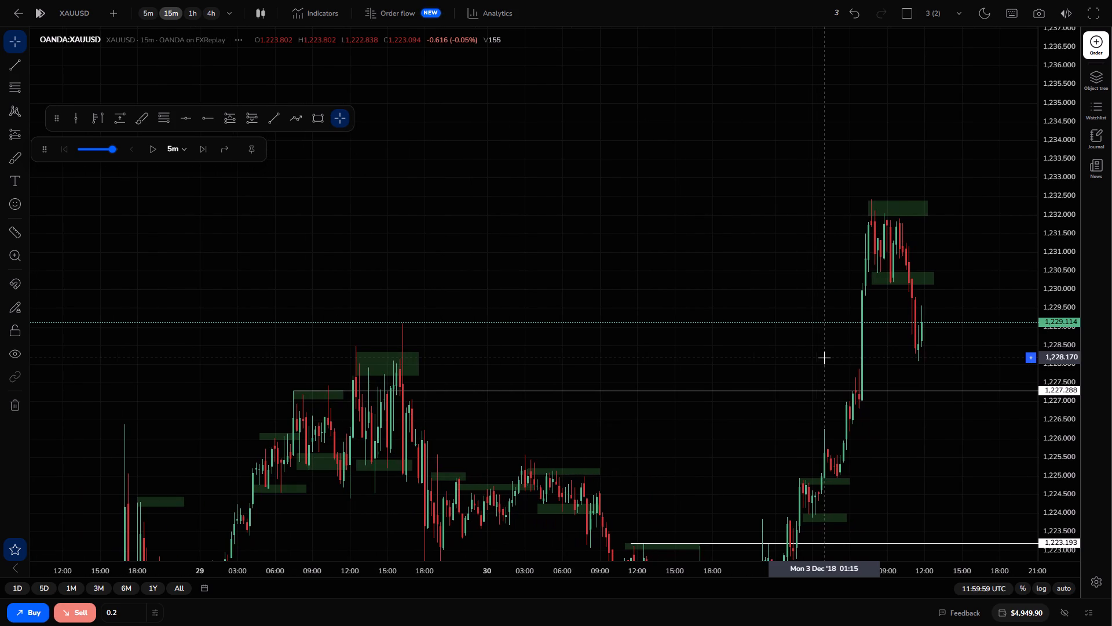
pyautogui.moveTo(1060, 398); pyautogui.dragTo(1018, 252)
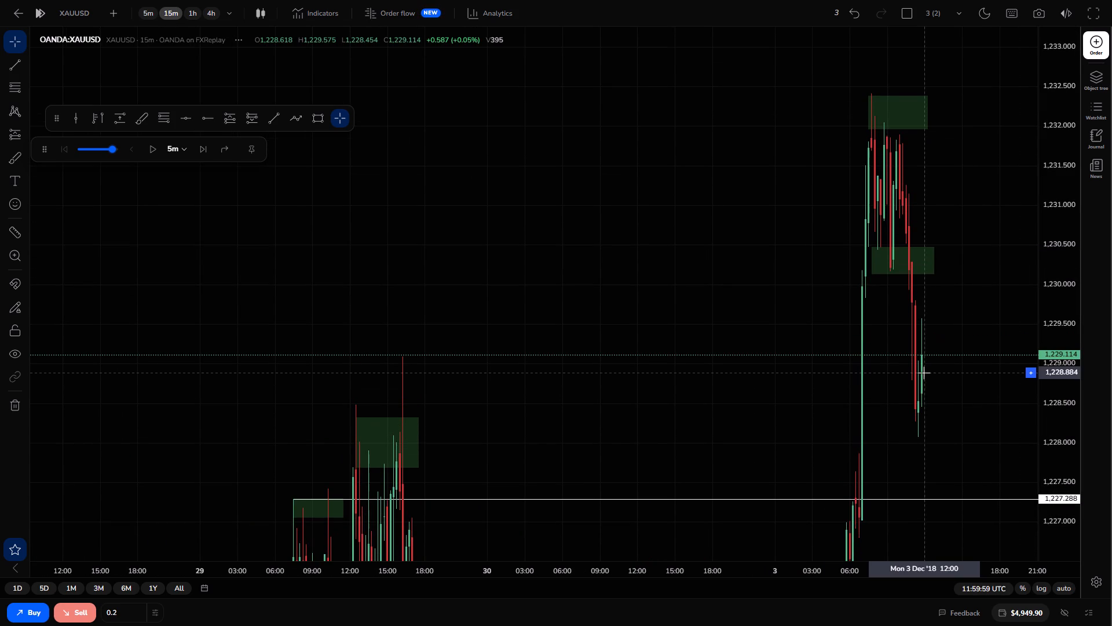
pyautogui.hscroll(1, 924, 373)
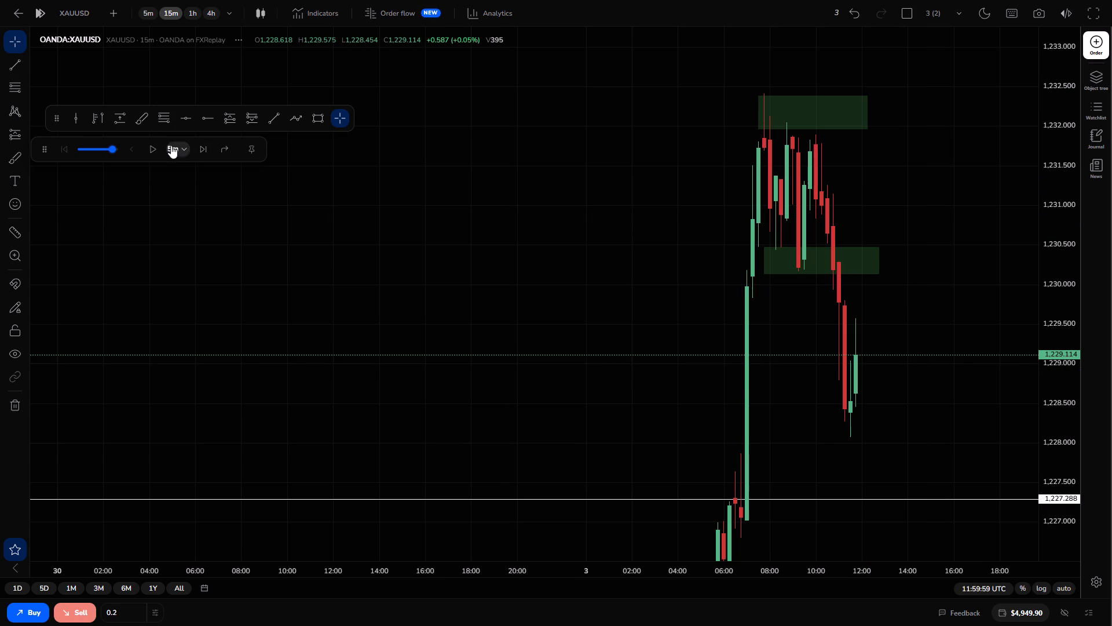
pyautogui.click(192, 150)
pyautogui.click(204, 149)
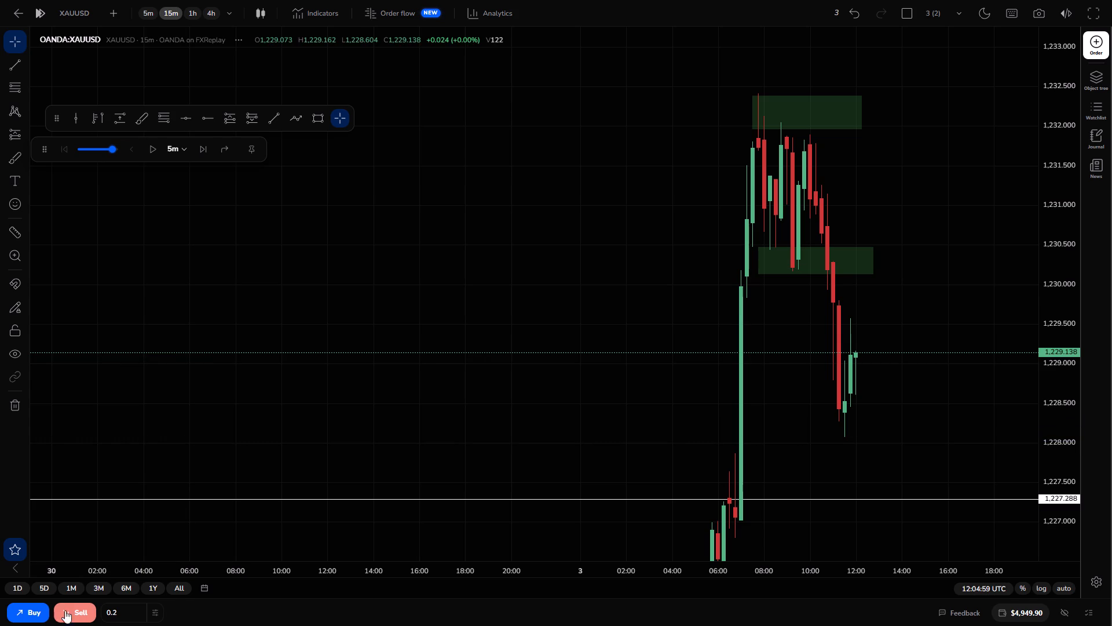
# Buy 0.2 lots of XAUUSD at market, with take profit at 1,230.480 and stop loss at 1,228.526.
pyautogui.click(31, 614)
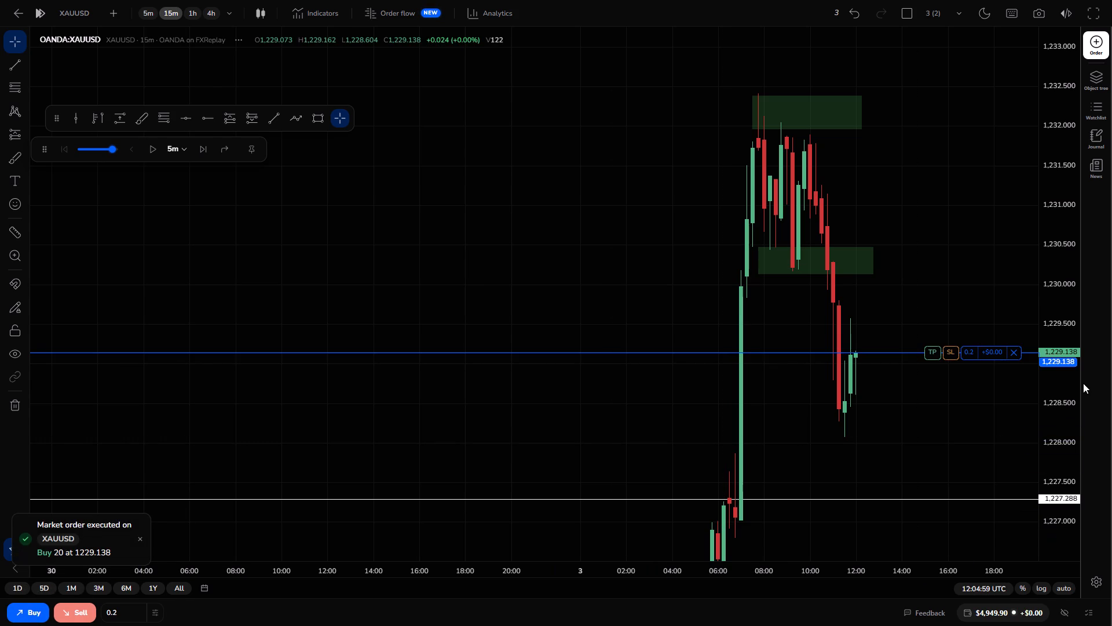
pyautogui.moveTo(931, 352); pyautogui.dragTo(920, 245)
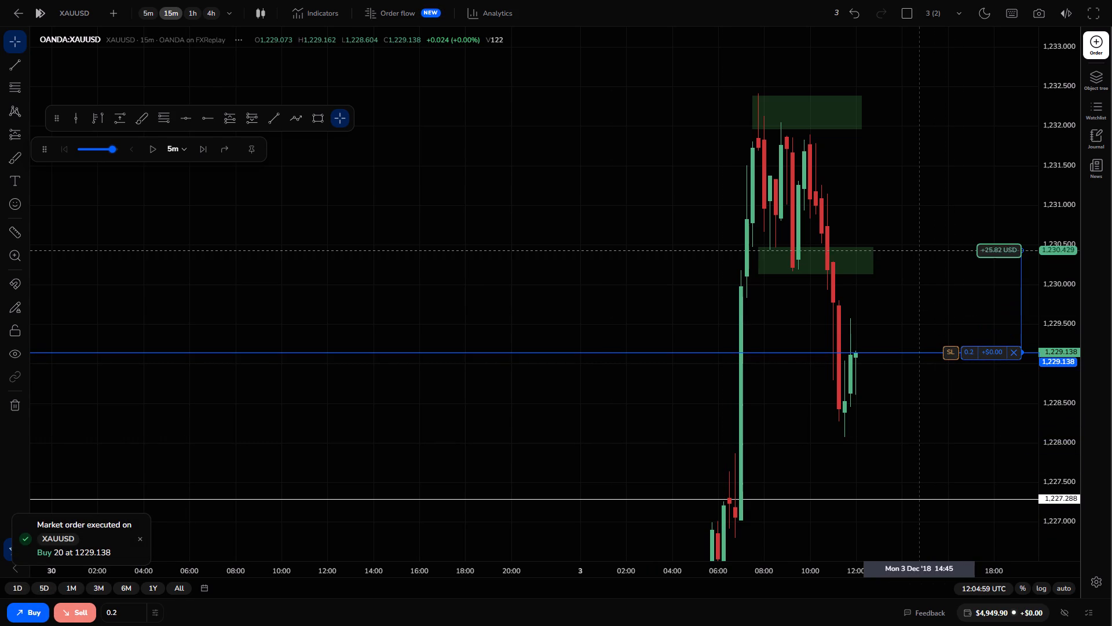
pyautogui.moveTo(920, 245); pyautogui.dragTo(920, 250)
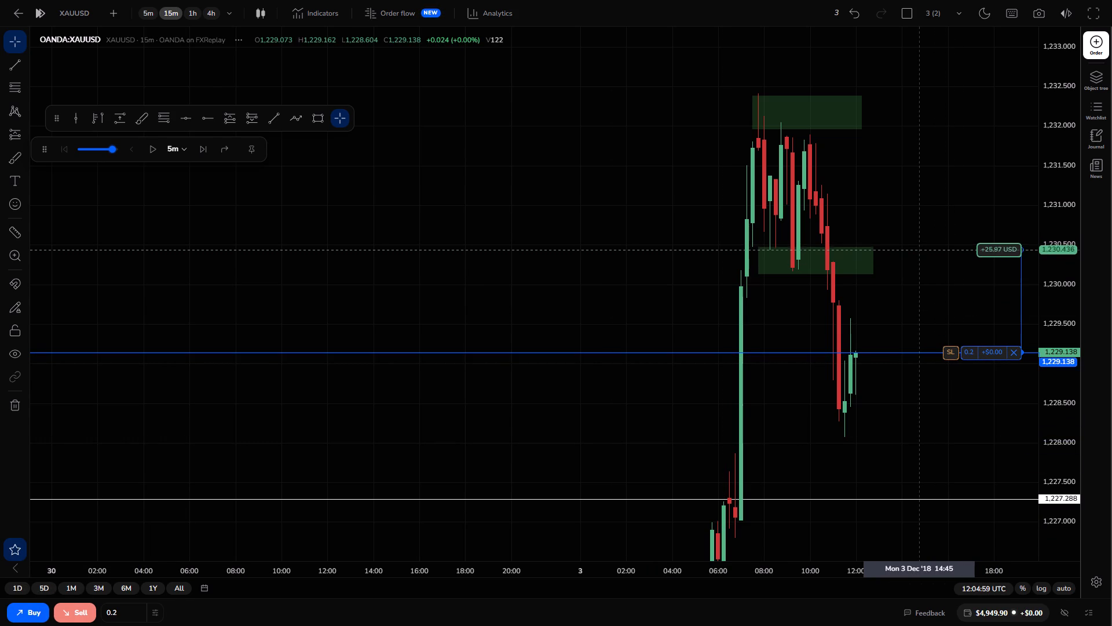
pyautogui.moveTo(920, 250); pyautogui.dragTo(921, 246)
pyautogui.moveTo(953, 351); pyautogui.dragTo(952, 401)
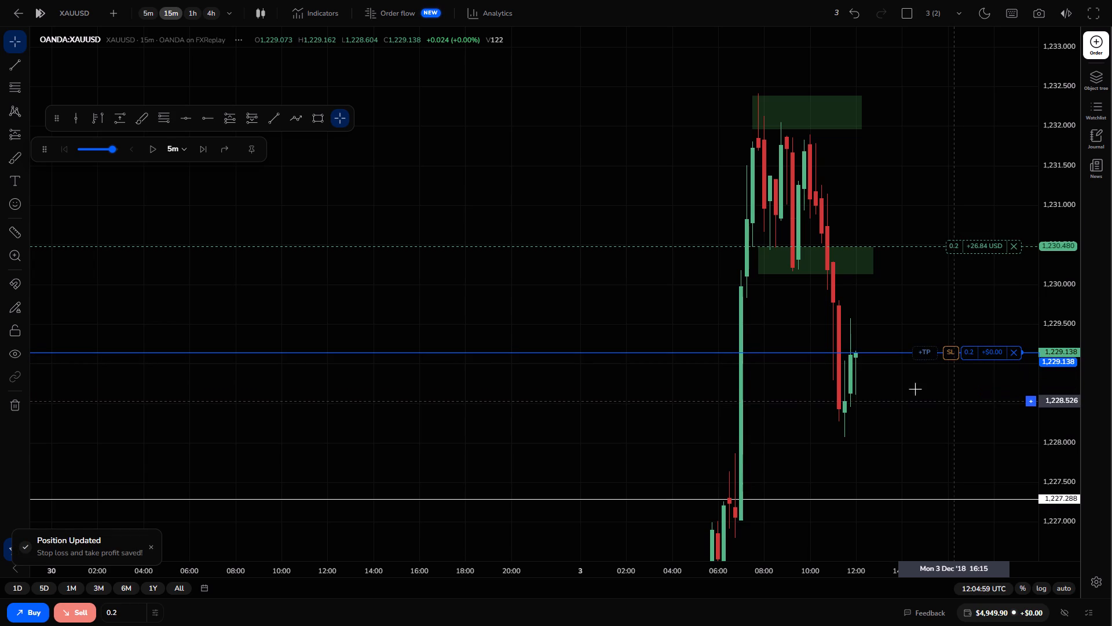
# Advance the replay to 12:19:59 UTC and raise the buy position's stop loss above entry to about 1,229.265.
pyautogui.click(202, 148)
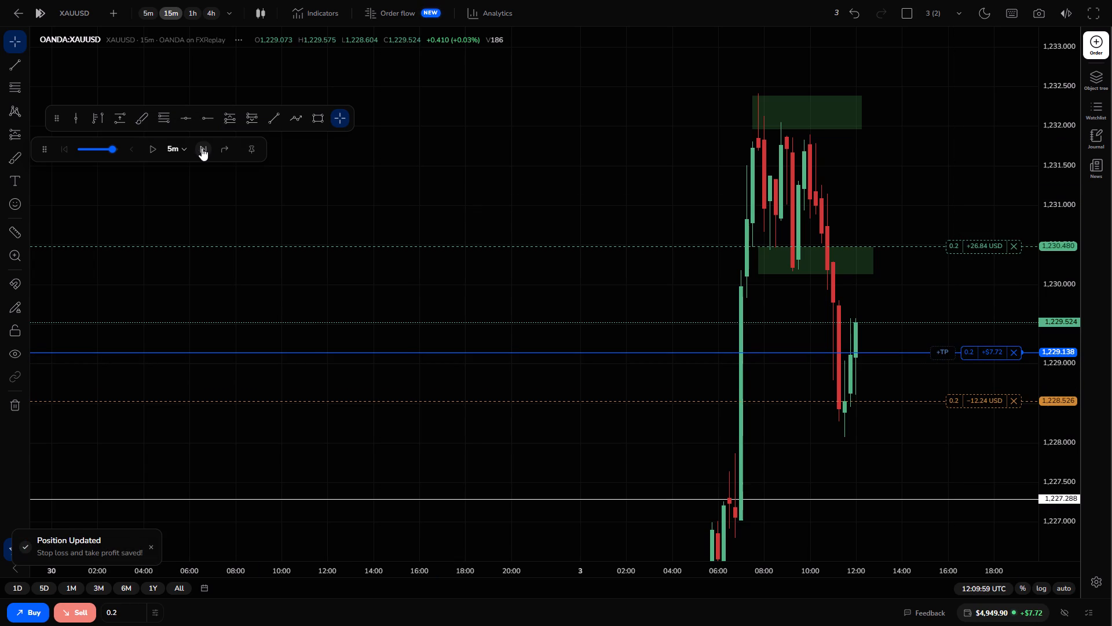
pyautogui.click(202, 148)
pyautogui.click(202, 148)
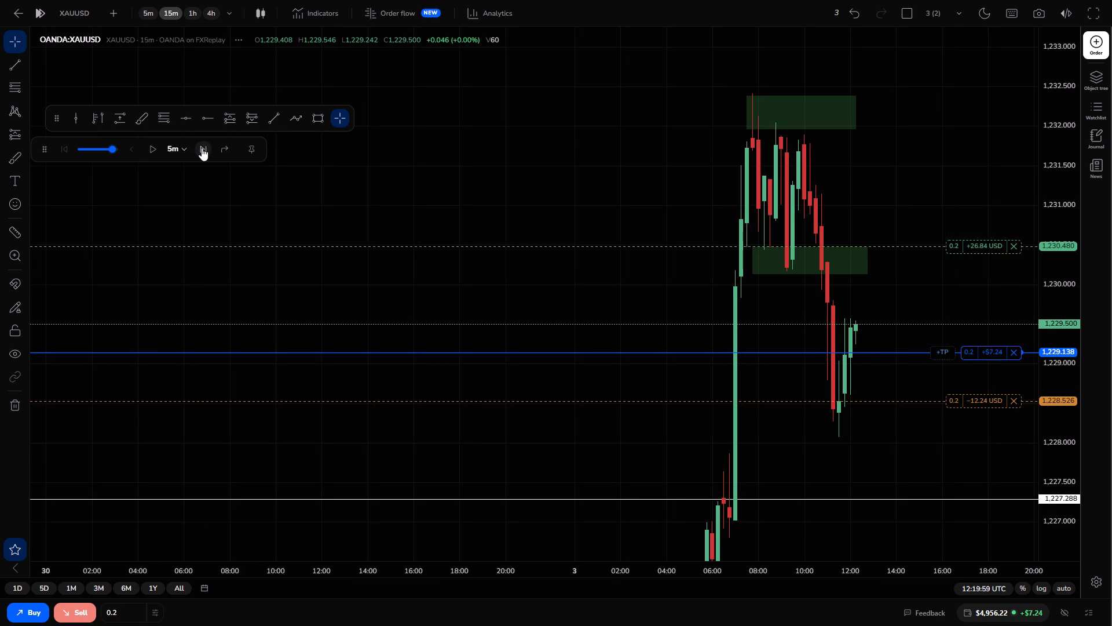
pyautogui.moveTo(953, 406); pyautogui.dragTo(920, 343)
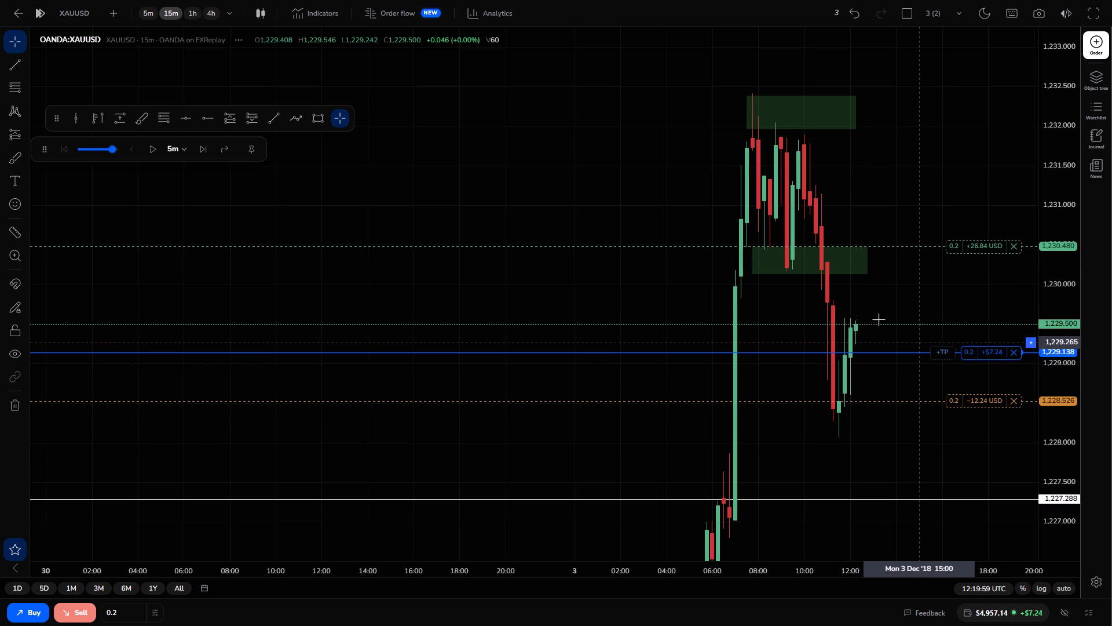
# Play the replay on to 13:04:59 UTC and return the chart to the 5-minute timeframe.
pyautogui.click(148, 147)
pyautogui.click(148, 147)
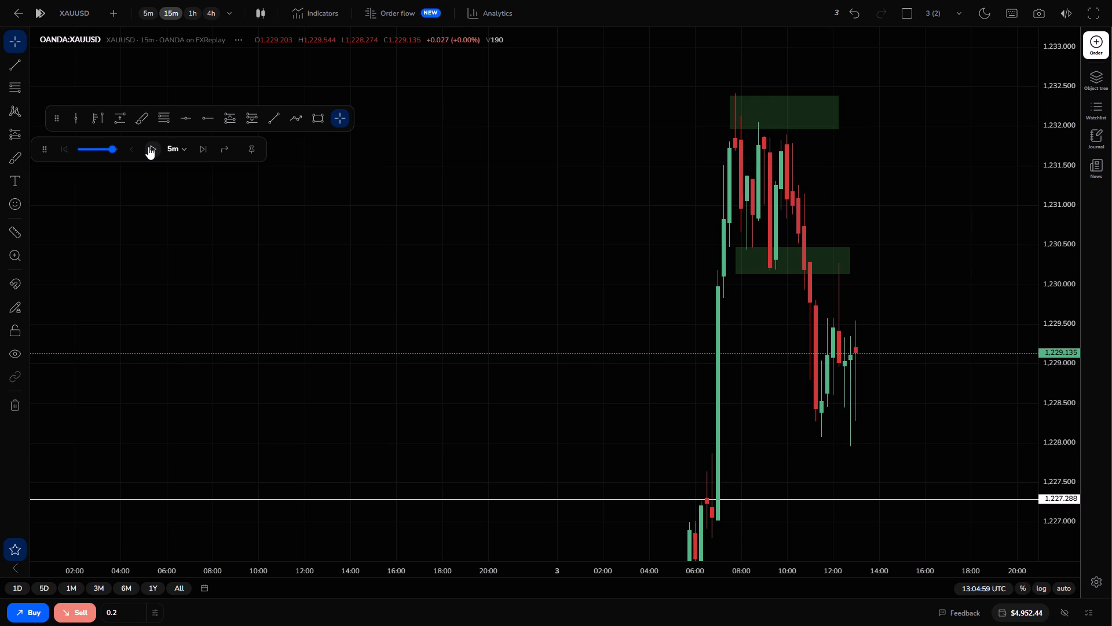
pyautogui.click(148, 11)
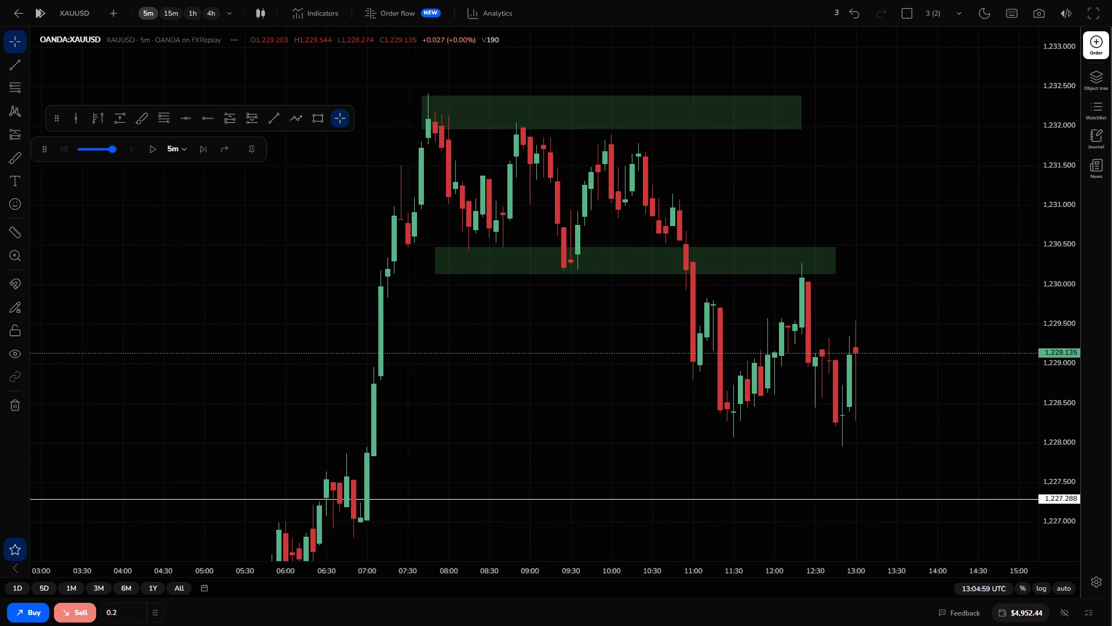
# Review the closed positions list across all of its pages, enlarging the positions area for reading.
pyautogui.moveTo(559, 600); pyautogui.dragTo(509, 312)
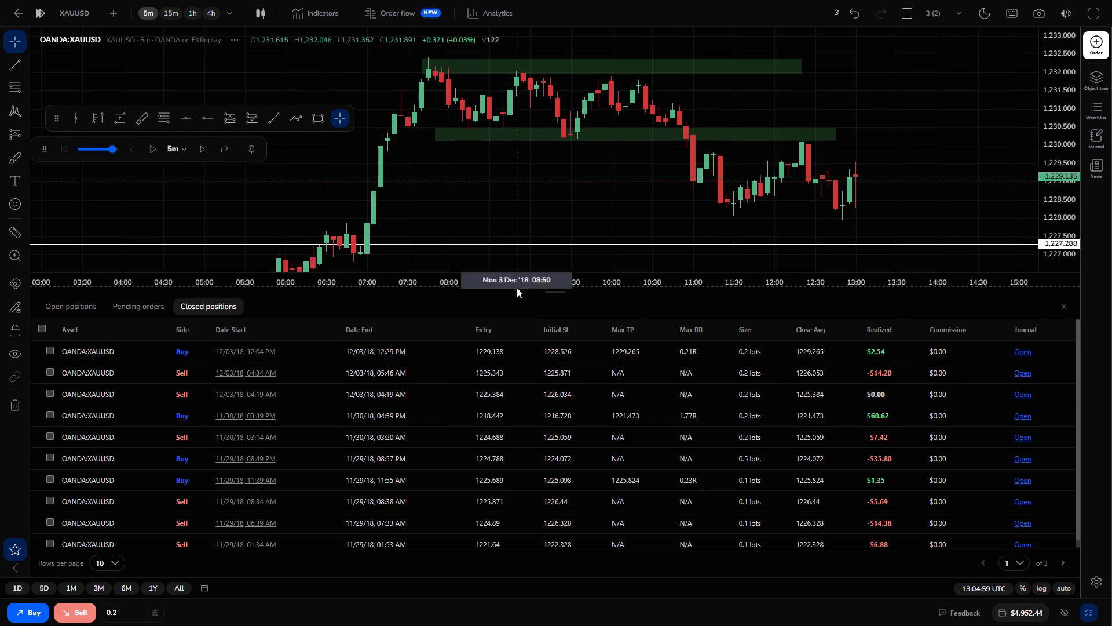
pyautogui.moveTo(549, 290); pyautogui.dragTo(524, 250)
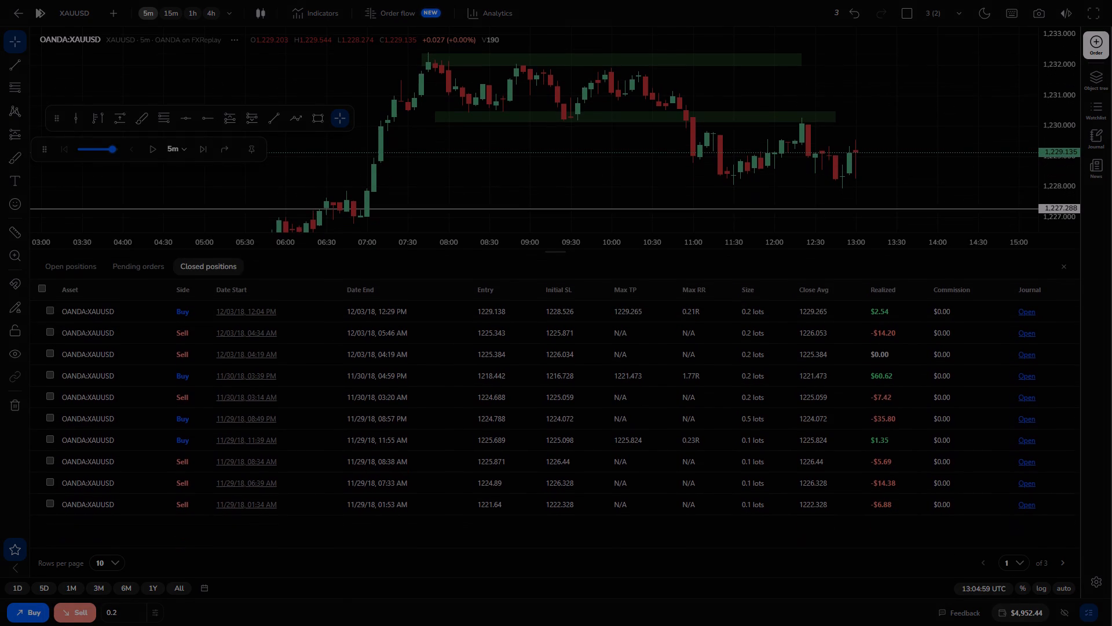
pyautogui.moveTo(524, 250); pyautogui.dragTo(524, 251)
pyautogui.scroll(-2, 738, 418)
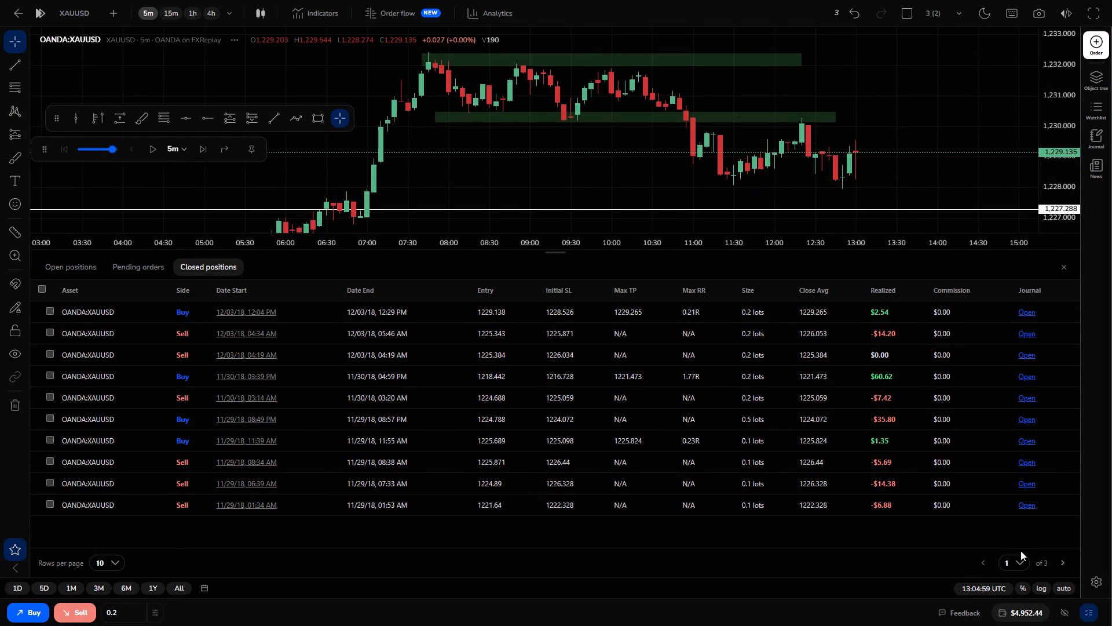
pyautogui.click(1062, 561)
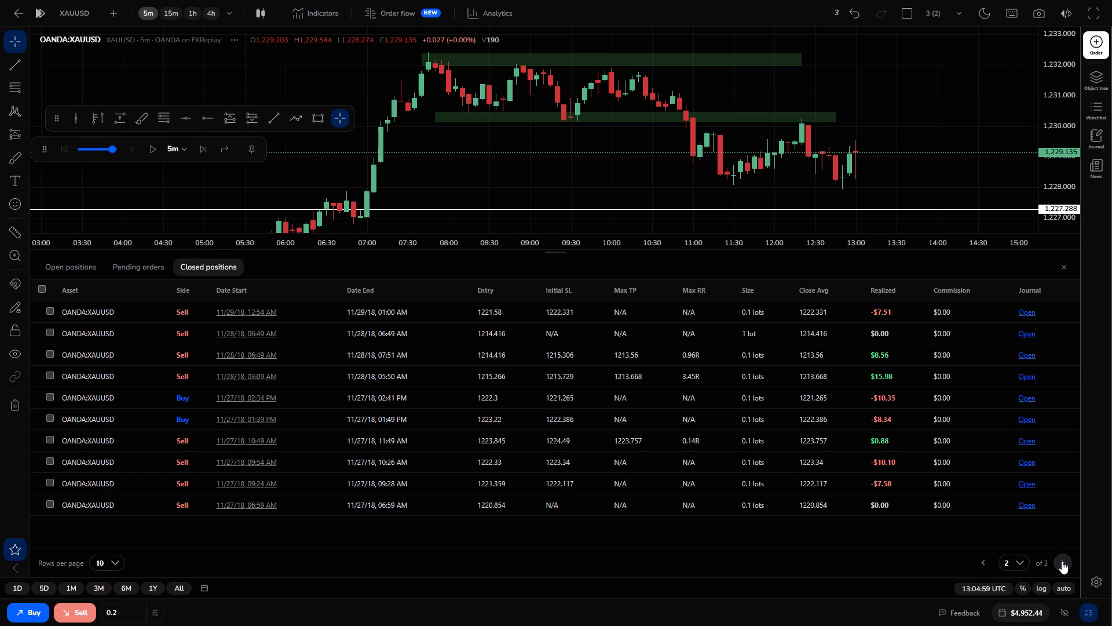
pyautogui.click(1062, 561)
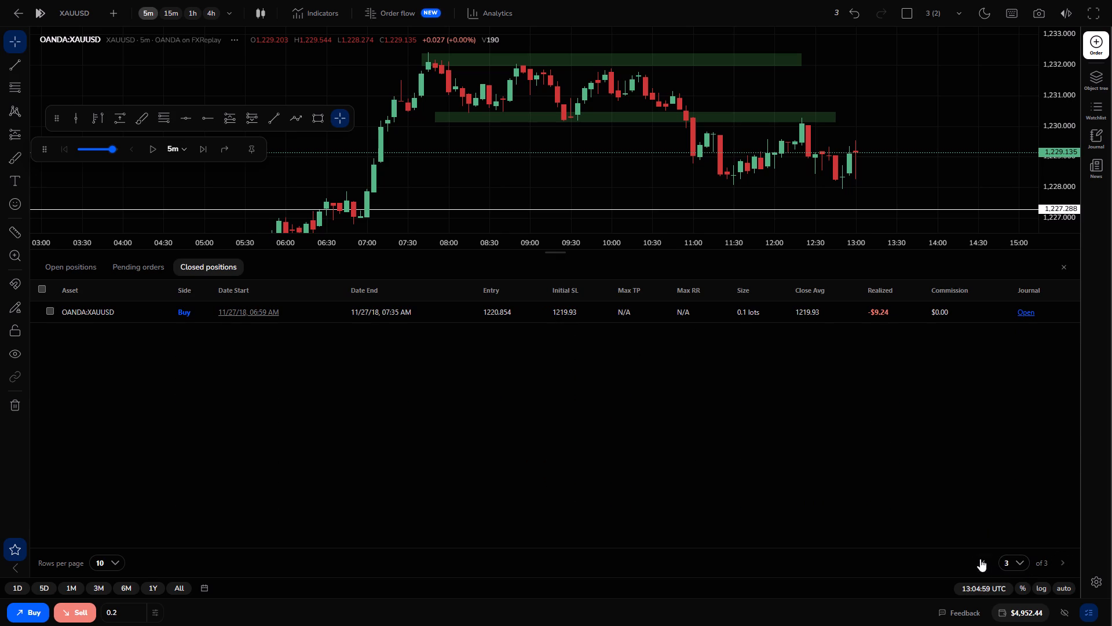
pyautogui.click(979, 558)
pyautogui.click(979, 558)
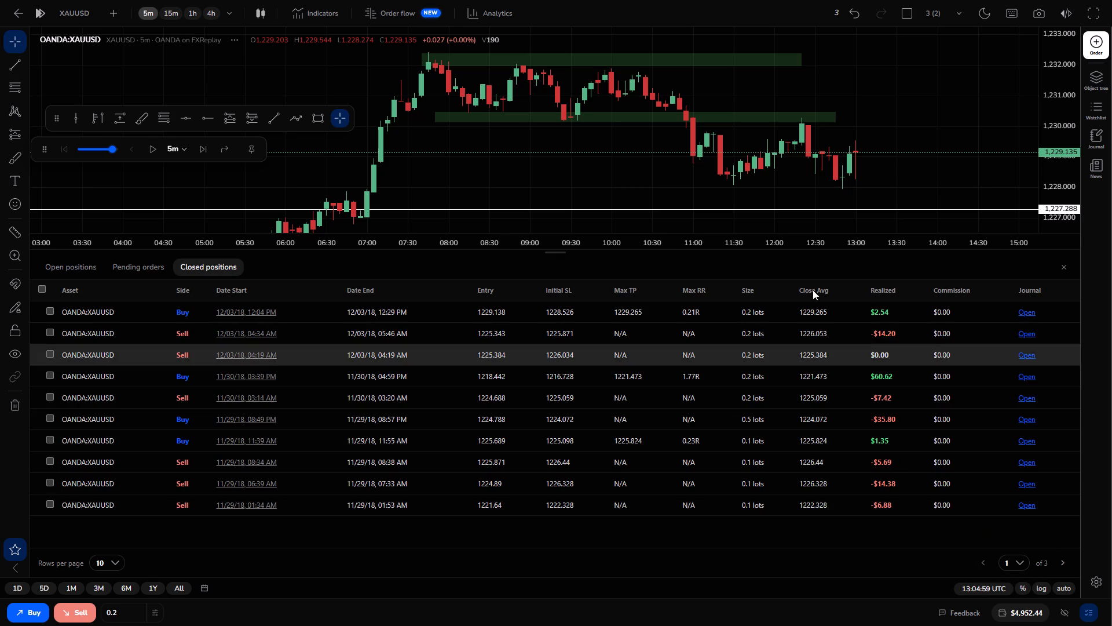
# Attach a chart screenshot to the journal entry of the 12/03/18 04:34 AM sell trade, preview it, and close the journal and positions list.
pyautogui.click(1025, 330)
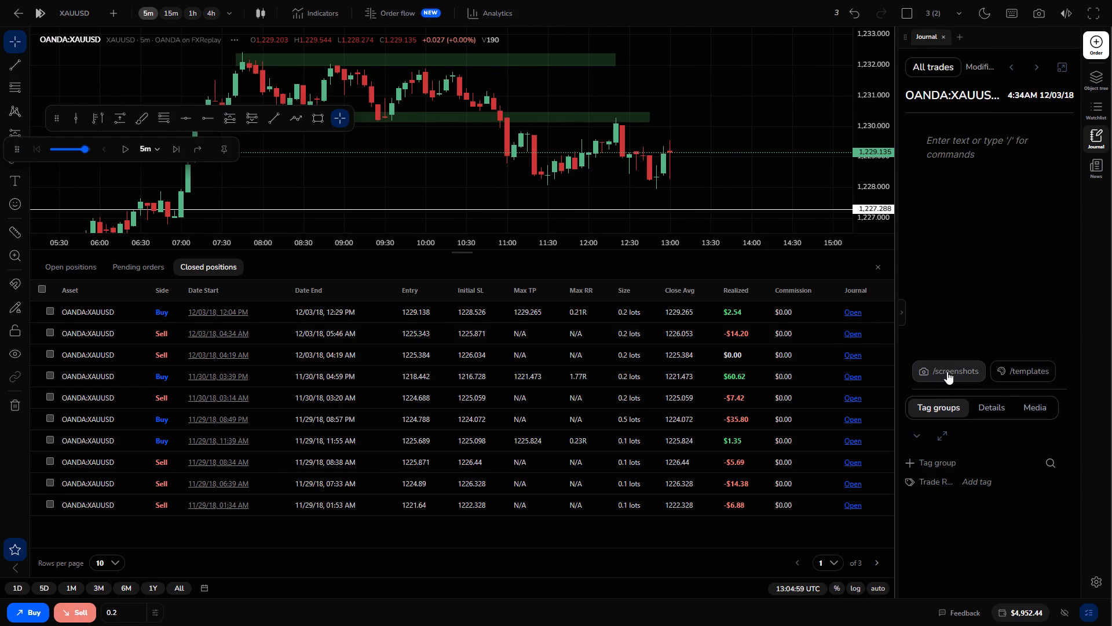
pyautogui.click(963, 370)
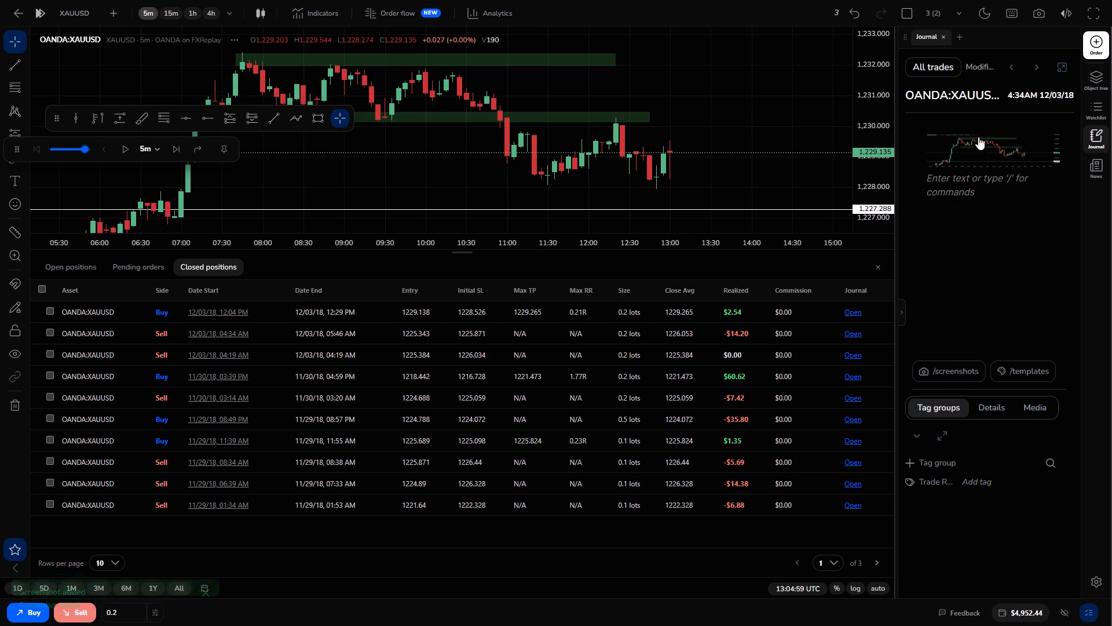
pyautogui.doubleClick(979, 155)
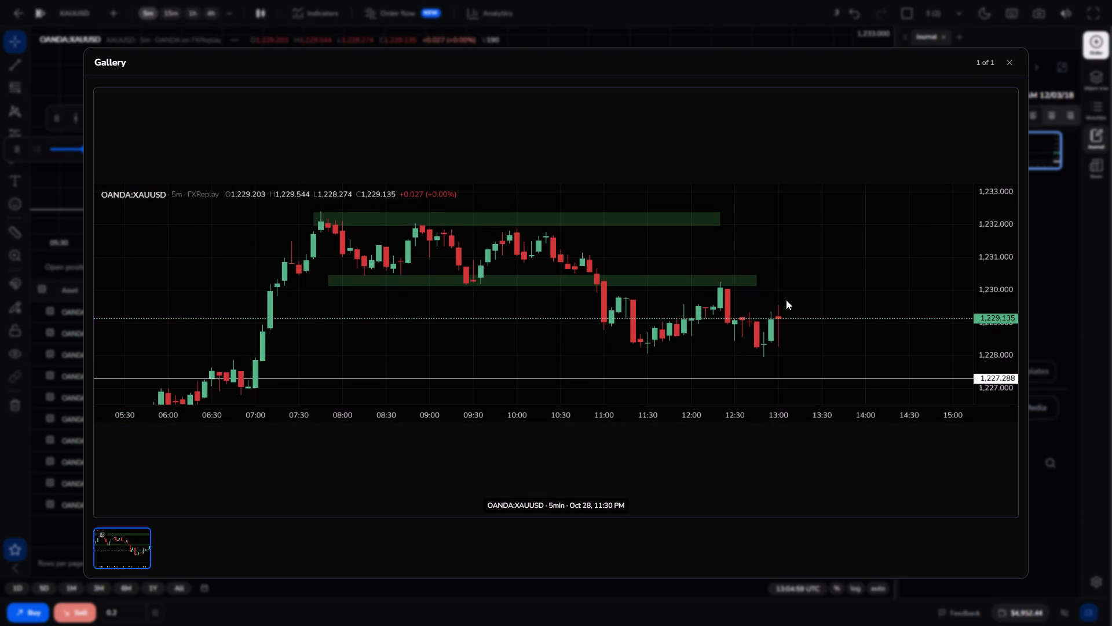
pyautogui.scroll(-1, 786, 300)
pyautogui.click(1001, 58)
pyautogui.click(1002, 60)
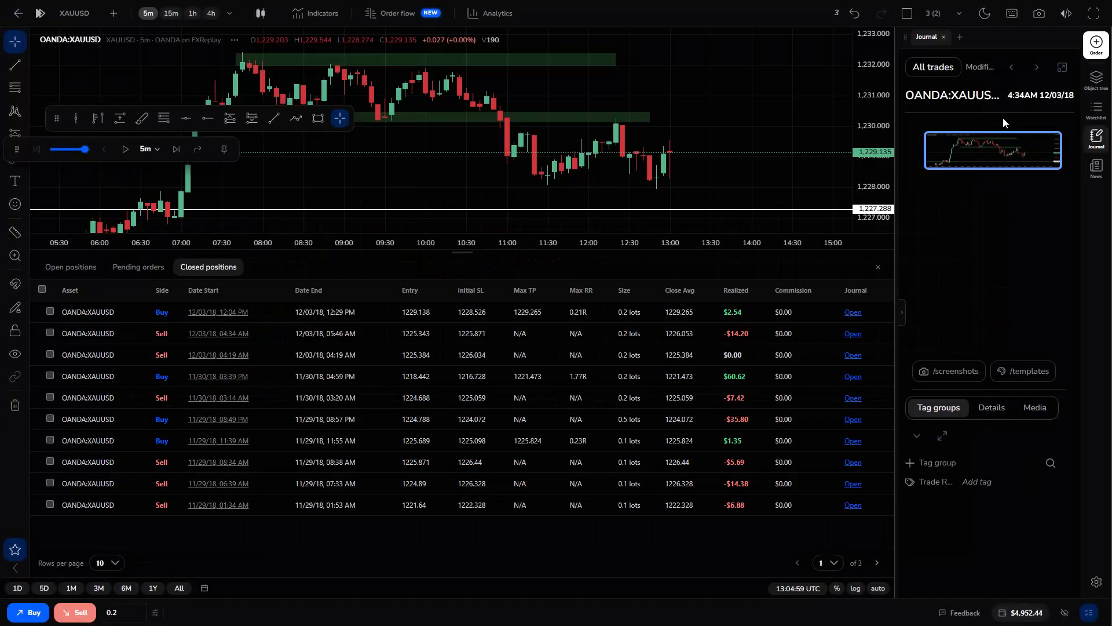
pyautogui.click(942, 37)
pyautogui.moveTo(975, 146); pyautogui.dragTo(986, 259)
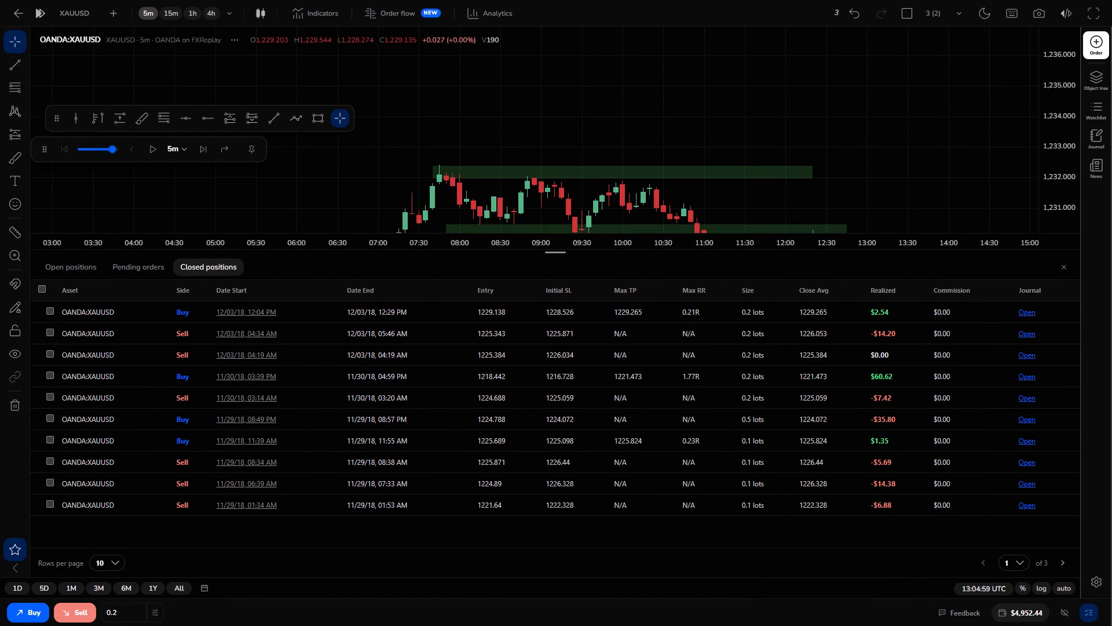
pyautogui.moveTo(566, 251); pyautogui.dragTo(656, 599)
# Advance the 5-minute replay candle by candle to 13:54:59 UTC.
pyautogui.moveTo(758, 504); pyautogui.dragTo(712, 167)
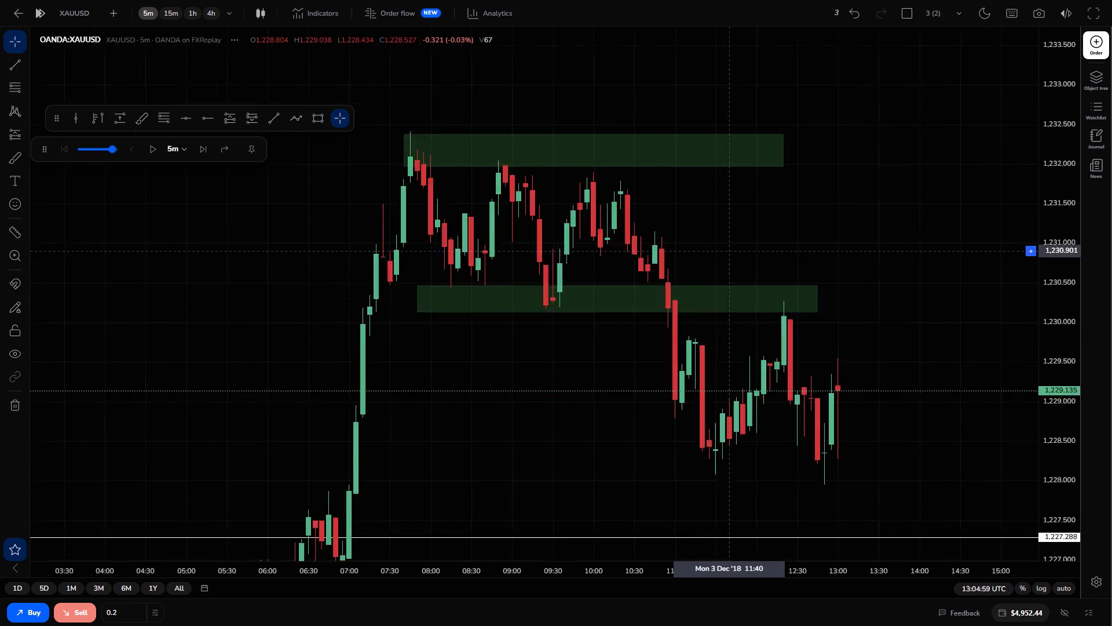
pyautogui.moveTo(712, 167); pyautogui.dragTo(704, 187)
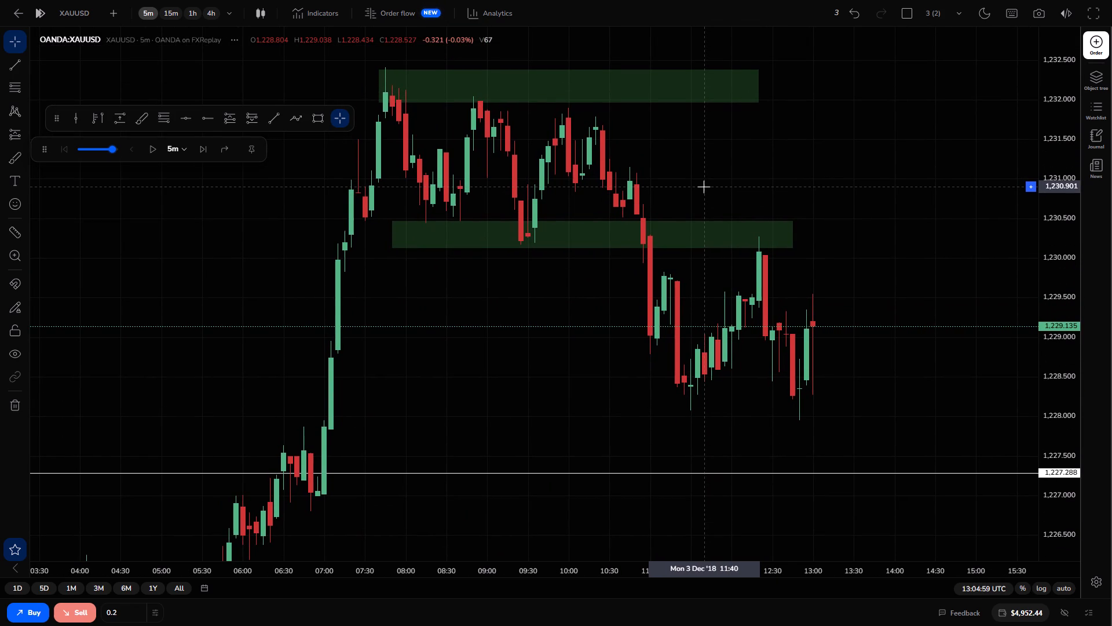
pyautogui.moveTo(736, 308); pyautogui.dragTo(739, 265)
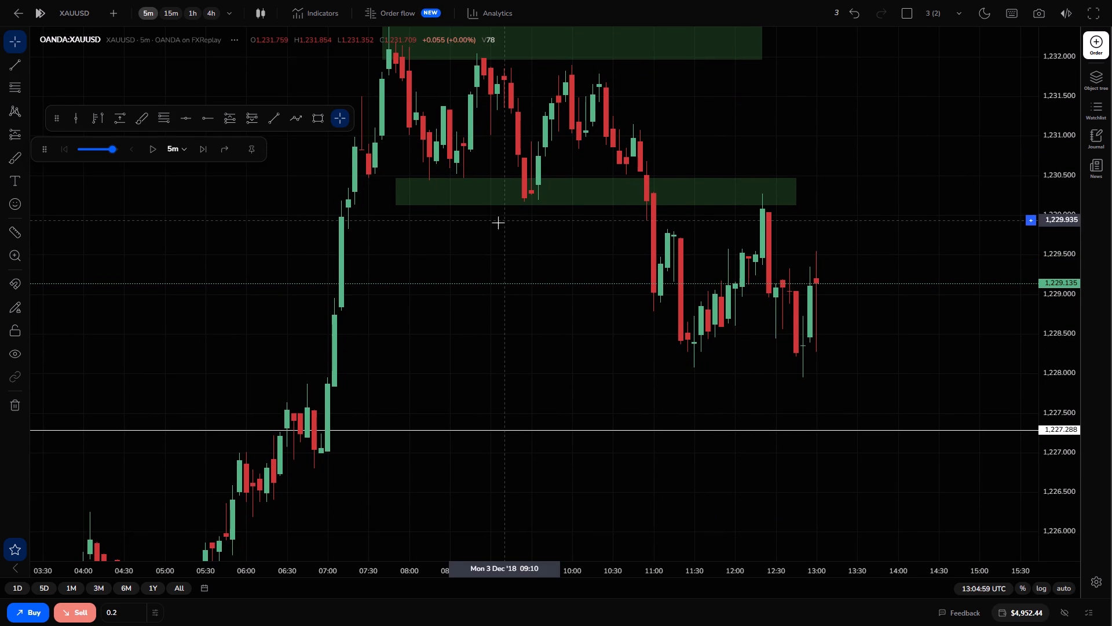
pyautogui.moveTo(509, 270); pyautogui.dragTo(539, 314)
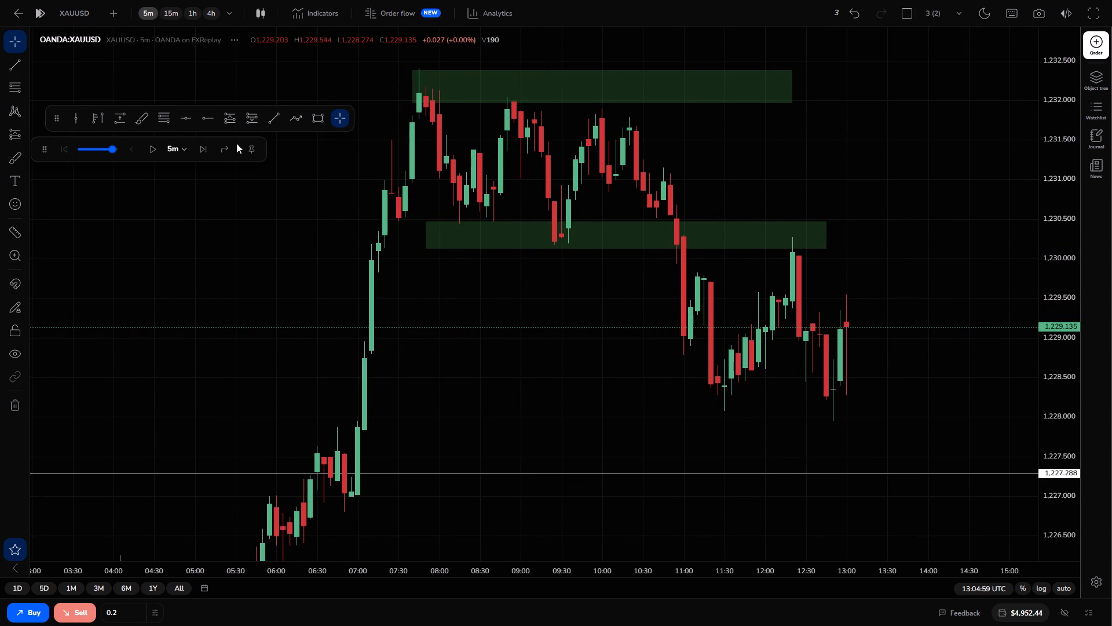
pyautogui.tripleClick(203, 147)
pyautogui.tripleClick(203, 147)
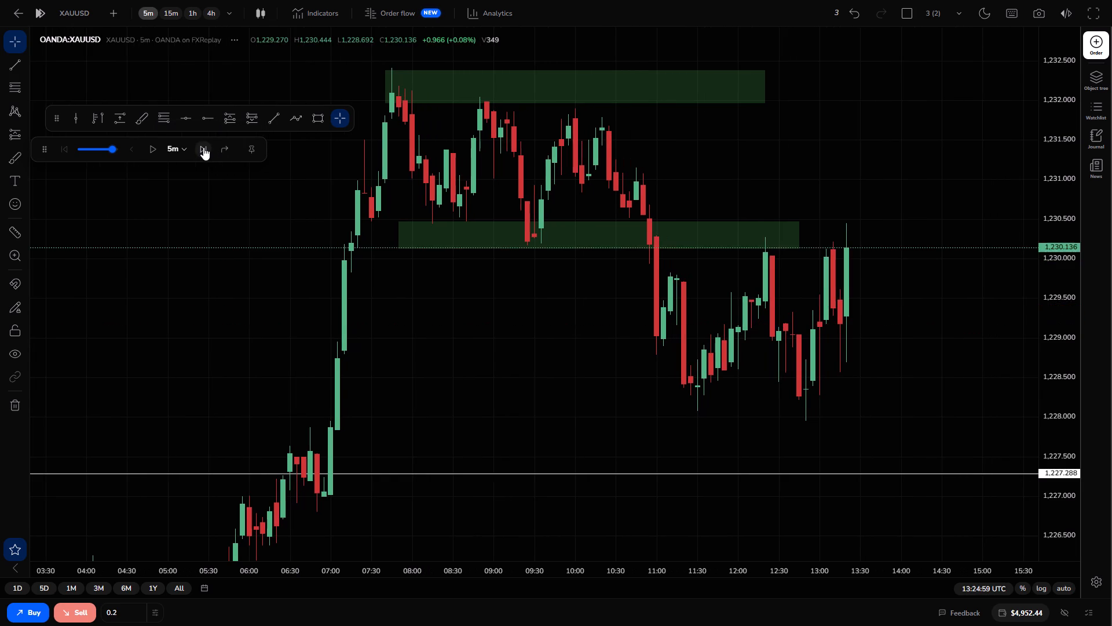
pyautogui.click(203, 147)
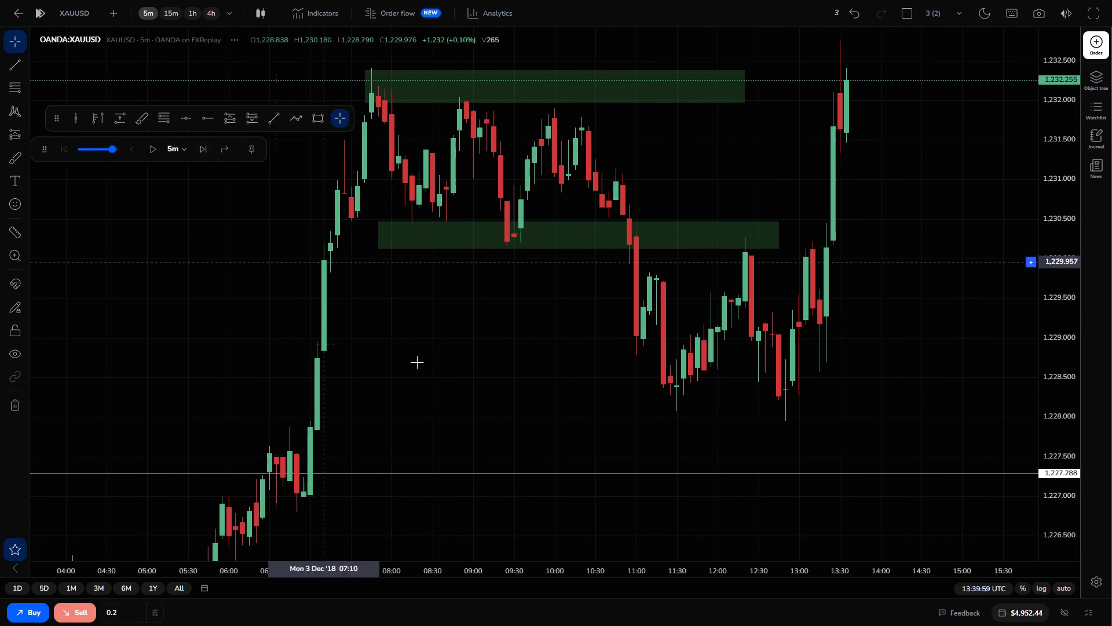
pyautogui.moveTo(429, 364); pyautogui.dragTo(482, 380)
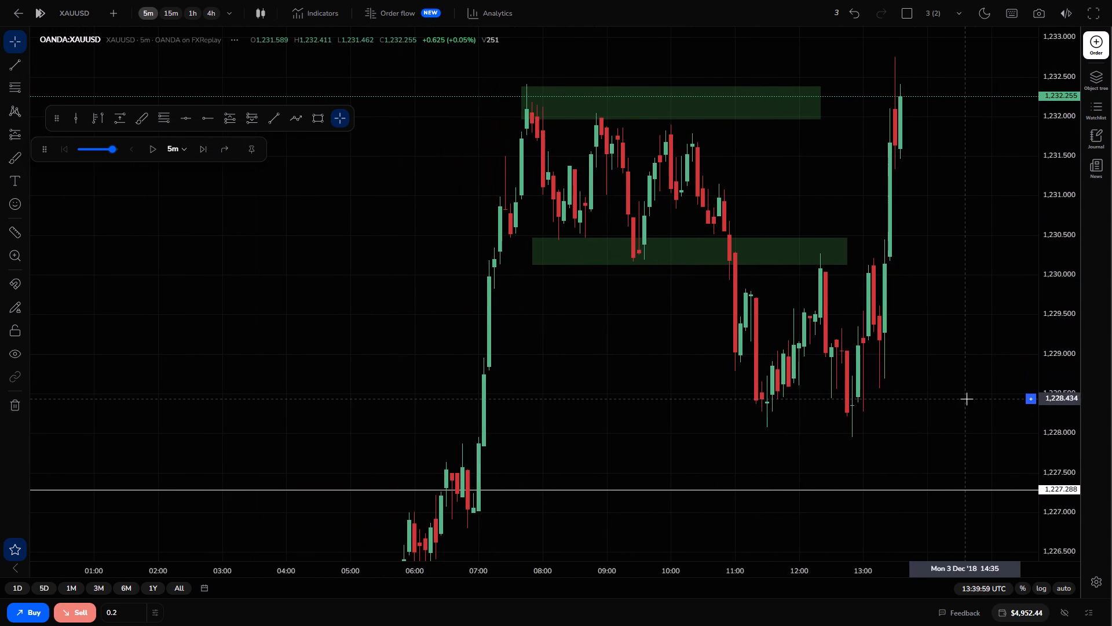
pyautogui.moveTo(1056, 321); pyautogui.dragTo(1041, 396)
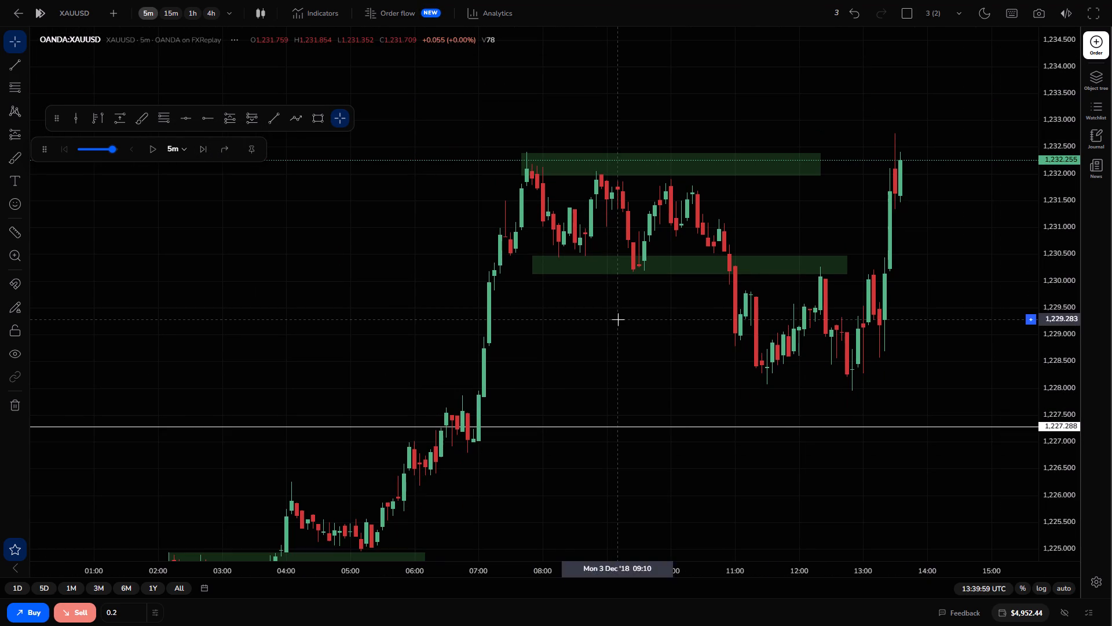
pyautogui.click(203, 150)
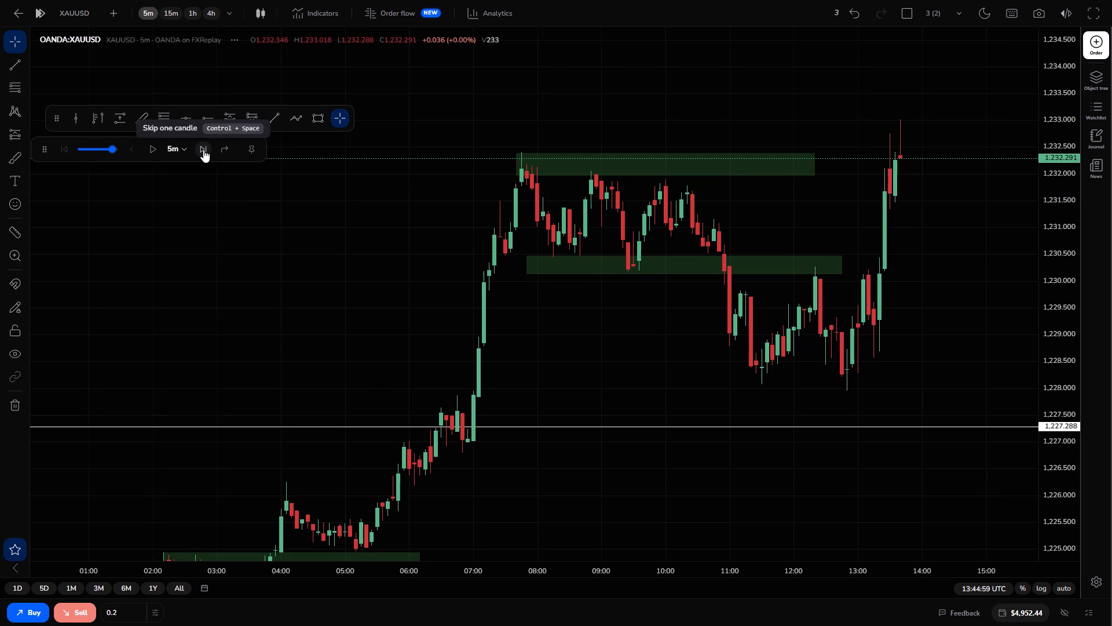
pyautogui.click(203, 150)
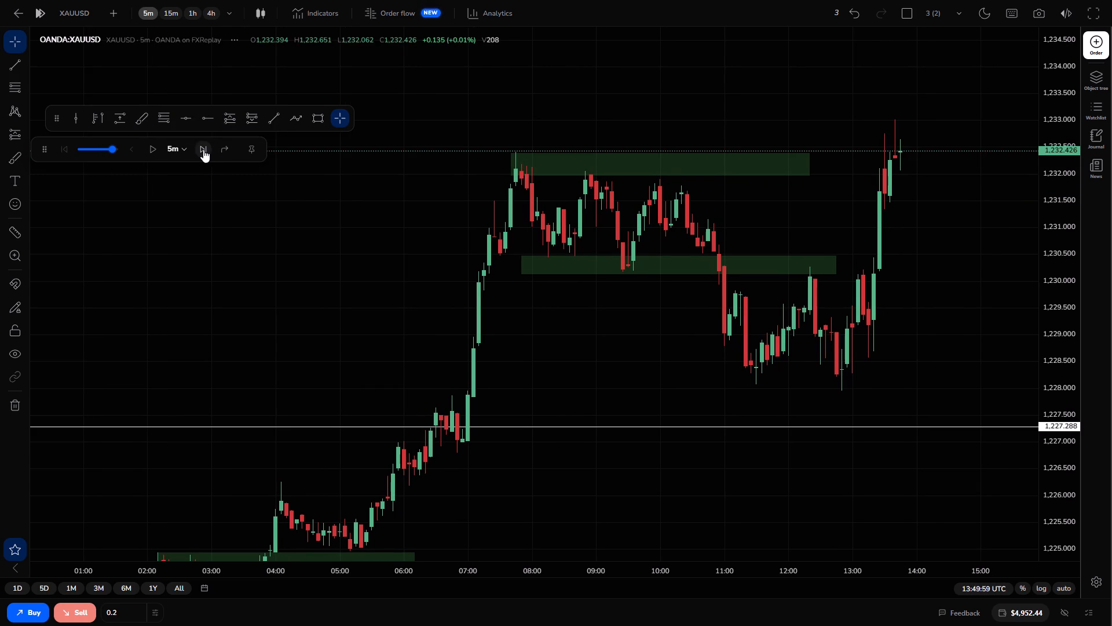
pyautogui.click(203, 150)
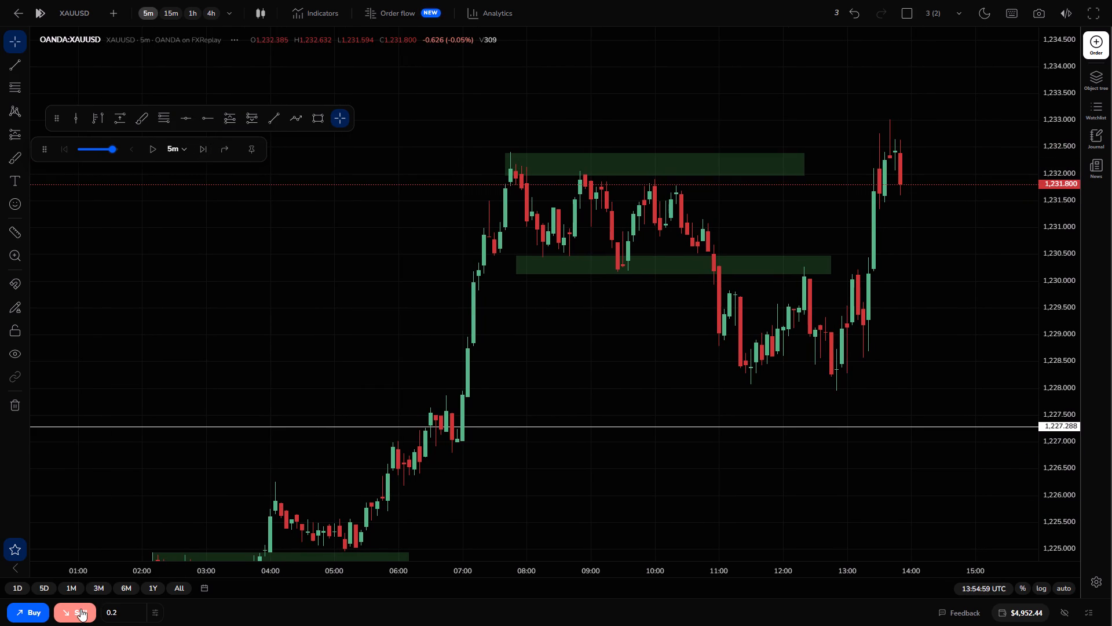
# Sell 0.2 lots of XAUUSD at market, with take profit at 1,230.148 and stop loss at about 1,232.7.
pyautogui.click(81, 609)
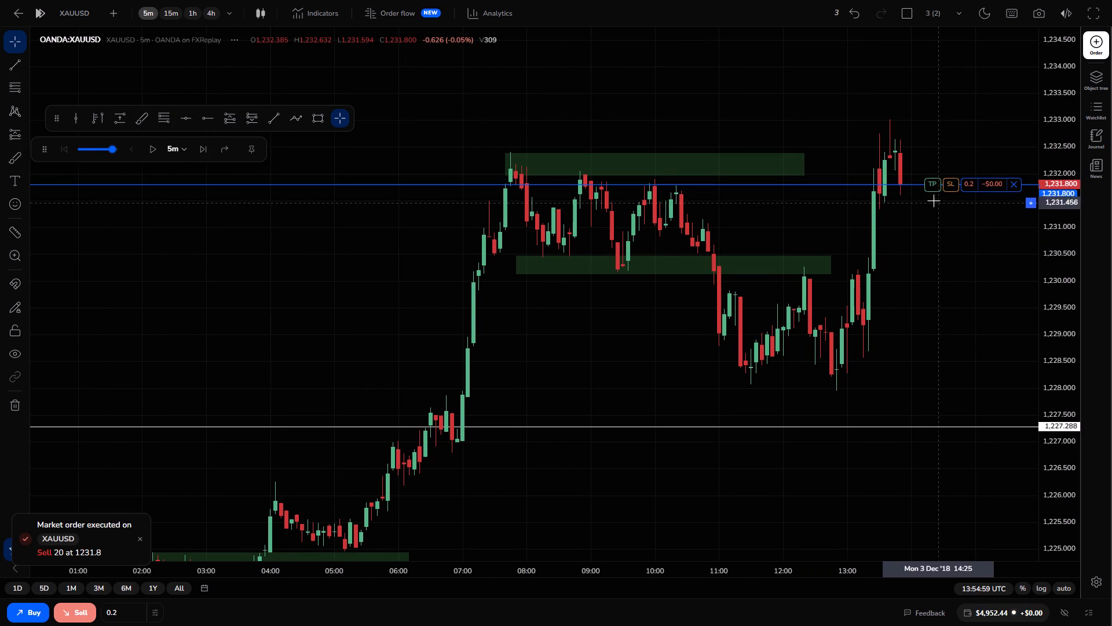
pyautogui.moveTo(937, 181); pyautogui.dragTo(921, 273)
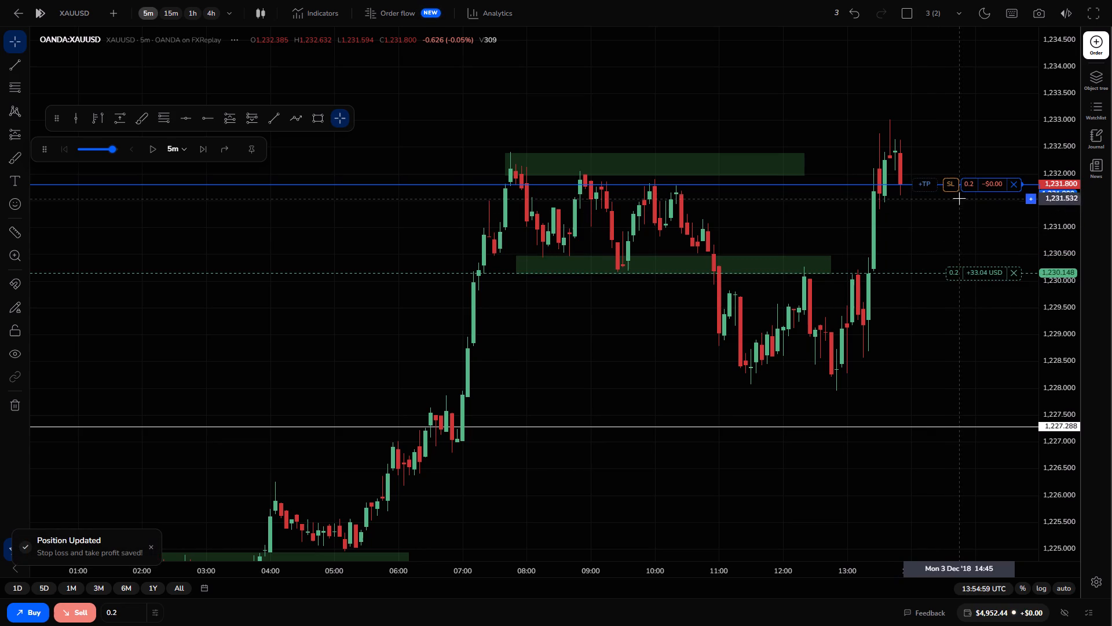
pyautogui.moveTo(952, 187); pyautogui.dragTo(952, 135)
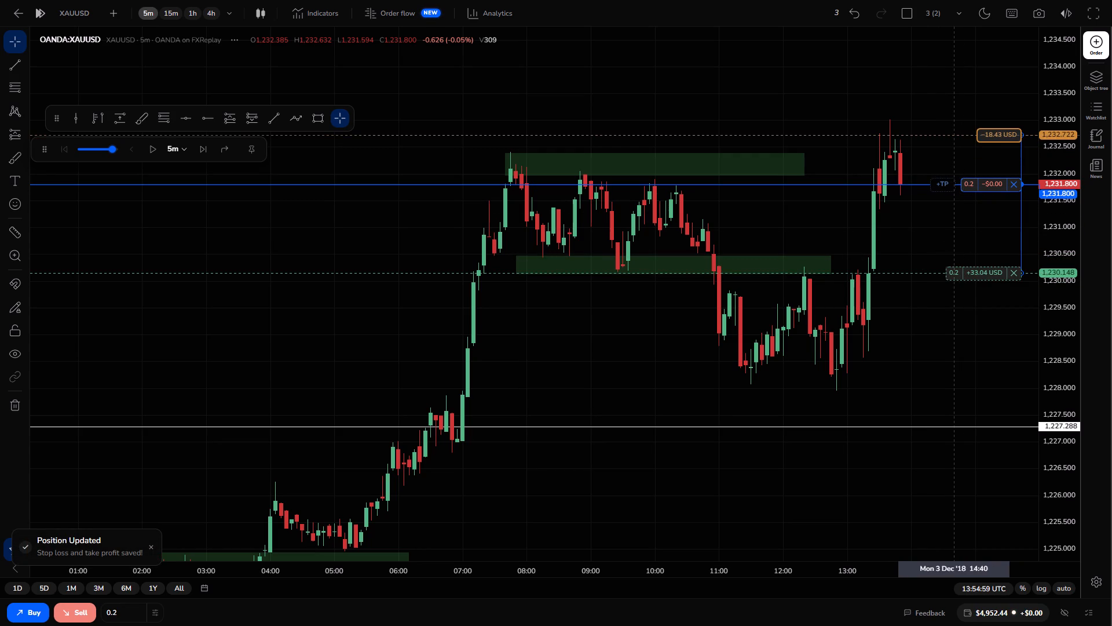
pyautogui.moveTo(952, 135); pyautogui.dragTo(950, 134)
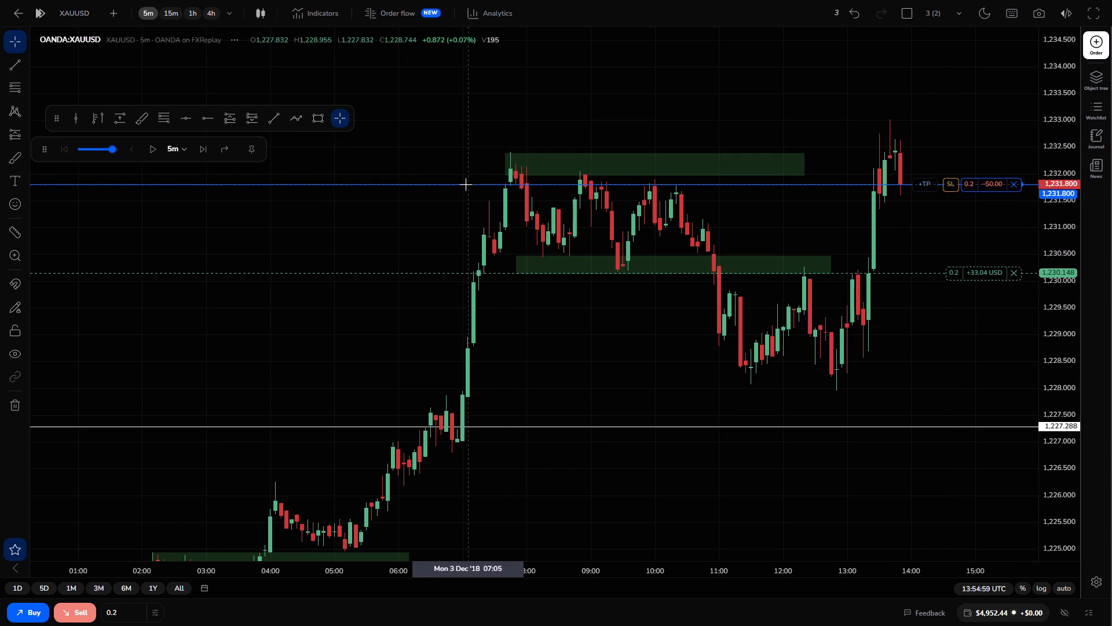
# Advance the replay to 13:59:59 UTC and widen the sell position's stop loss to 1,233.176.
pyautogui.click(207, 144)
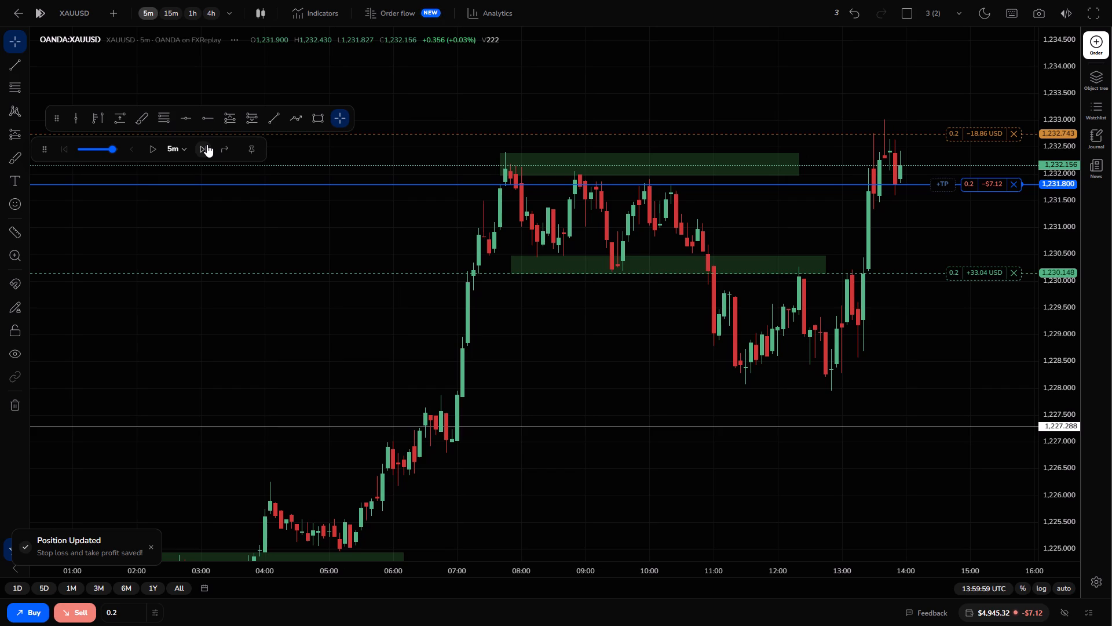
pyautogui.click(954, 139)
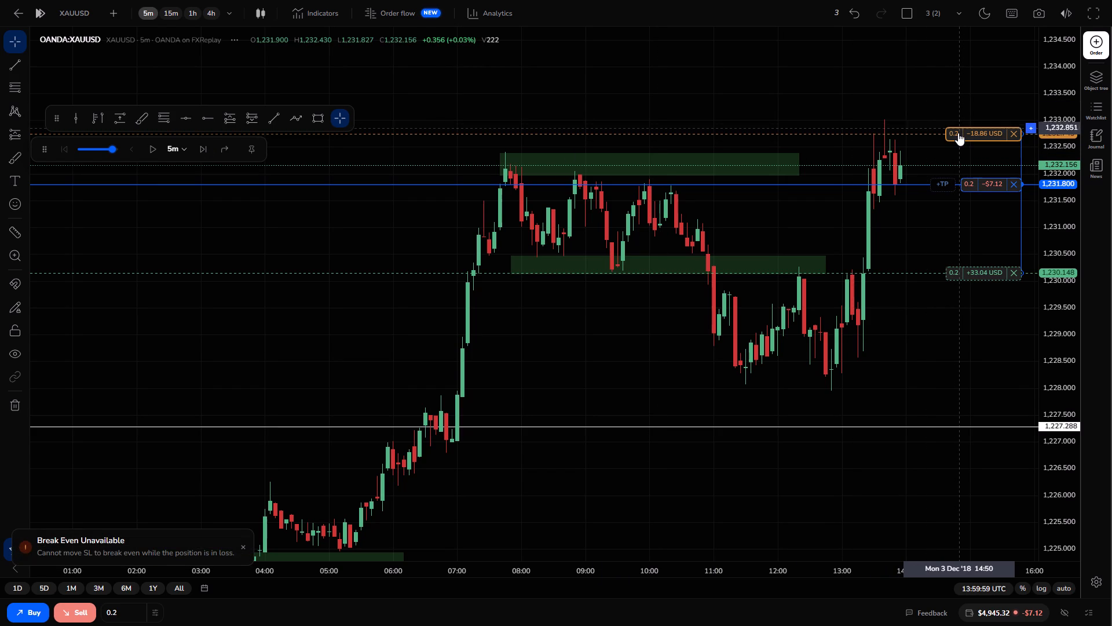
pyautogui.moveTo(958, 133); pyautogui.dragTo(957, 111)
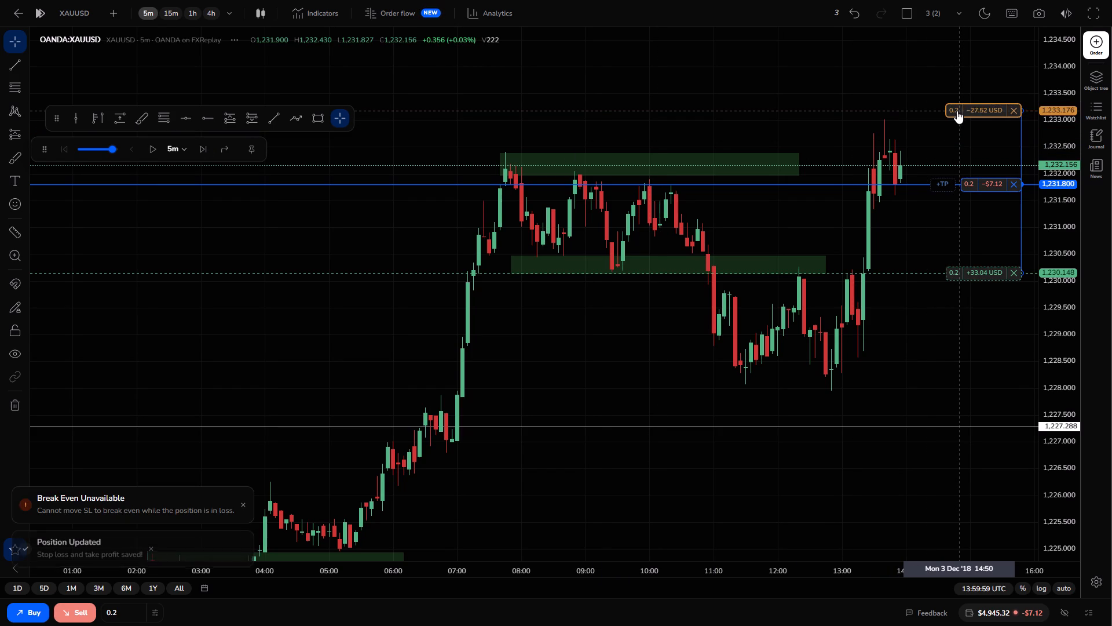
# Advance the replay candle by candle to 14:59:59 UTC.
pyautogui.click(203, 153)
pyautogui.click(203, 153)
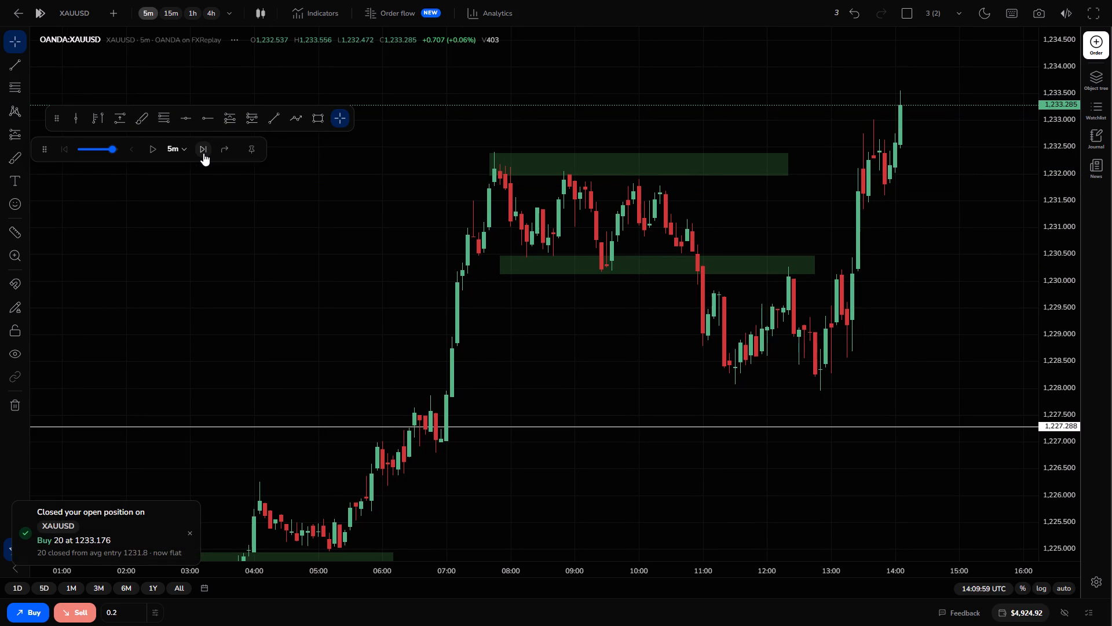
pyautogui.click(203, 153)
pyautogui.click(203, 153)
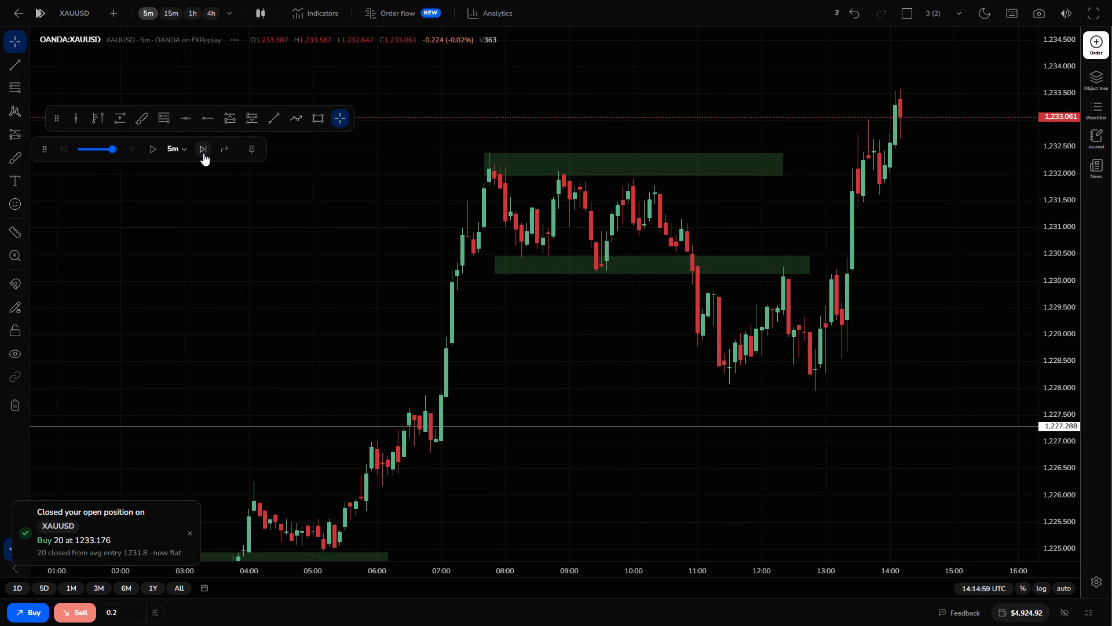
pyautogui.click(203, 153)
pyautogui.doubleClick(203, 153)
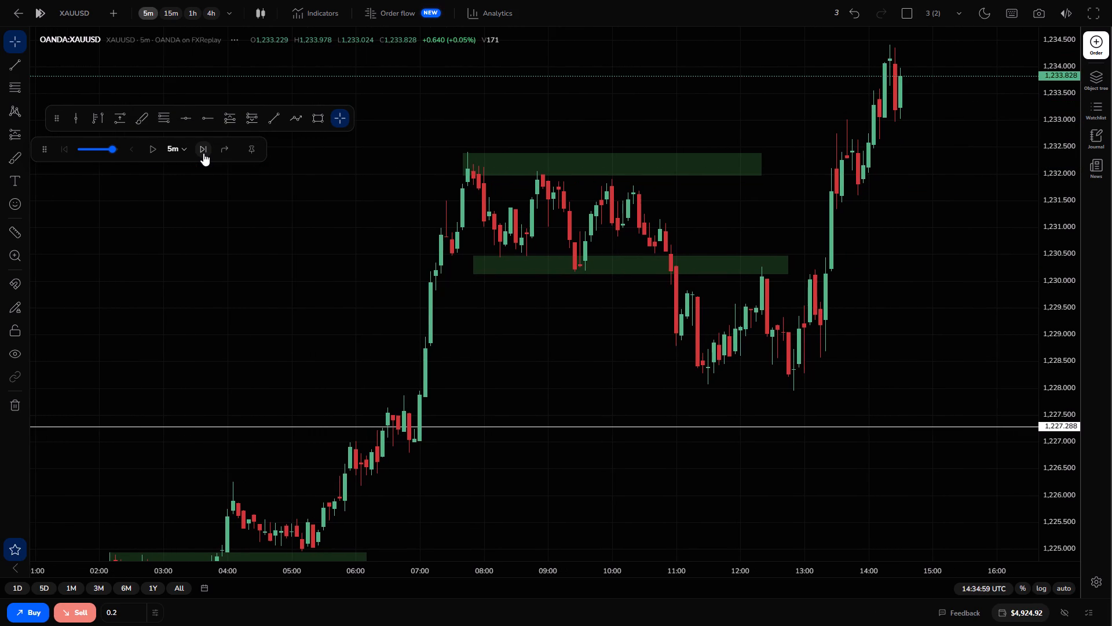
pyautogui.click(203, 153)
pyautogui.click(203, 153)
pyautogui.click(203, 153)
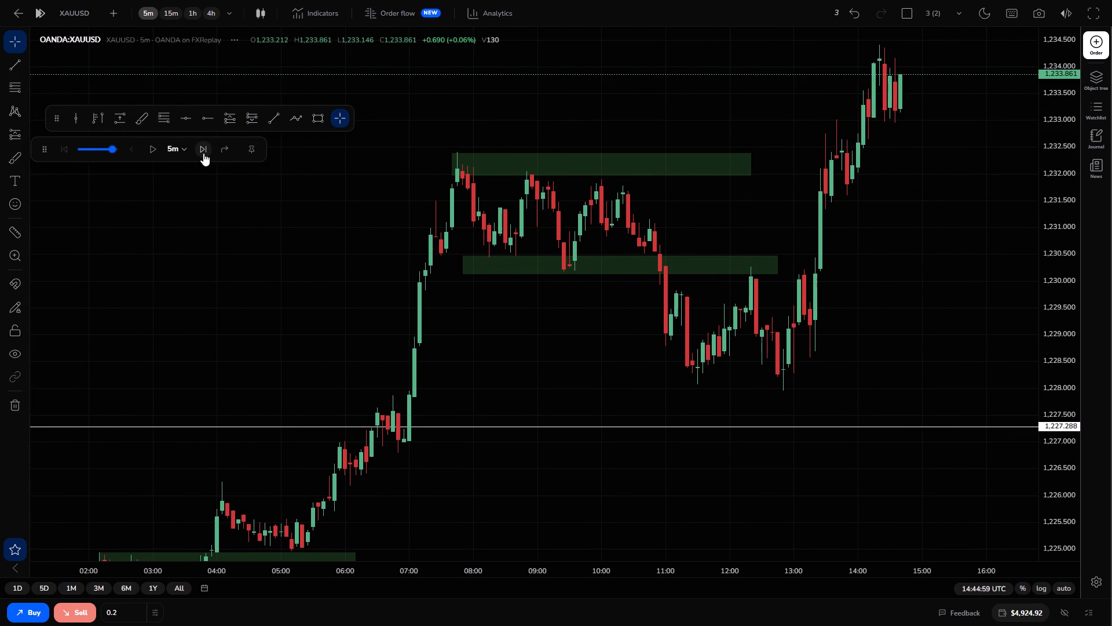
pyautogui.click(203, 153)
pyautogui.click(203, 153)
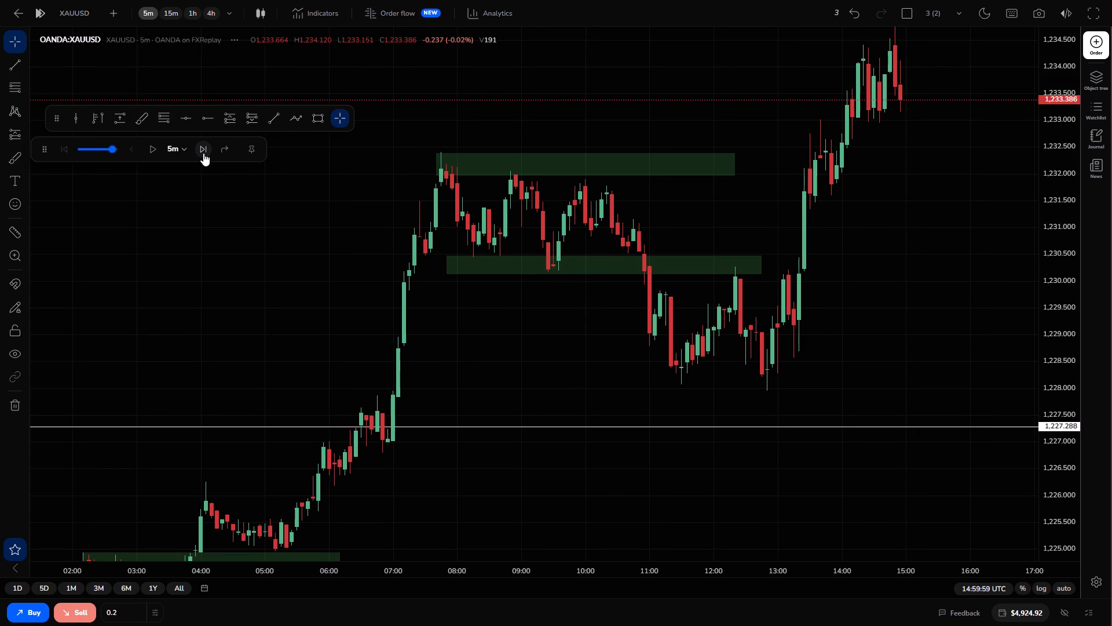
# Switch XAUUSD to the 15-minute chart and advance the replay in 5-minute increments to 16:39:59 UTC.
pyautogui.click(171, 15)
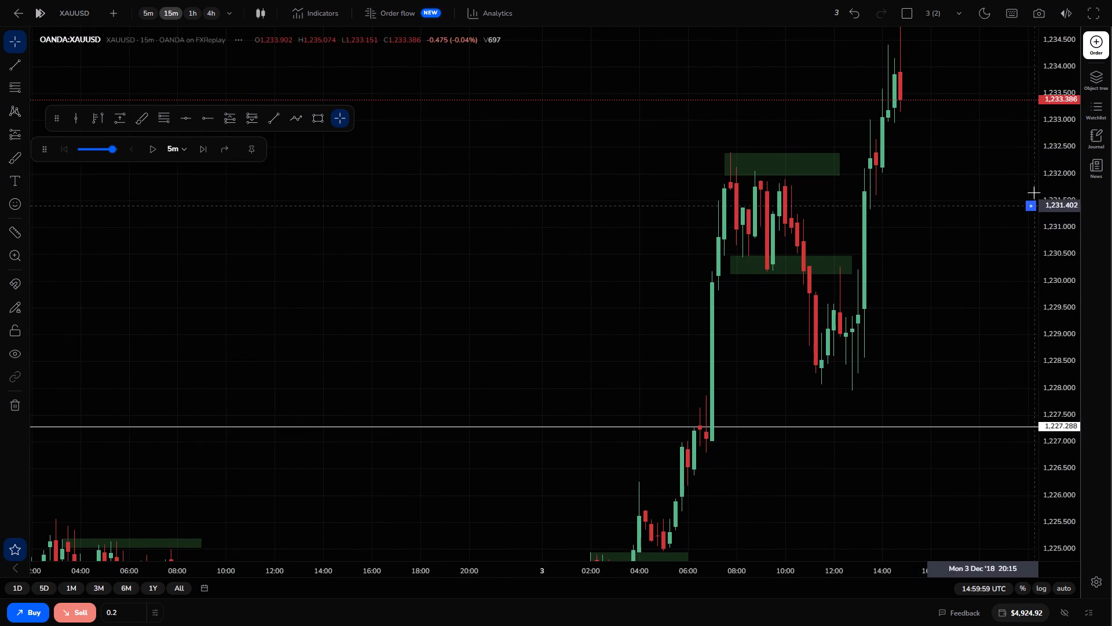
pyautogui.moveTo(1054, 177); pyautogui.dragTo(1056, 249)
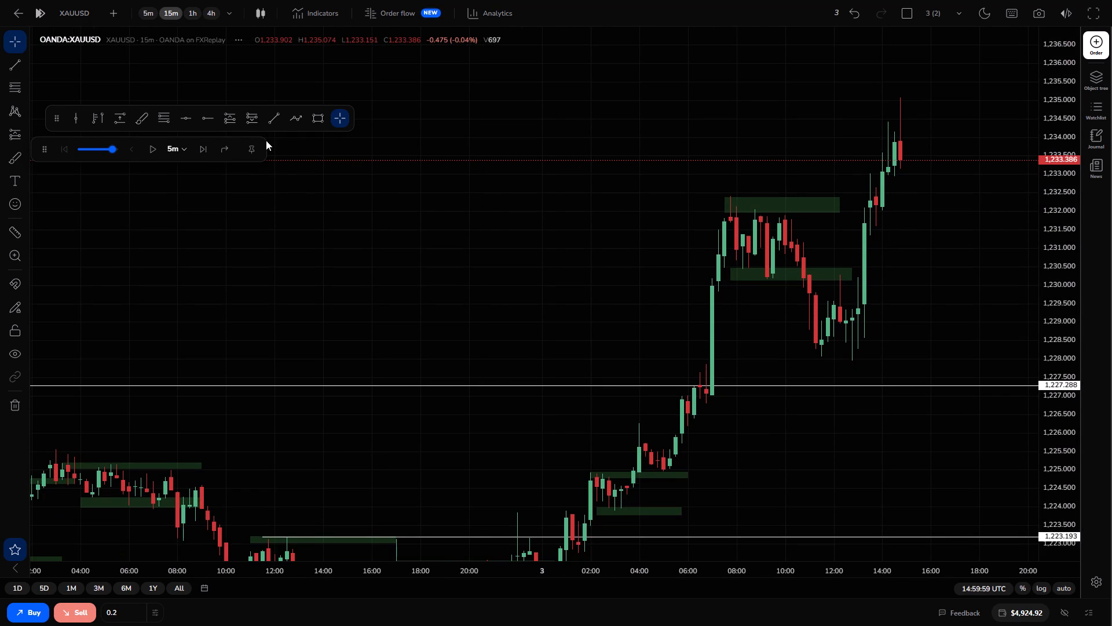
pyautogui.click(203, 152)
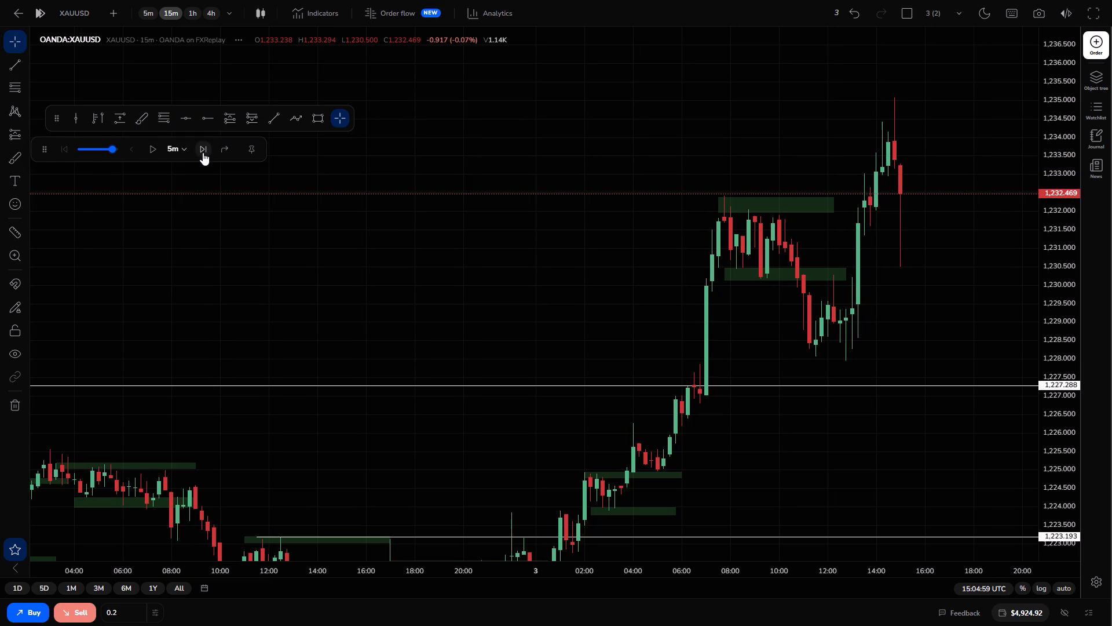
pyautogui.click(203, 152)
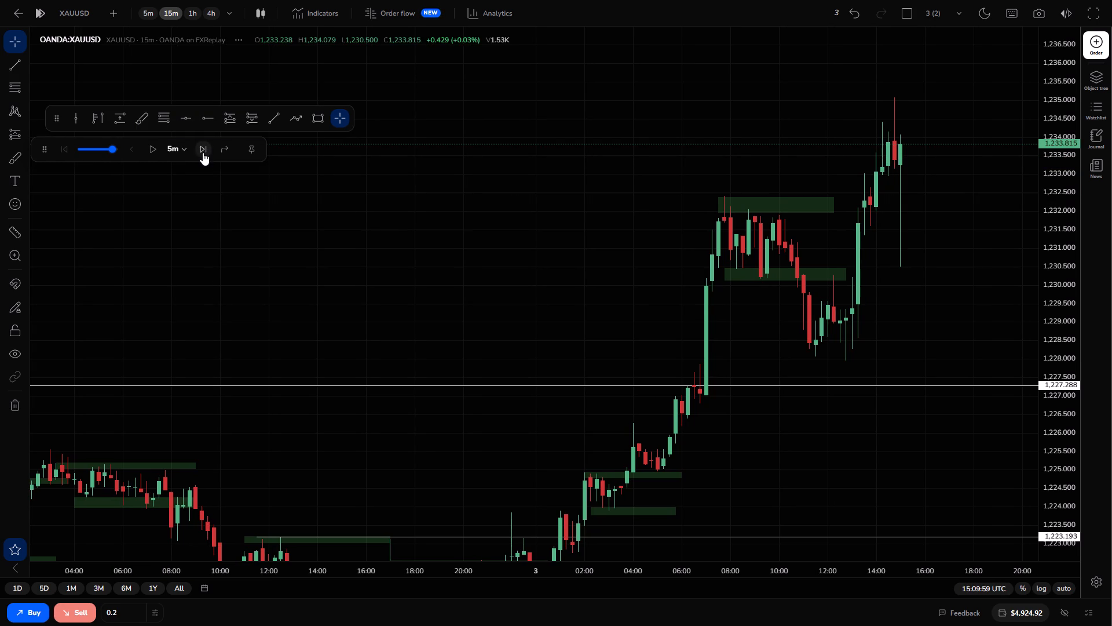
pyautogui.click(203, 152)
pyautogui.tripleClick(203, 152)
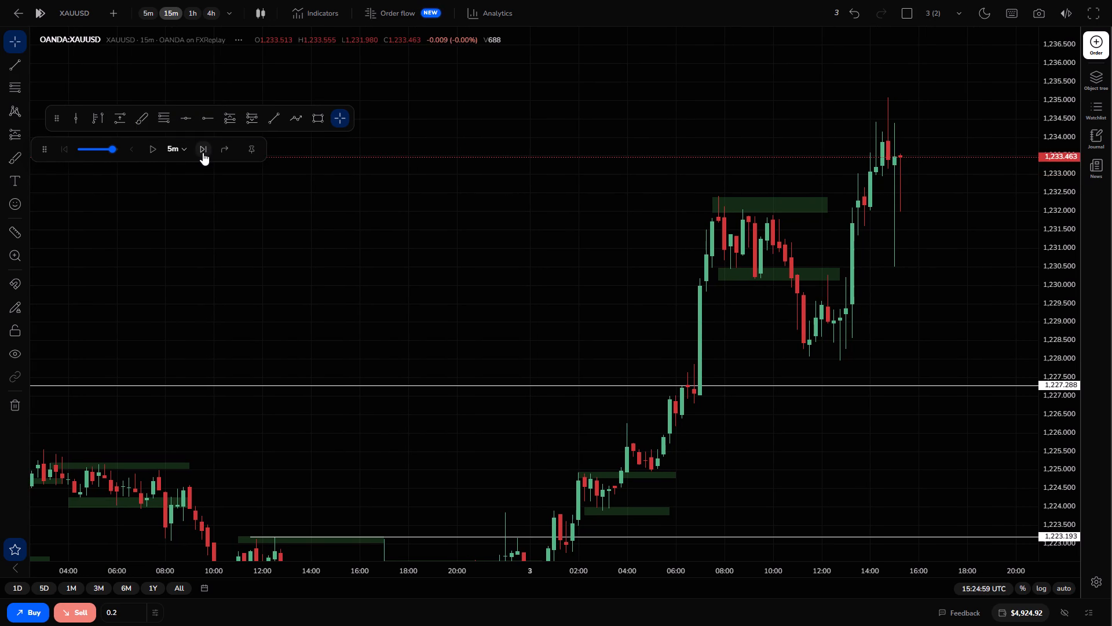
pyautogui.tripleClick(203, 152)
pyautogui.tripleClick(203, 152)
pyautogui.tripleClick(203, 152)
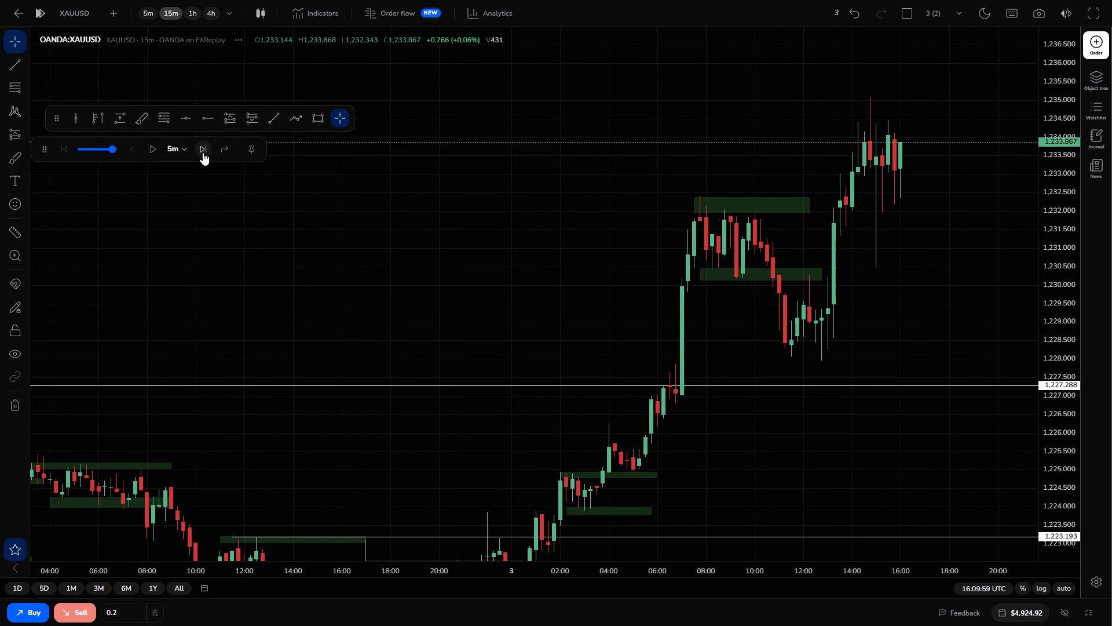
pyautogui.tripleClick(203, 152)
pyautogui.doubleClick(203, 152)
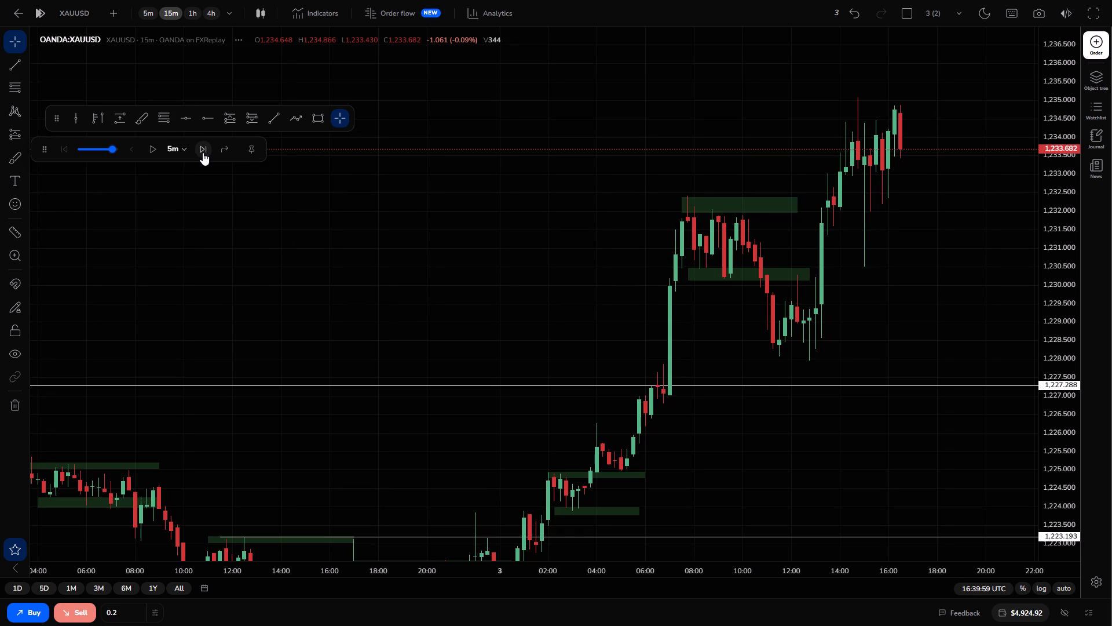
# Switch the XAUUSD chart back to the 5-minute timeframe.
pyautogui.click(144, 14)
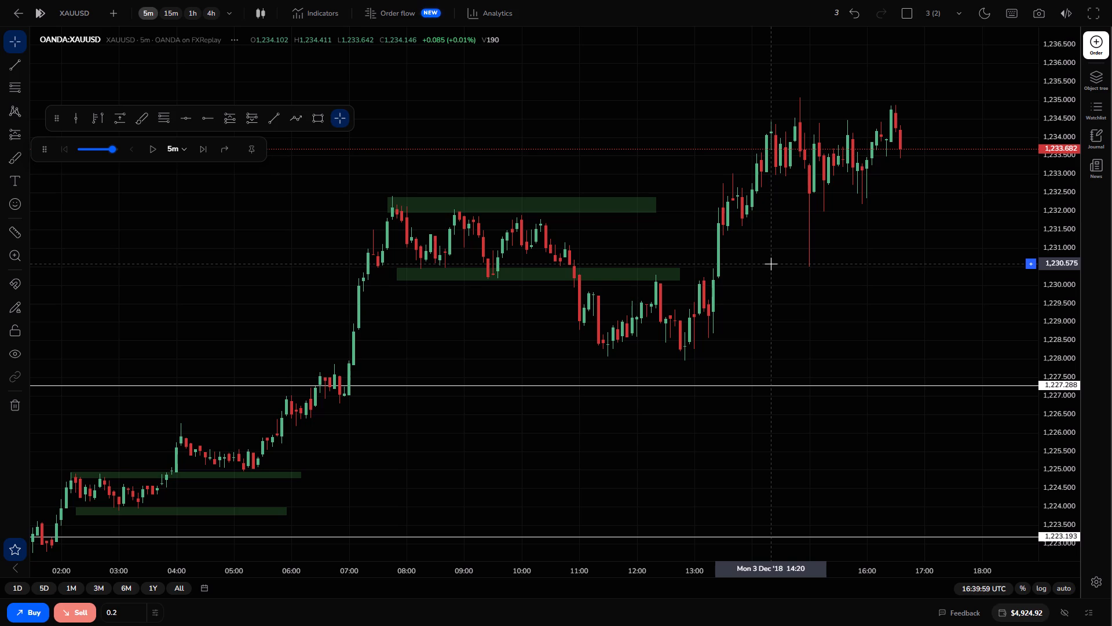
# Leave full screen to check the game download progress in Steam, and return to the full-screen replay chart.
pyautogui.press('F11')
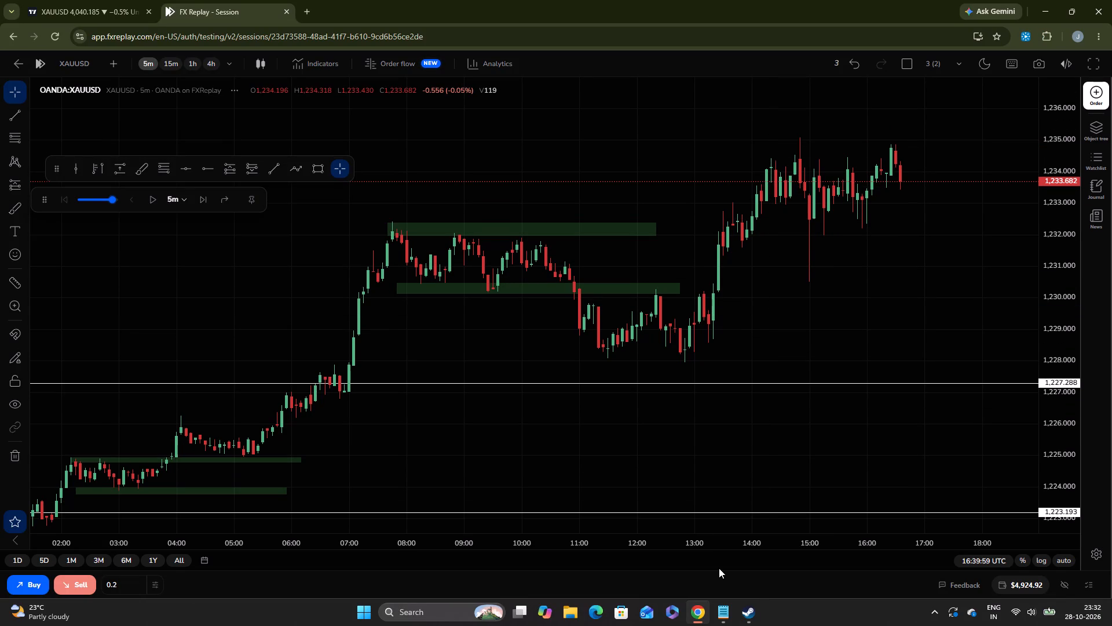
pyautogui.click(753, 618)
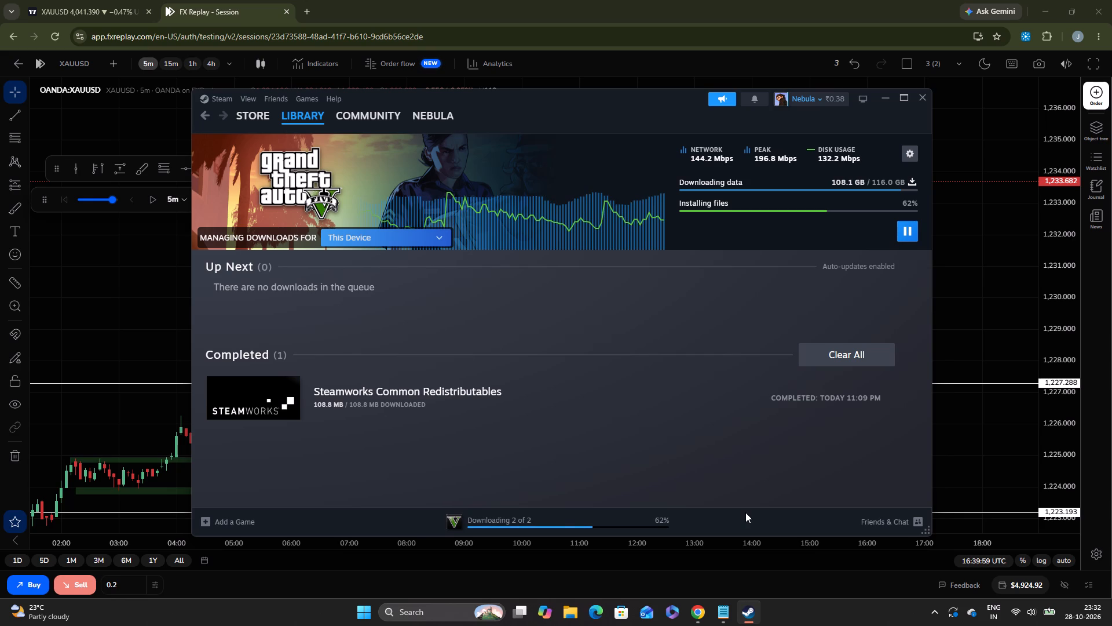
pyautogui.click(753, 611)
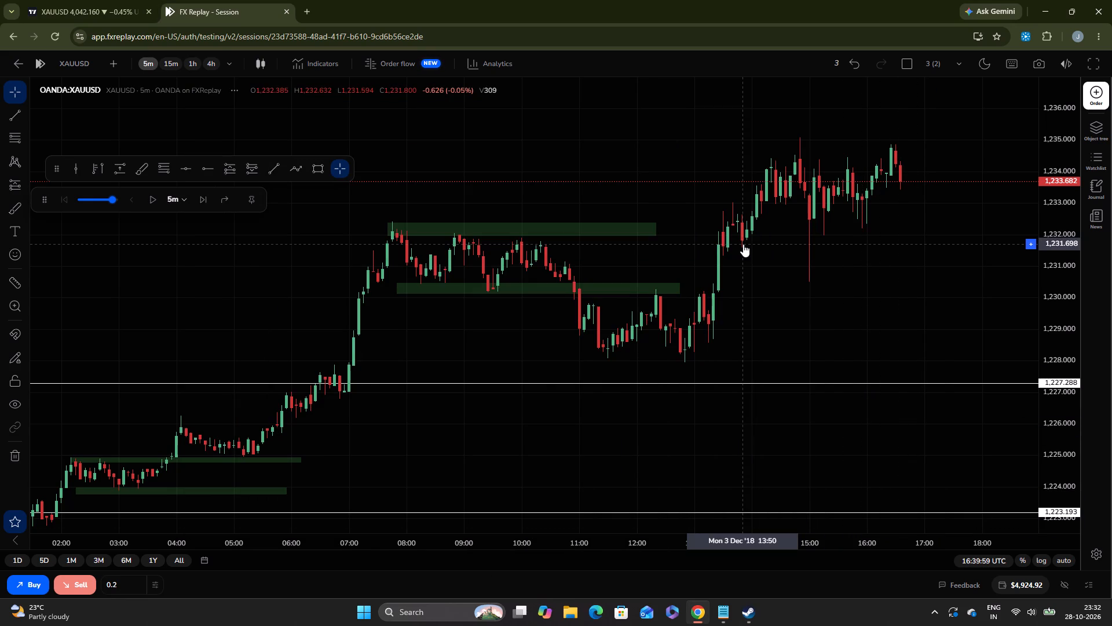
pyautogui.press('F11')
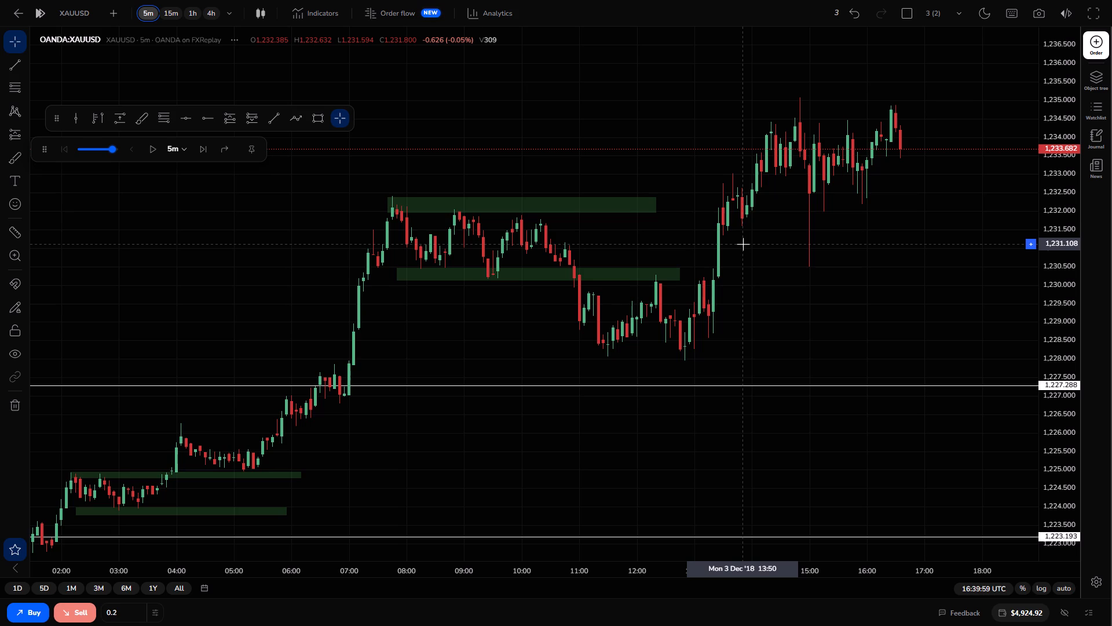
# Draw a rectangle zone over the recent highs from 14:15 to about 17:25, between about 1,234.54 and 1,234.26.
pyautogui.moveTo(855, 219); pyautogui.dragTo(856, 266)
pyautogui.click(321, 119)
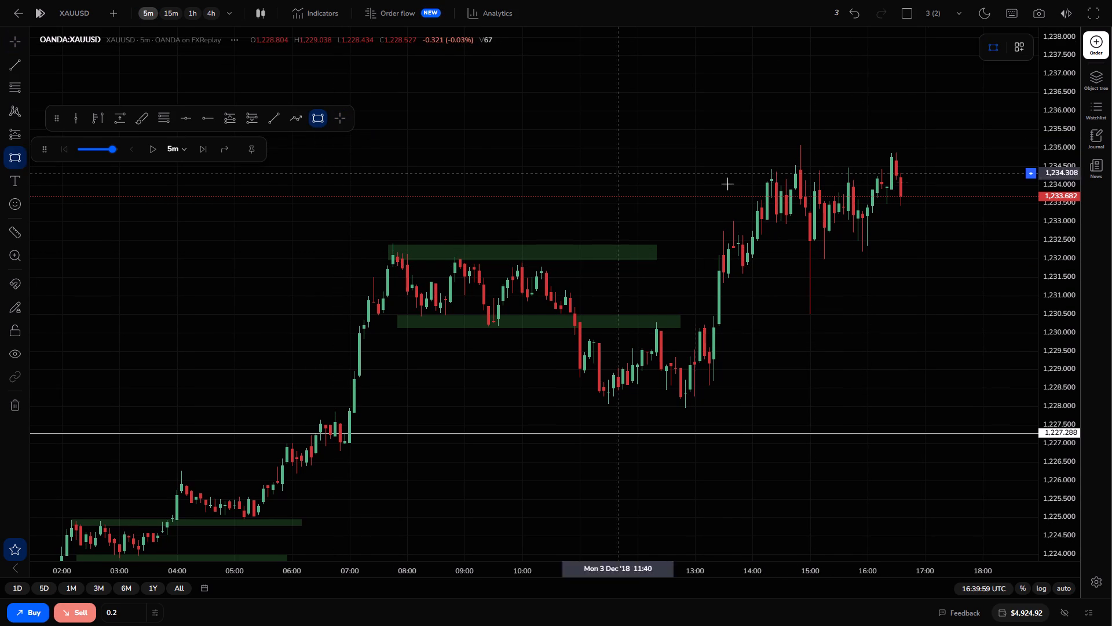
pyautogui.moveTo(766, 165); pyautogui.dragTo(866, 163)
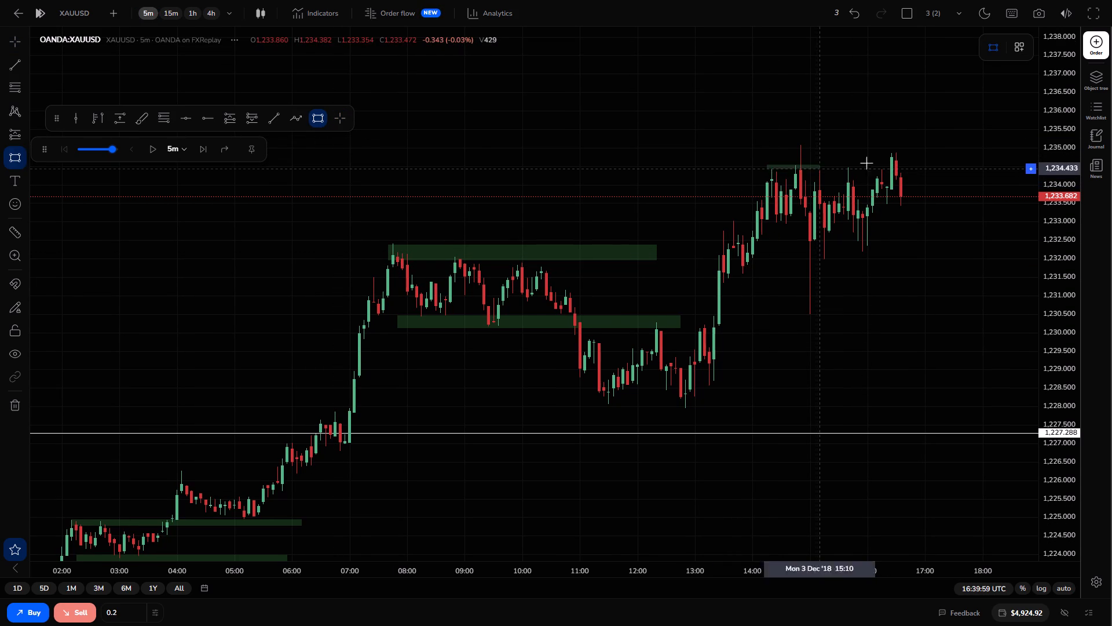
pyautogui.moveTo(866, 163); pyautogui.dragTo(949, 175)
pyautogui.click(949, 175)
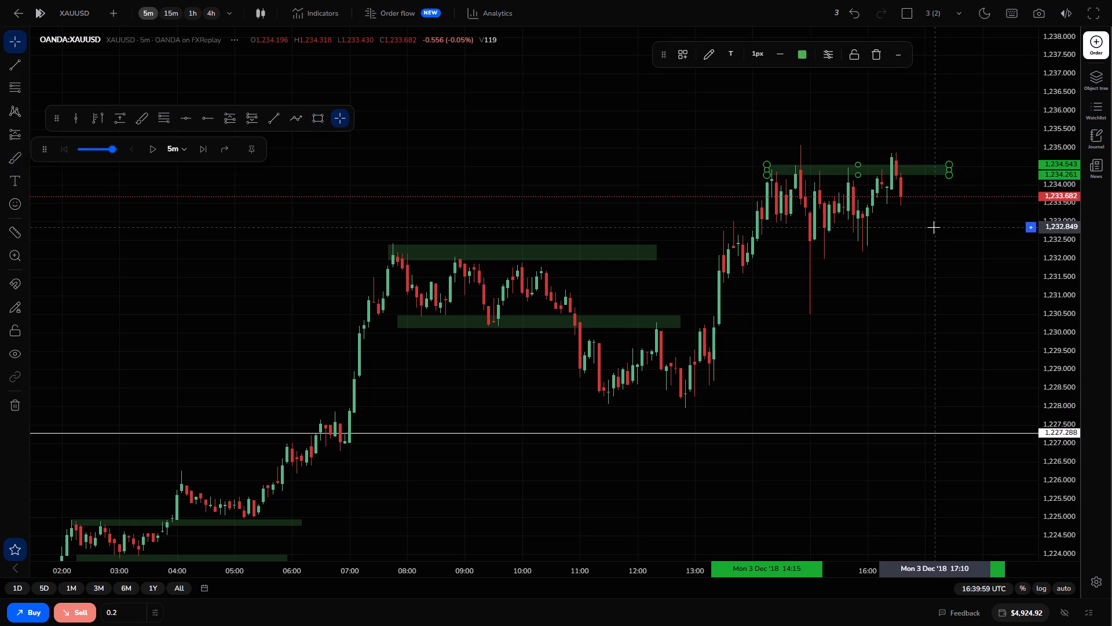
pyautogui.click(934, 227)
# Draw a rectangle zone along the lows of the same range from 14:05 to 18:00, between about 1,232.58 and 1,232.17.
pyautogui.click(315, 123)
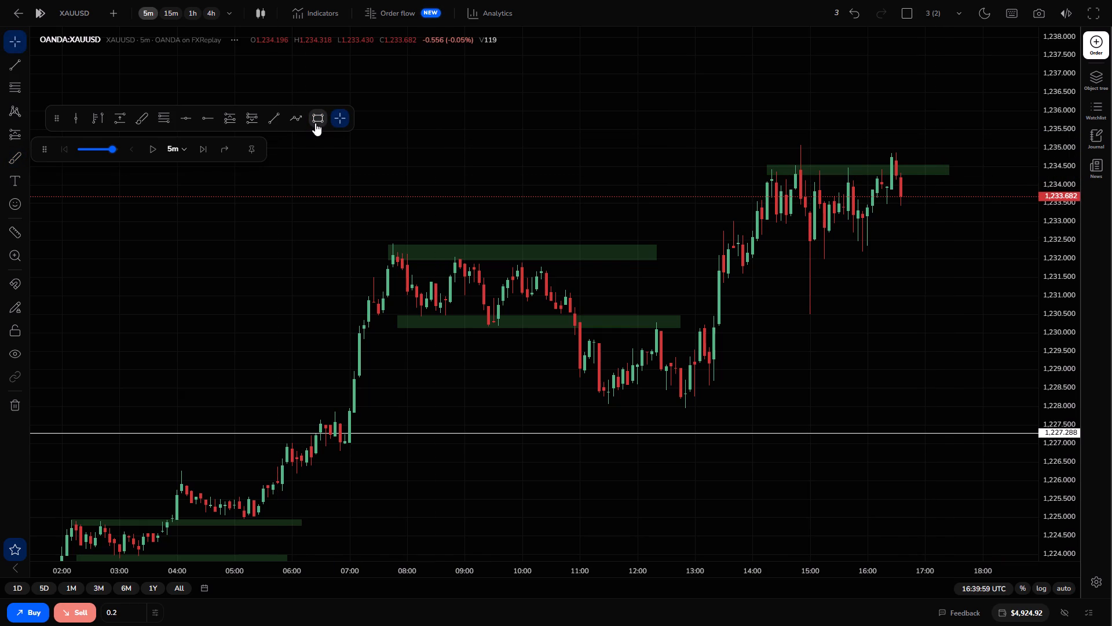
pyautogui.moveTo(759, 237); pyautogui.dragTo(759, 241)
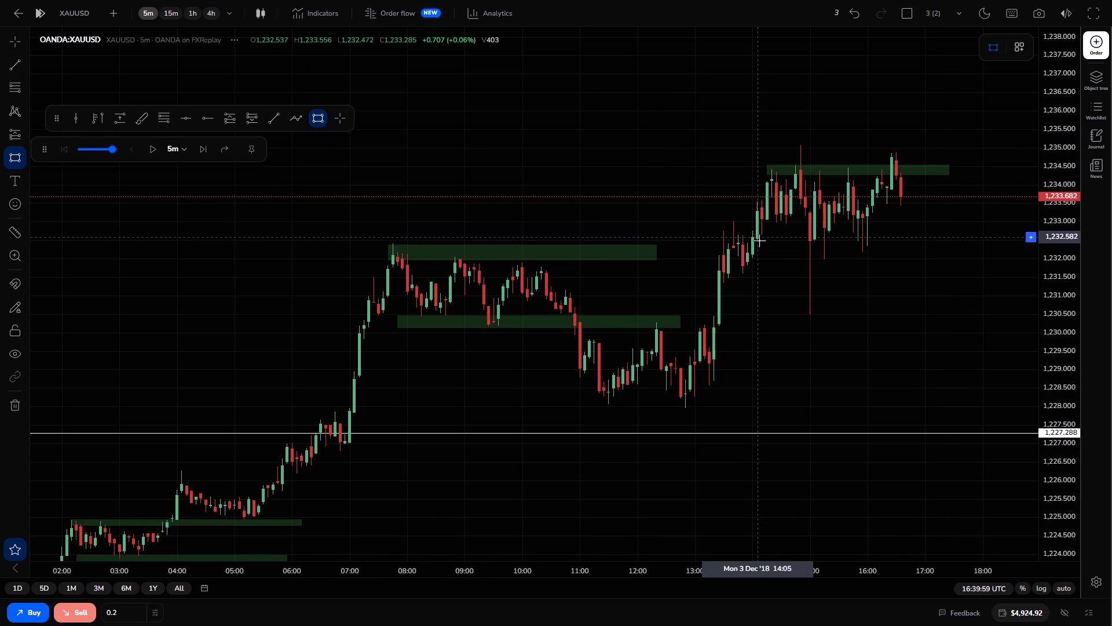
pyautogui.moveTo(759, 241); pyautogui.dragTo(981, 252)
pyautogui.click(981, 252)
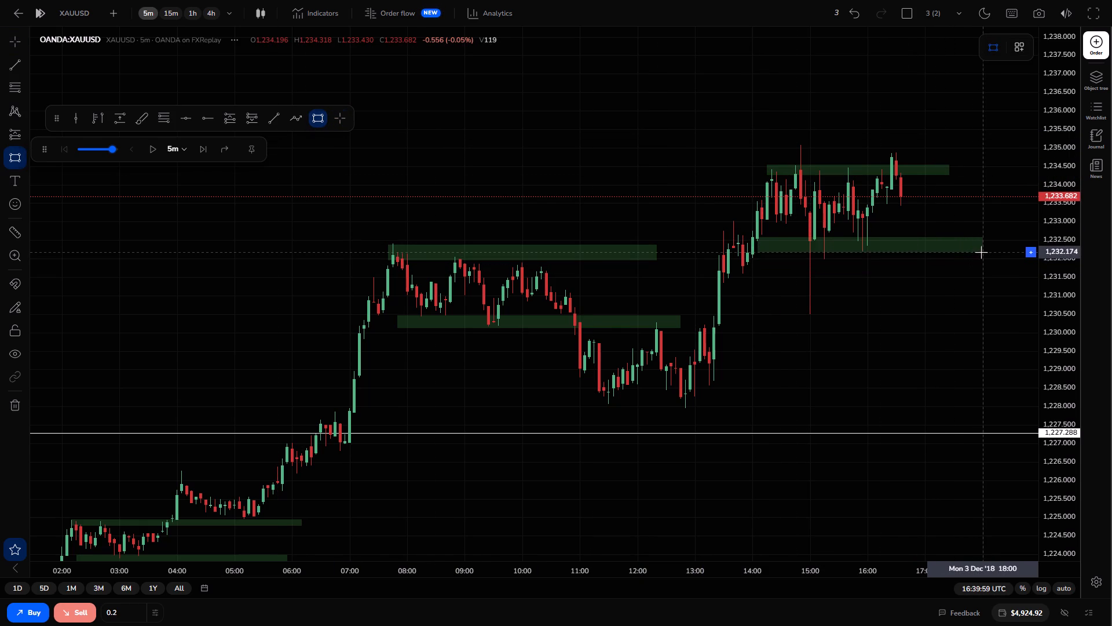
pyautogui.click(961, 264)
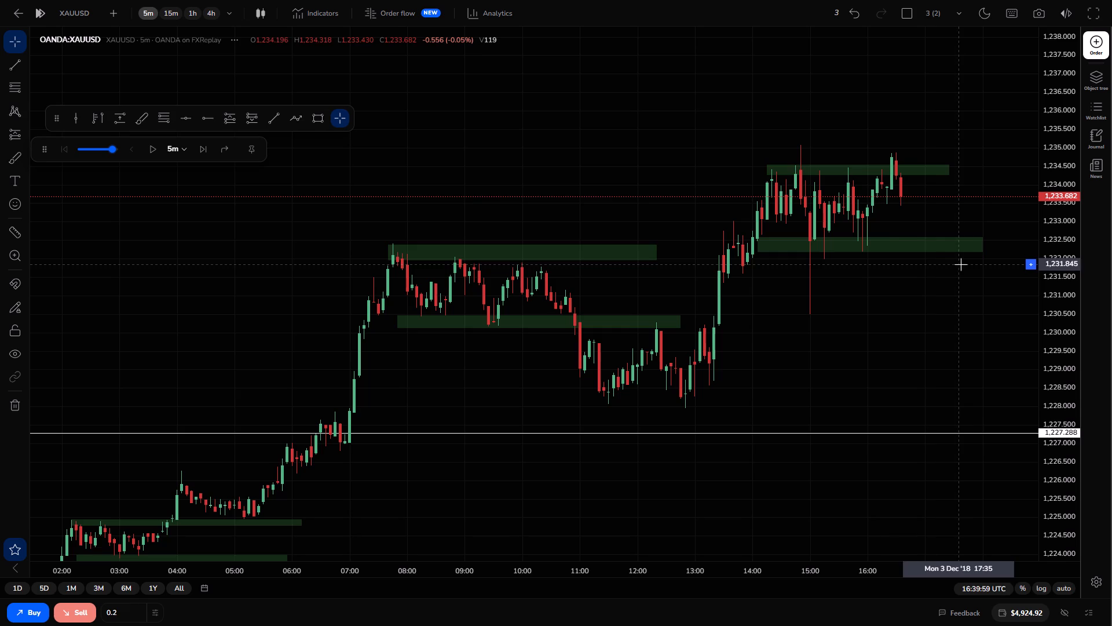
# Advance the 5-minute replay candle by candle to 19:39:59 UTC.
pyautogui.click(205, 145)
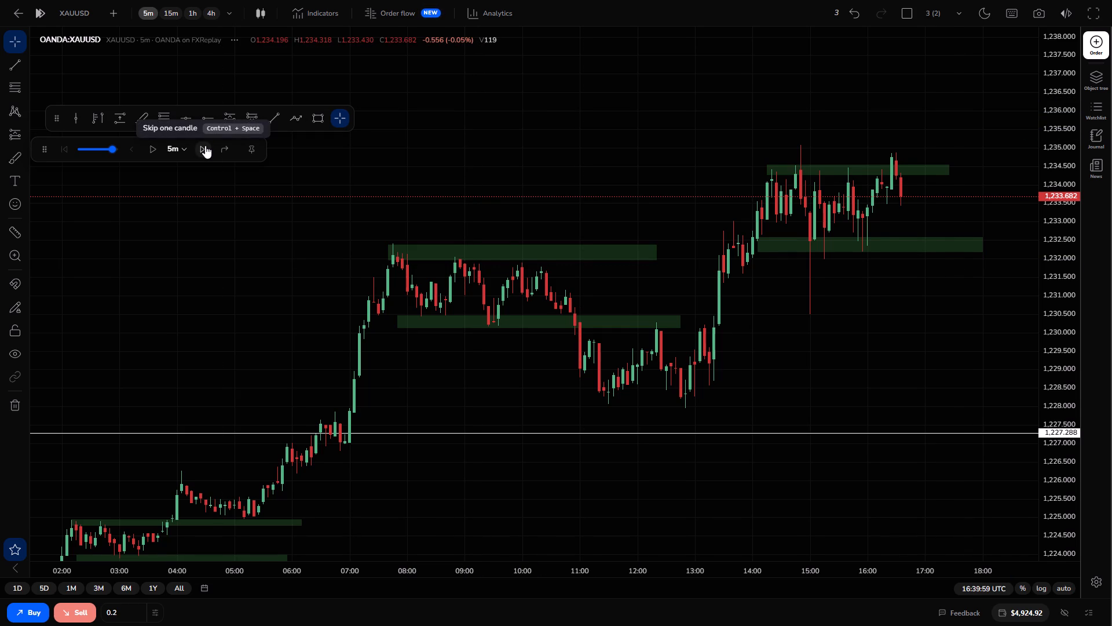
pyautogui.click(205, 145)
pyautogui.click(205, 145)
pyautogui.click(205, 145)
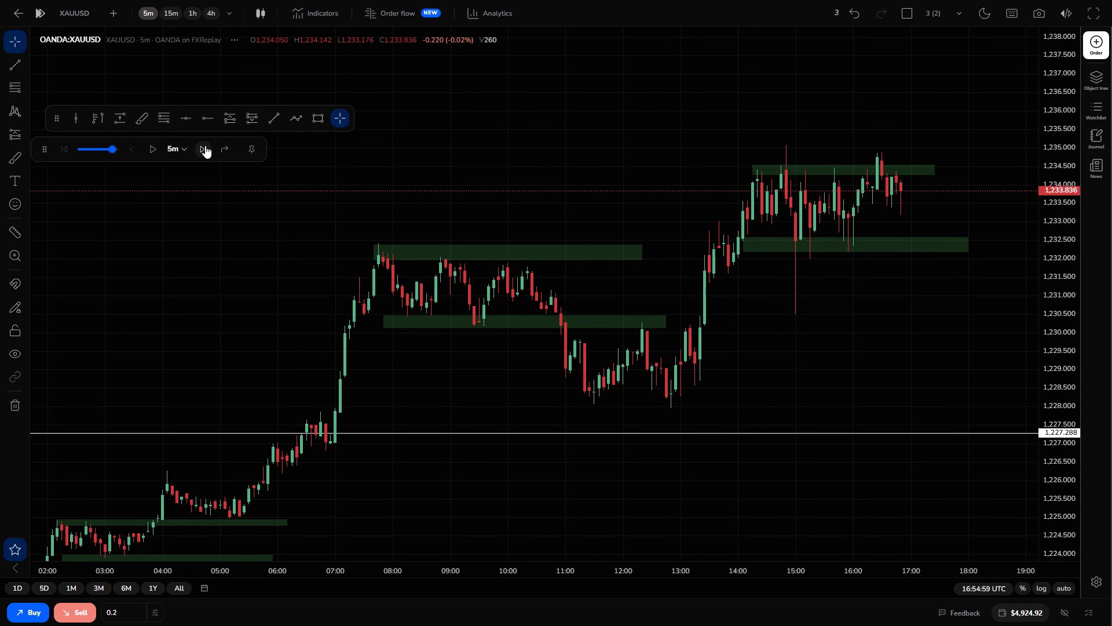
pyautogui.click(205, 145)
pyautogui.click(205, 145)
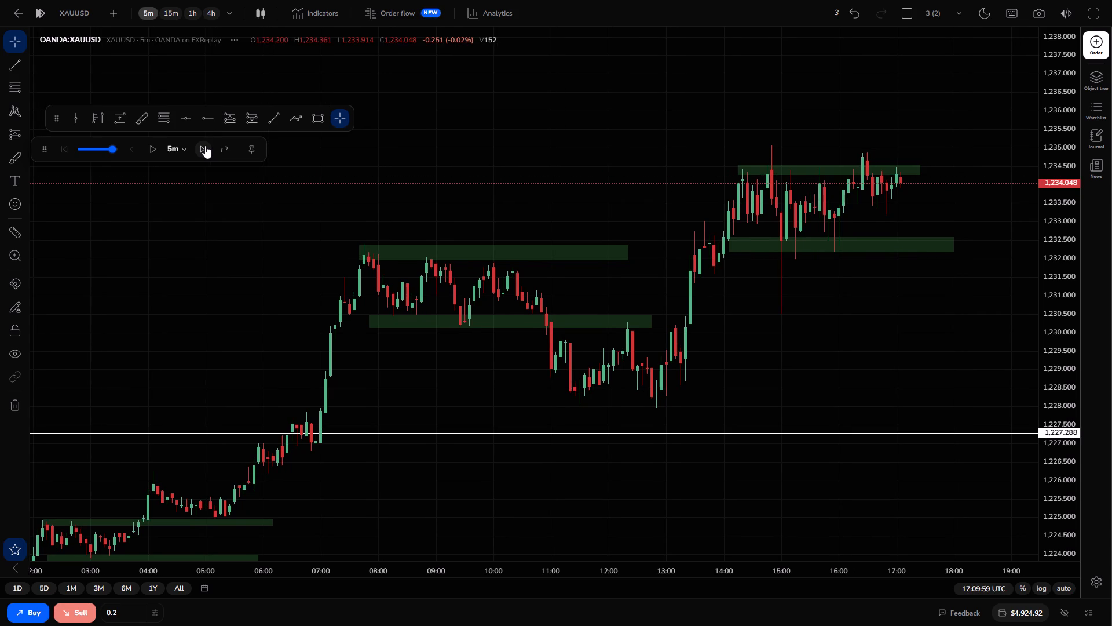
pyautogui.tripleClick(205, 145)
pyautogui.tripleClick(205, 145)
pyautogui.tripleClick(205, 145)
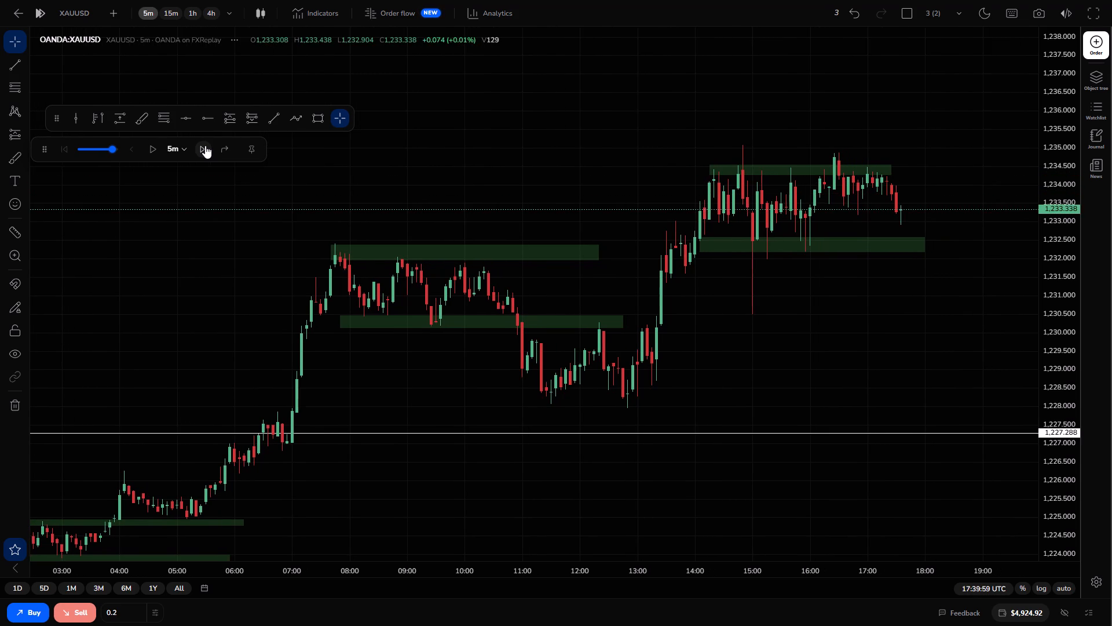
pyautogui.tripleClick(205, 145)
pyautogui.tripleClick(205, 145)
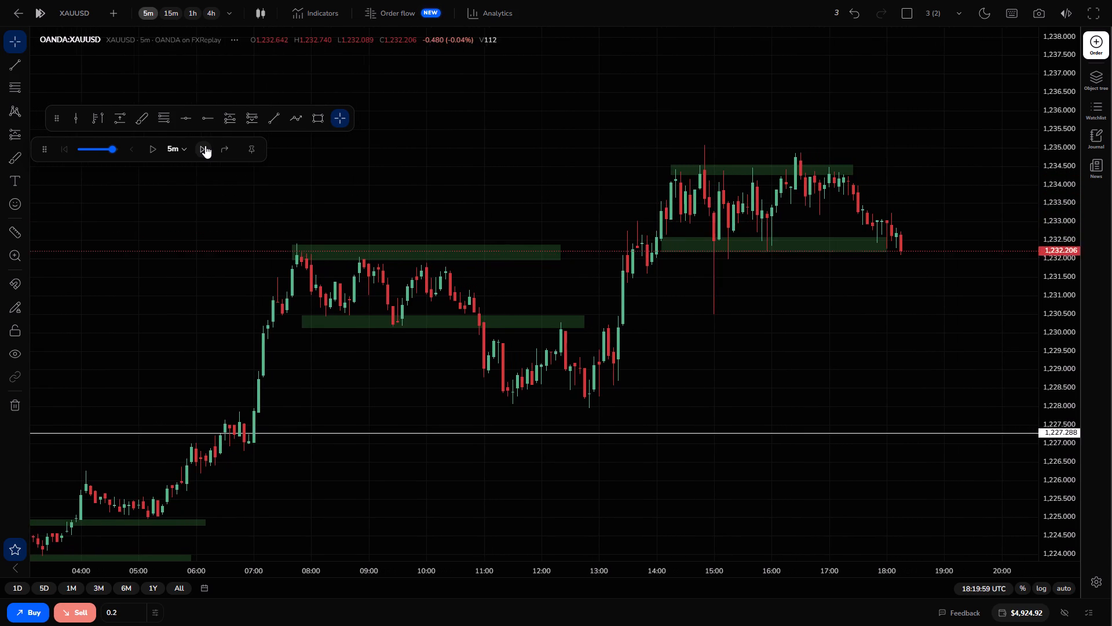
pyautogui.click(205, 145)
pyautogui.tripleClick(205, 145)
pyautogui.doubleClick(205, 145)
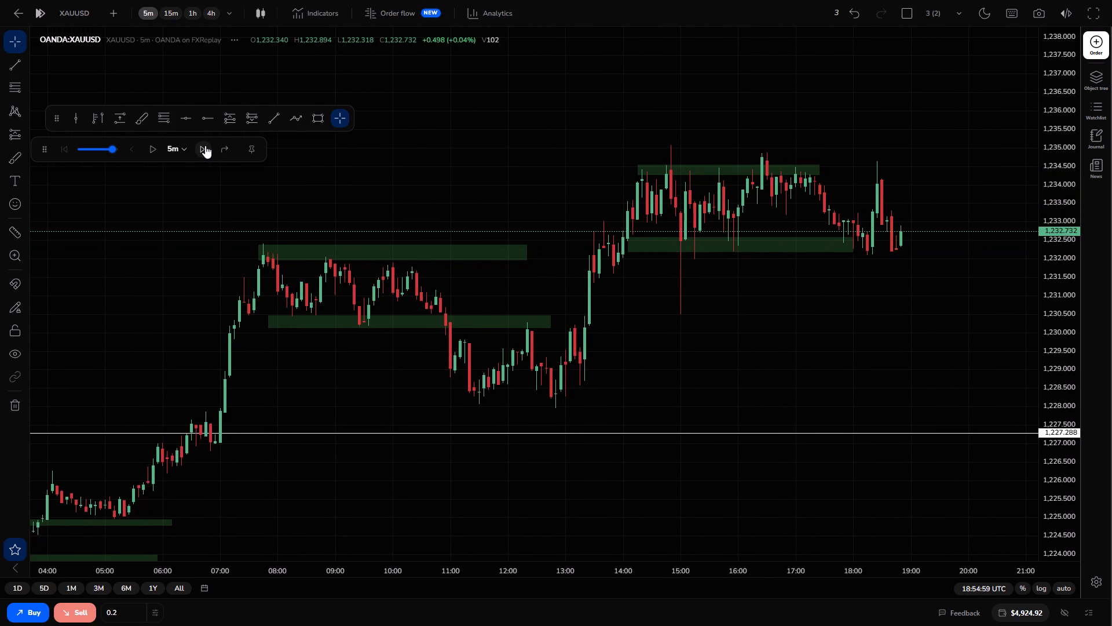
pyautogui.doubleClick(205, 145)
pyautogui.click(205, 145)
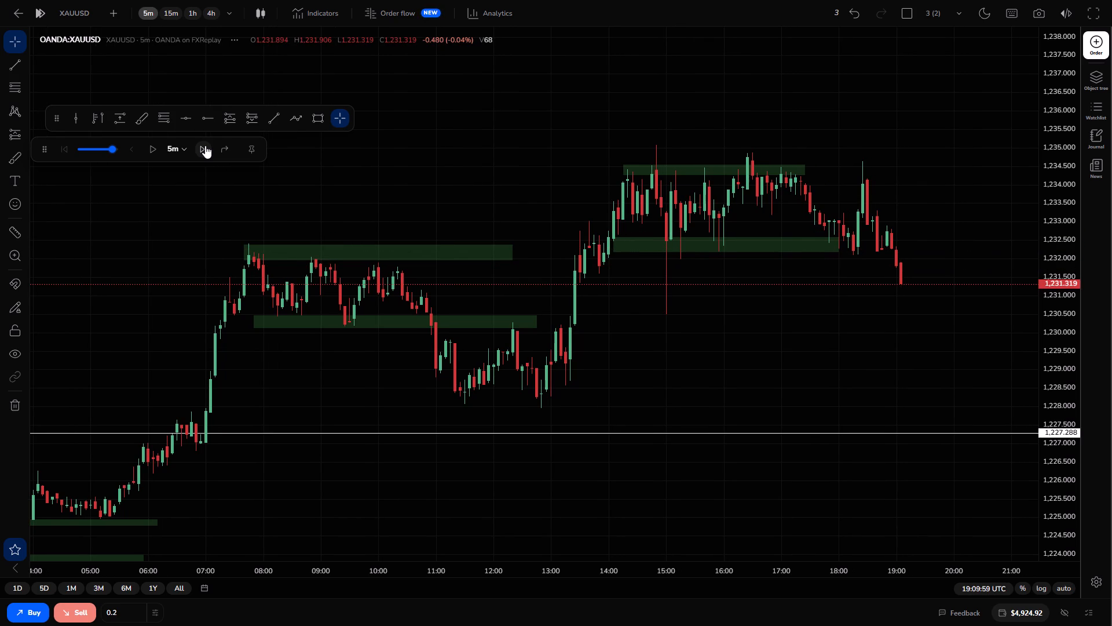
pyautogui.click(205, 145)
pyautogui.click(205, 145)
pyautogui.click(205, 145)
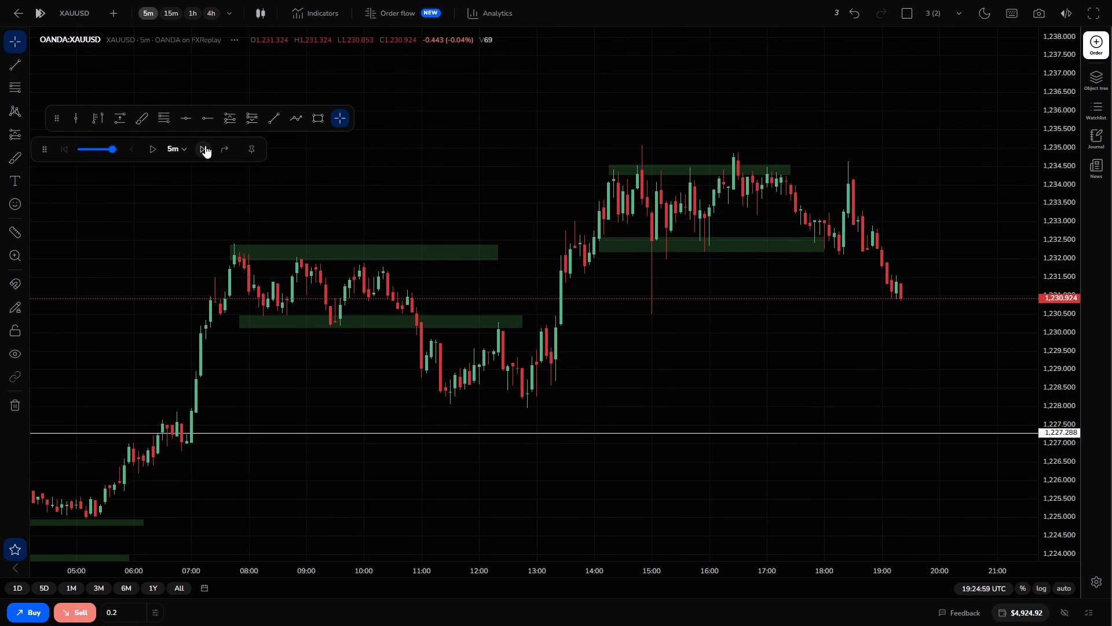
pyautogui.click(205, 145)
pyautogui.click(205, 145)
pyautogui.click(205, 145)
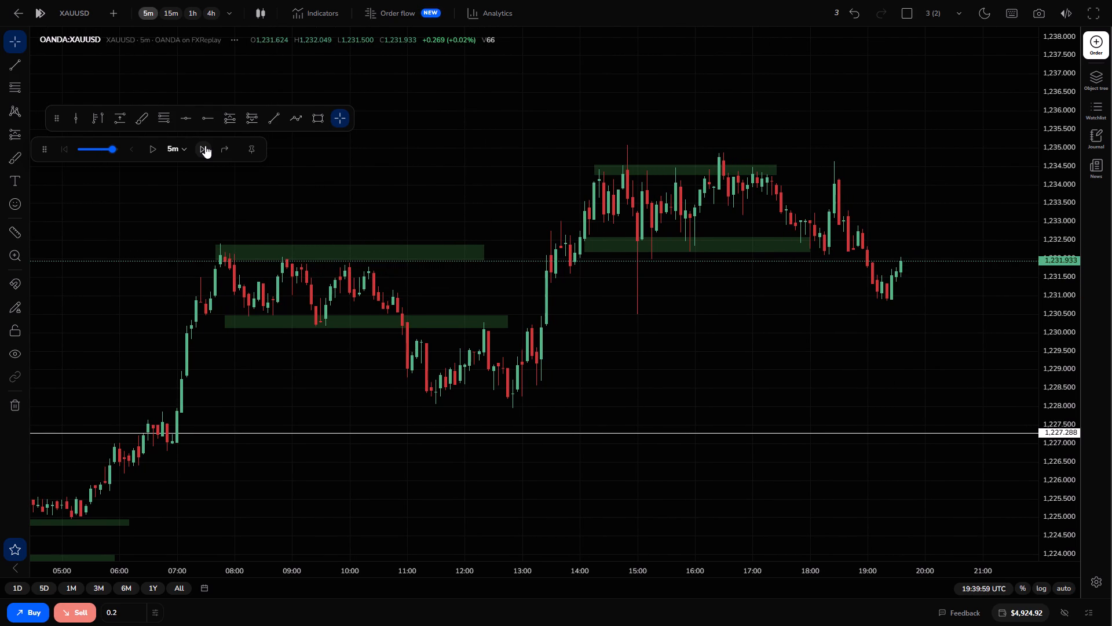
# On the 15-minute chart, buy 0.2 lots of XAUUSD at market with take profit at 1,234.496 and stop loss at 1,230.653.
pyautogui.click(172, 14)
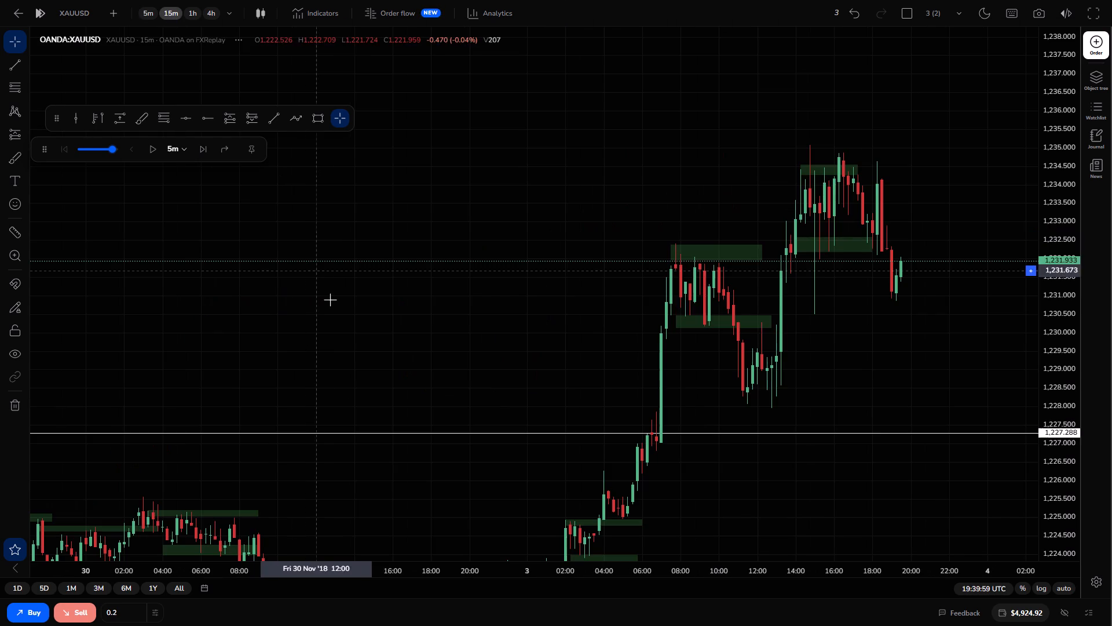
pyautogui.click(30, 605)
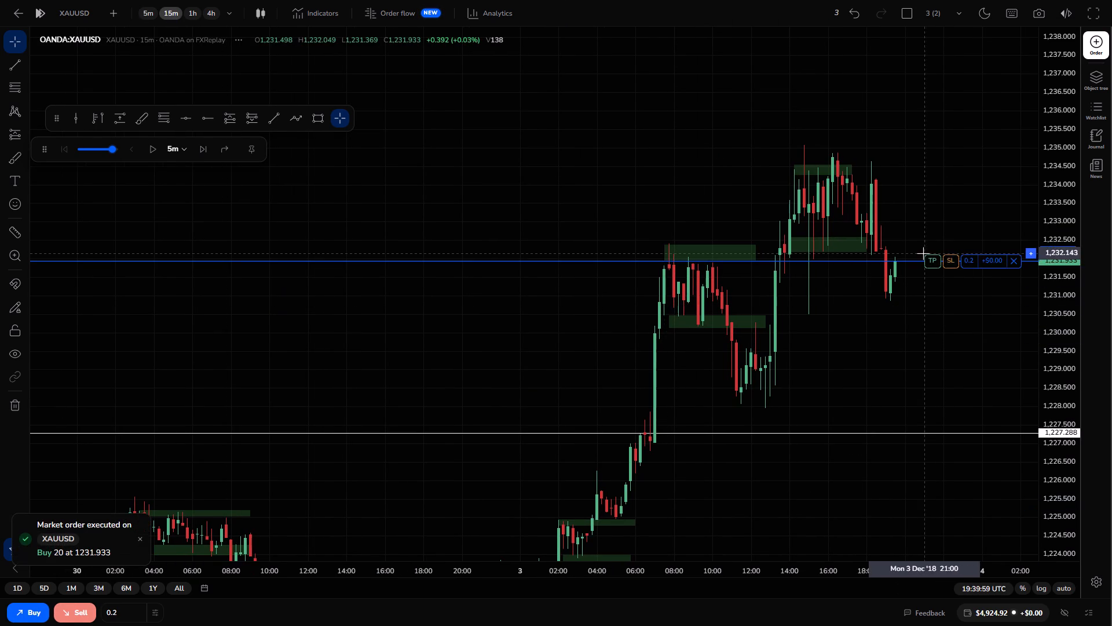
pyautogui.moveTo(933, 261); pyautogui.dragTo(932, 166)
pyautogui.moveTo(948, 260); pyautogui.dragTo(948, 308)
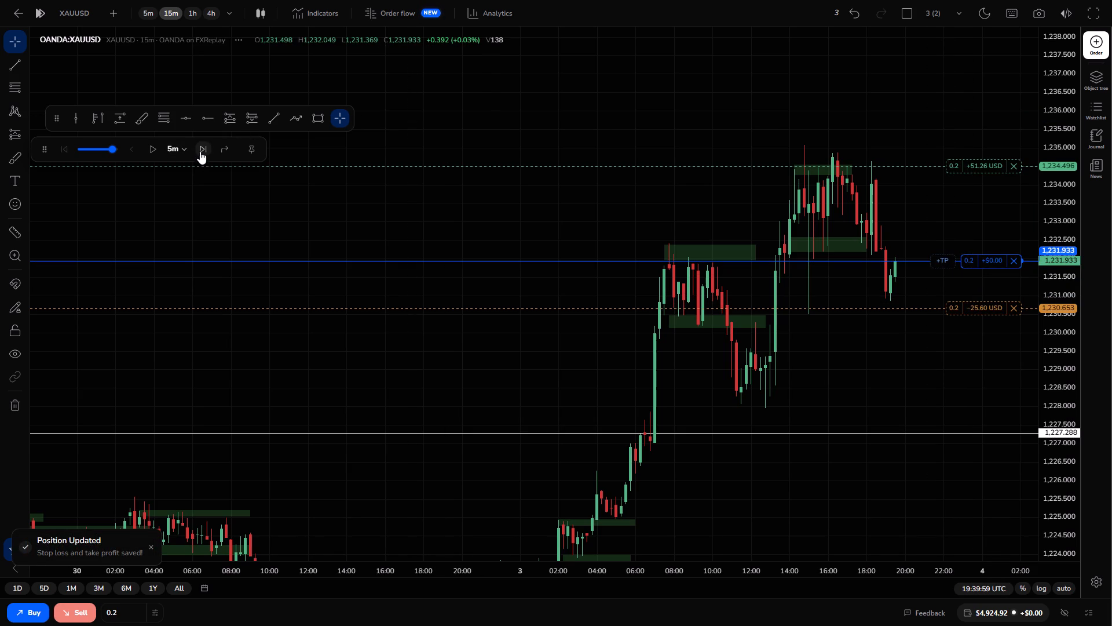
# Advance the replay in 5-minute increments to 20:19:59 UTC with the buy position open.
pyautogui.click(200, 150)
pyautogui.click(200, 150)
pyautogui.click(200, 150)
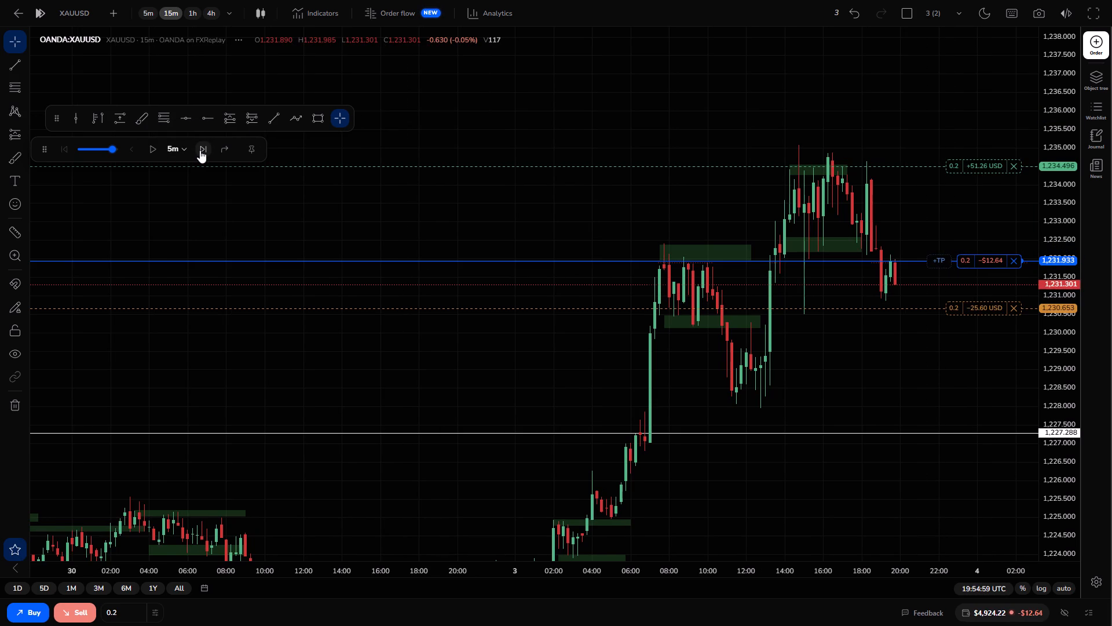
pyautogui.click(200, 150)
pyautogui.click(200, 150)
pyautogui.click(200, 150)
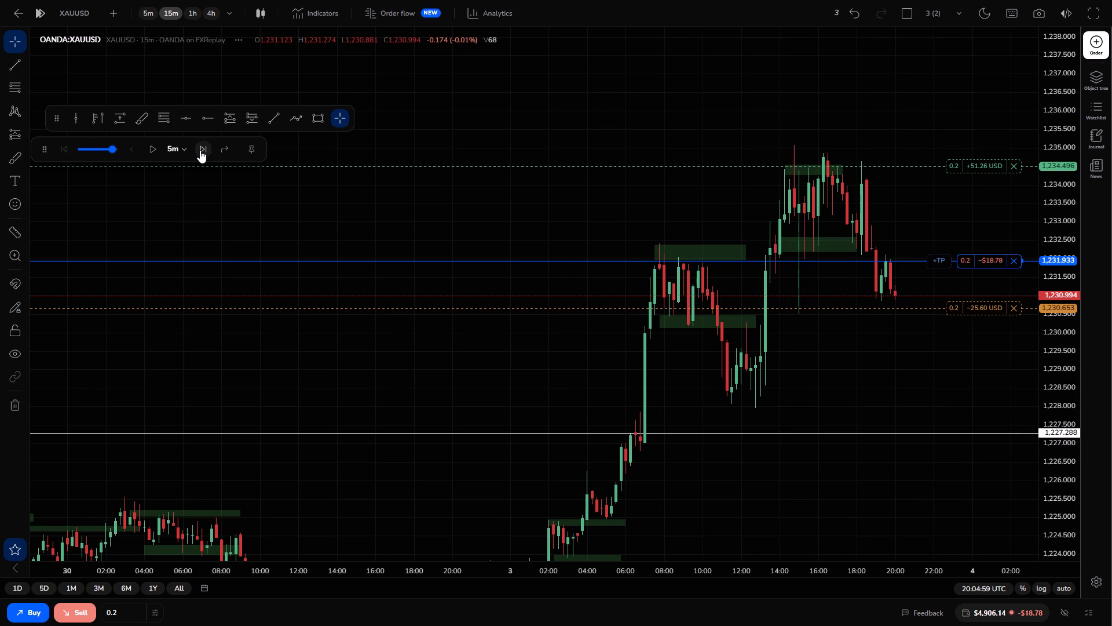
pyautogui.click(200, 150)
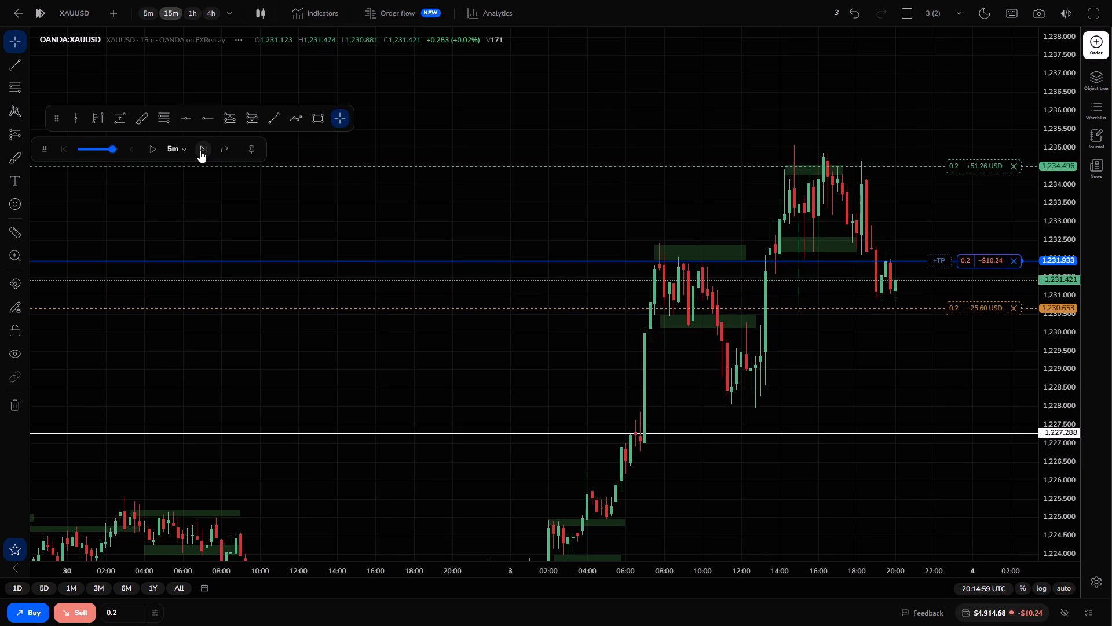
pyautogui.click(200, 150)
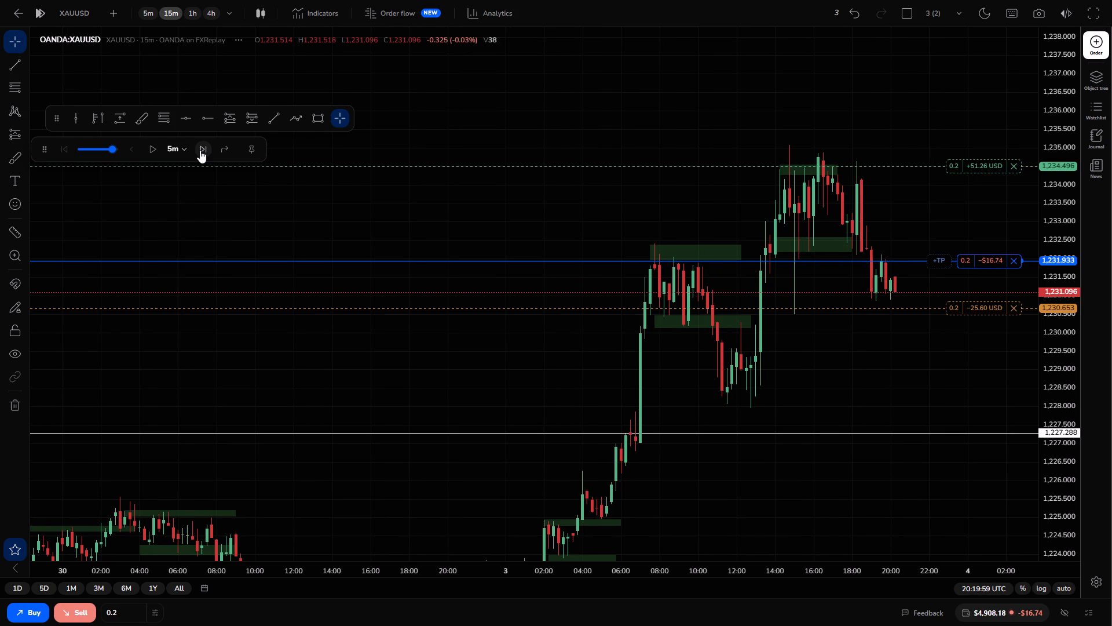
# Run the 15-minute replay forward from the open buy position to 02:34:59 UTC on 4 December.
pyautogui.click(200, 150)
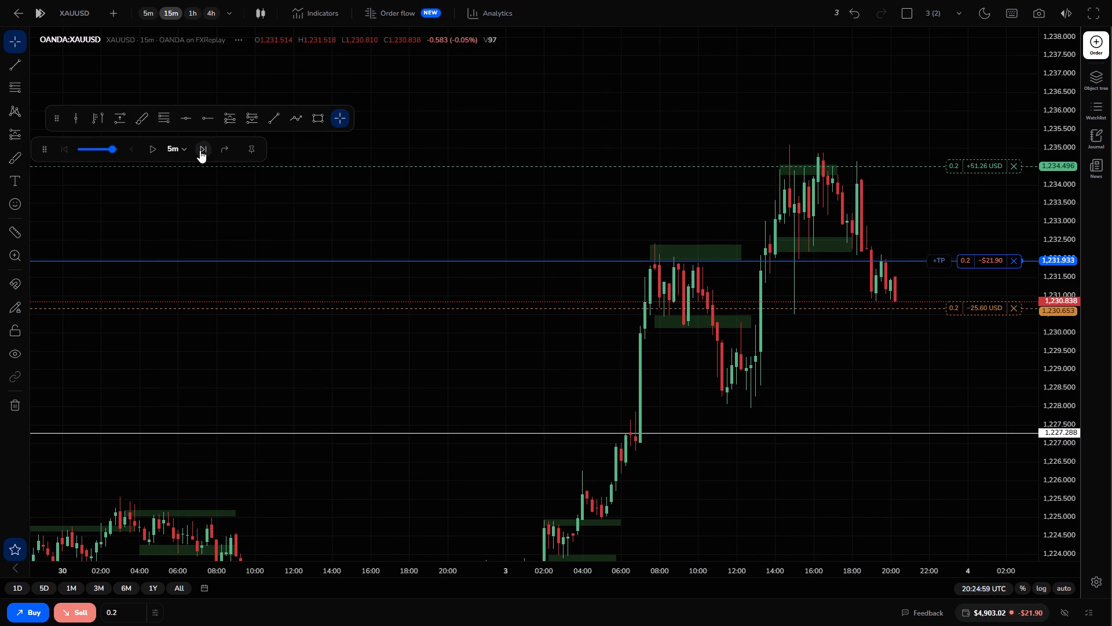
pyautogui.click(148, 148)
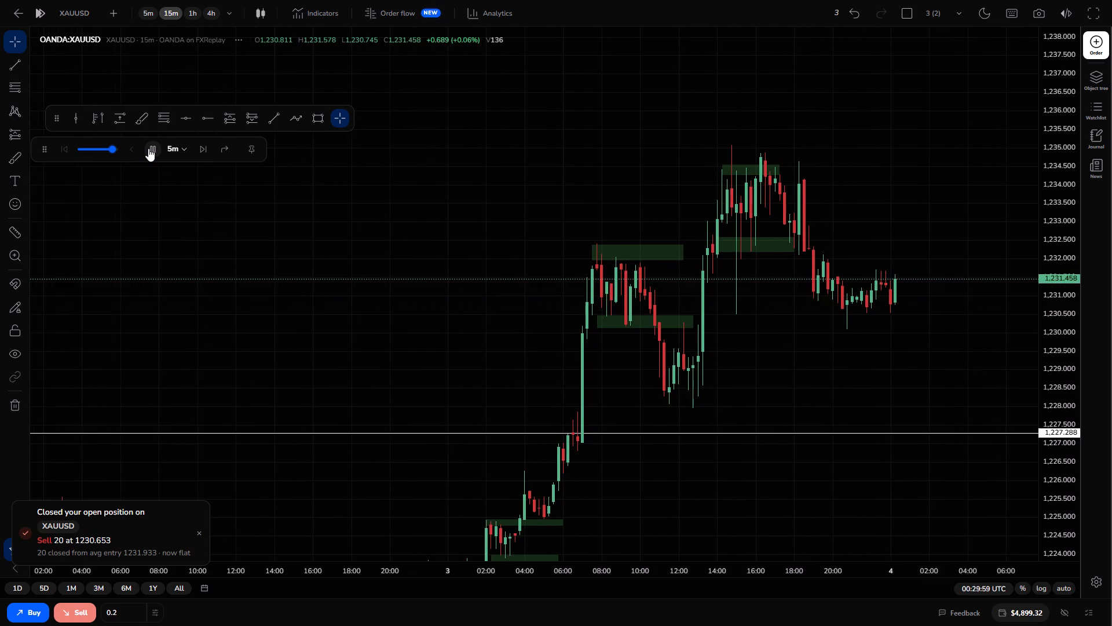
pyautogui.click(148, 148)
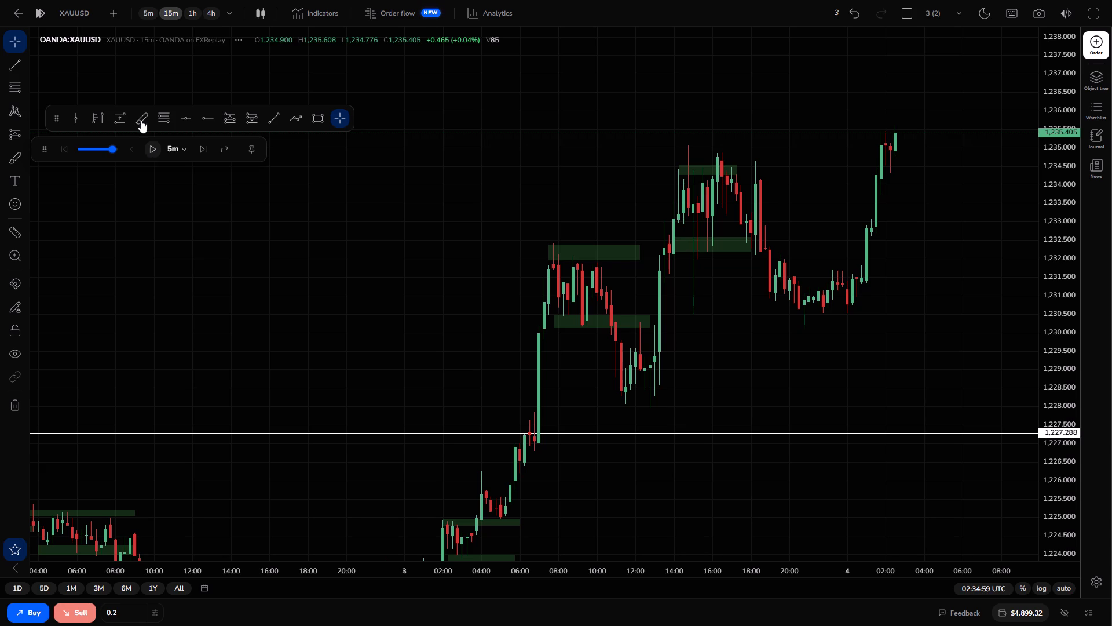
# On the 5-minute chart, advance the replay candle by candle to 05:09:59 UTC.
pyautogui.click(144, 16)
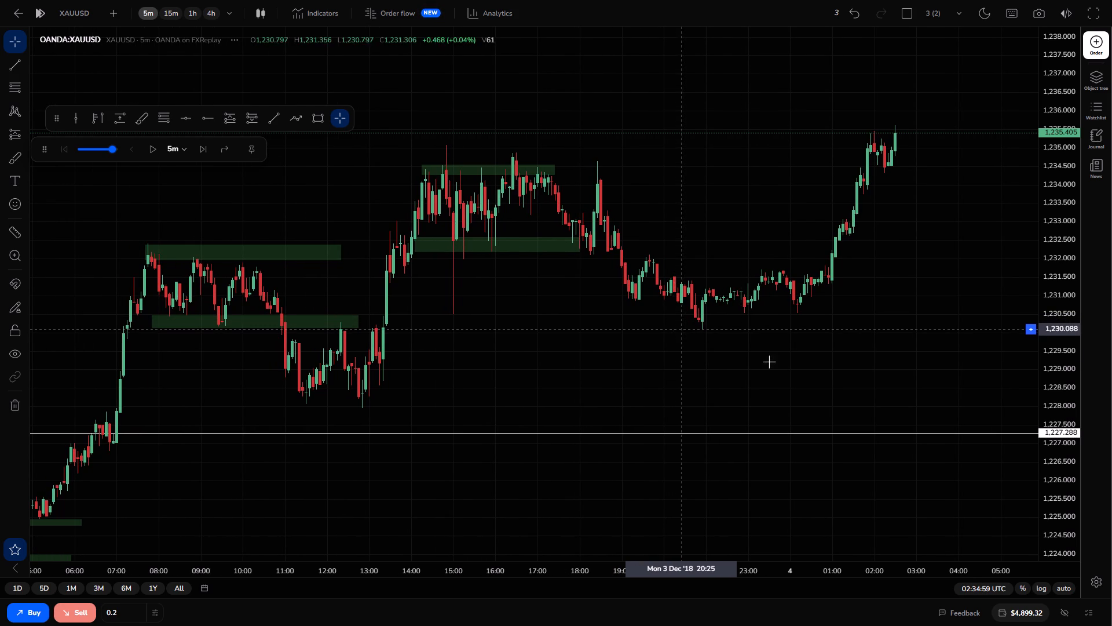
pyautogui.moveTo(1042, 446); pyautogui.dragTo(1046, 354)
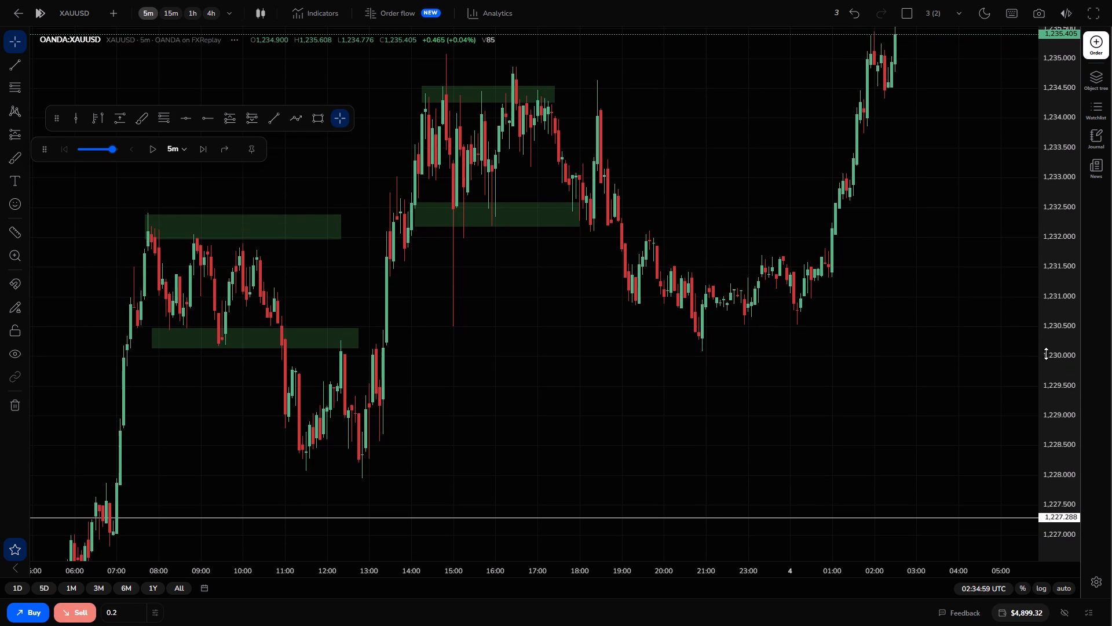
pyautogui.moveTo(1046, 354); pyautogui.dragTo(1047, 354)
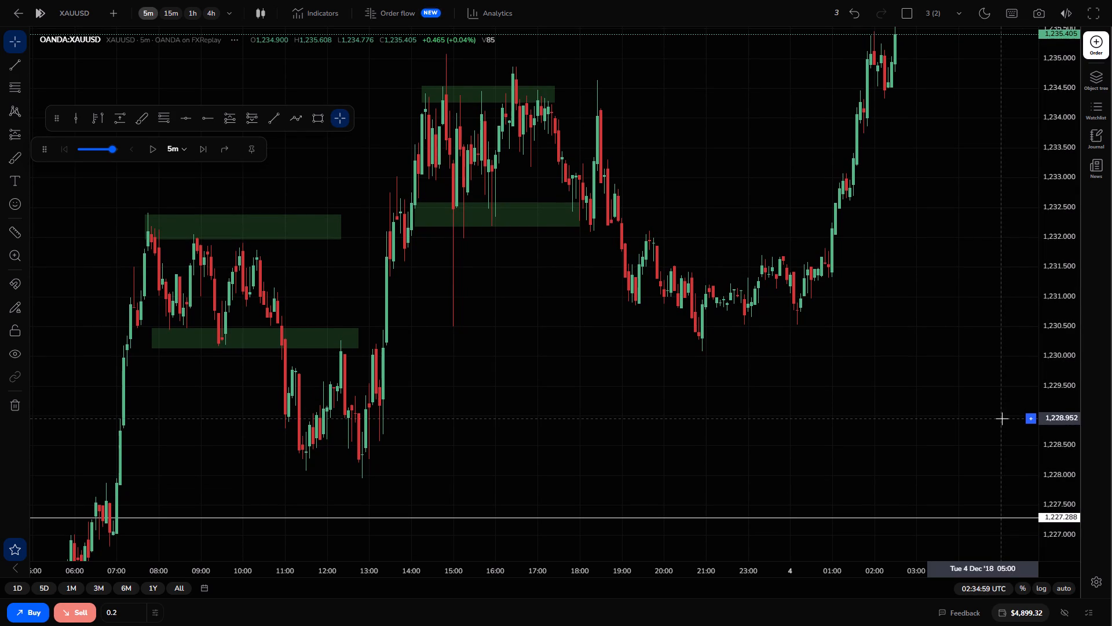
pyautogui.moveTo(1067, 248); pyautogui.dragTo(1069, 351)
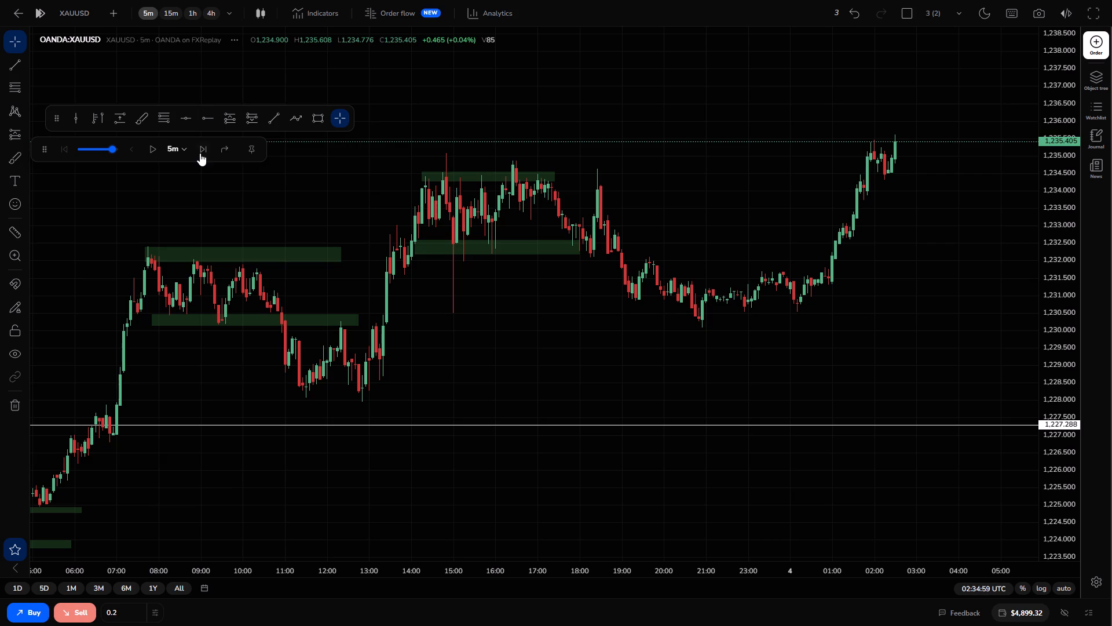
pyautogui.tripleClick(200, 152)
pyautogui.tripleClick(200, 152)
pyautogui.tripleClick(200, 152)
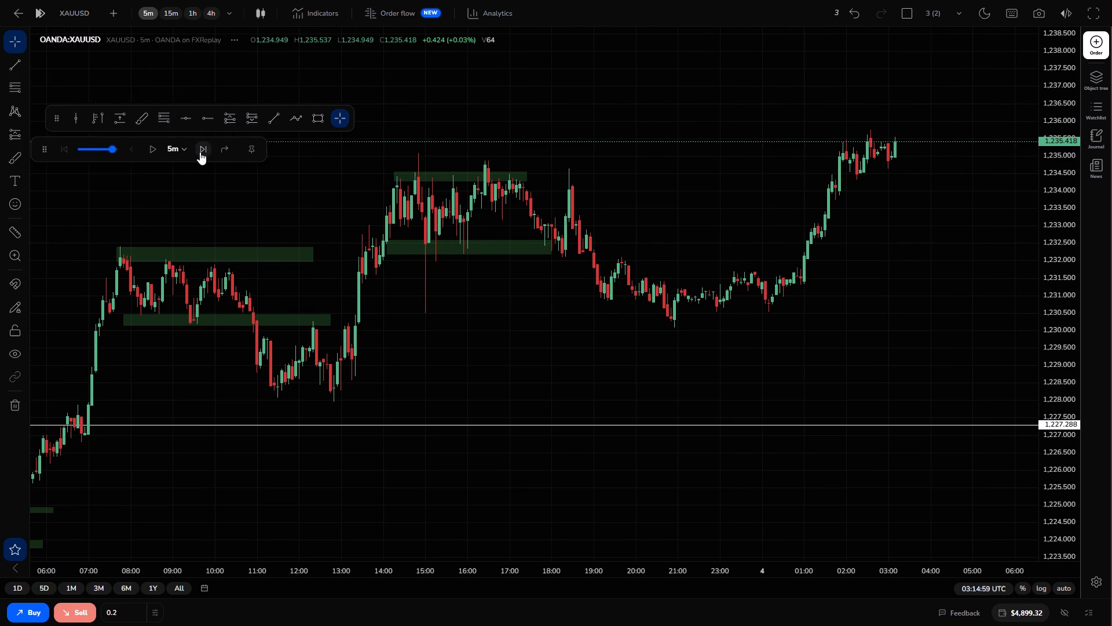
pyautogui.tripleClick(200, 152)
pyautogui.tripleClick(200, 152)
pyautogui.tripleClick(200, 152)
pyautogui.tripleClick(200, 152)
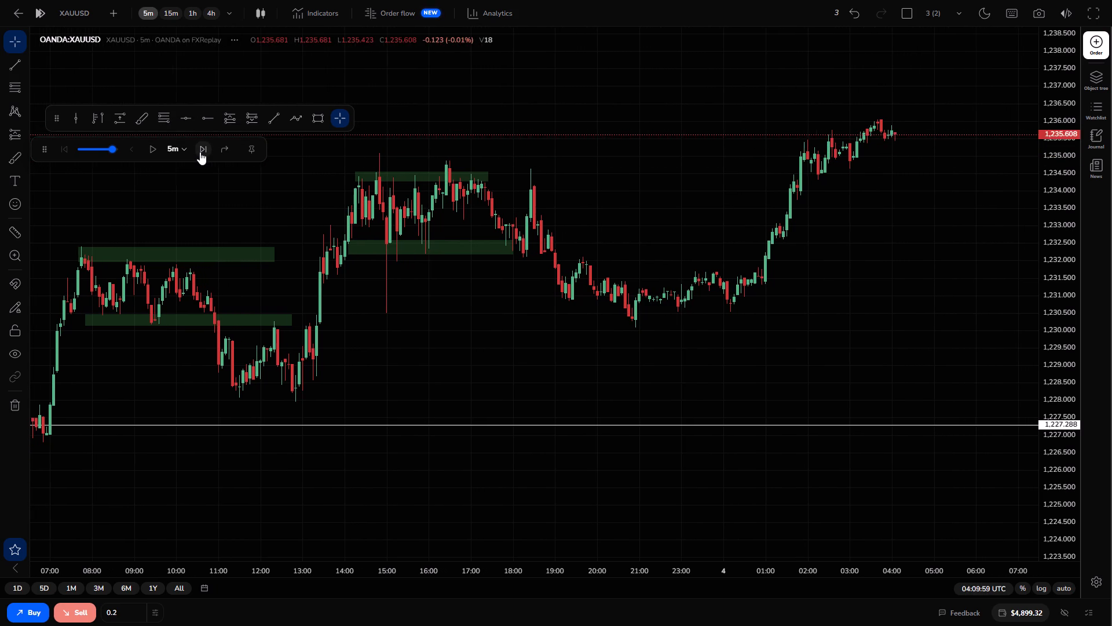
pyautogui.tripleClick(200, 152)
pyautogui.tripleClick(200, 152)
pyautogui.tripleClick(200, 152)
pyautogui.click(200, 152)
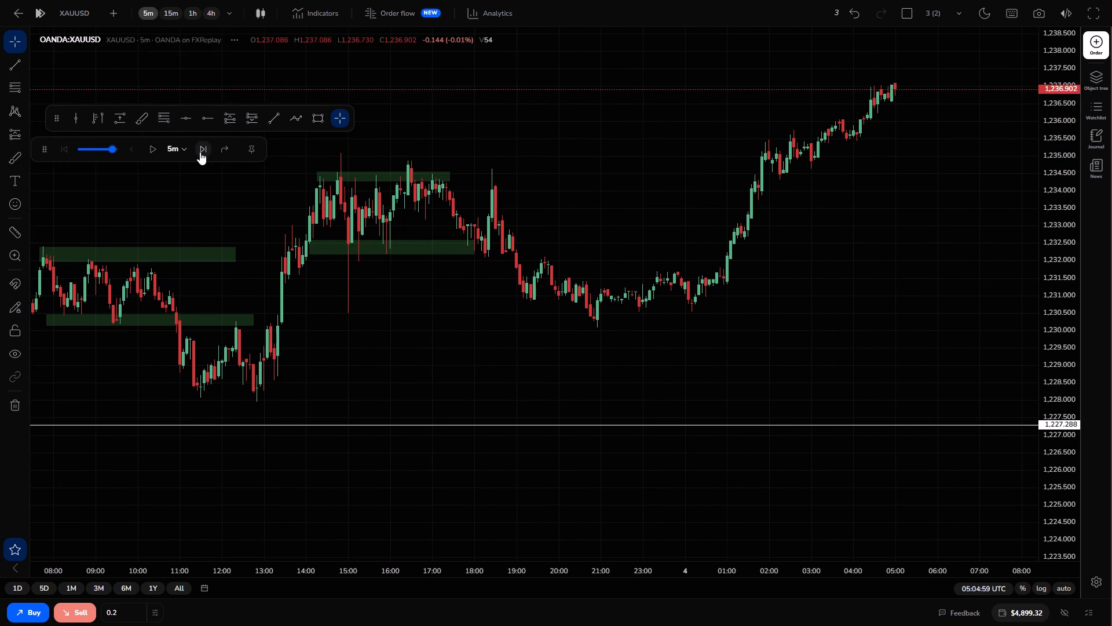
# Draw a horizontal ray at about 1,234.815 starting from the 3 December afternoon highs.
pyautogui.click(203, 117)
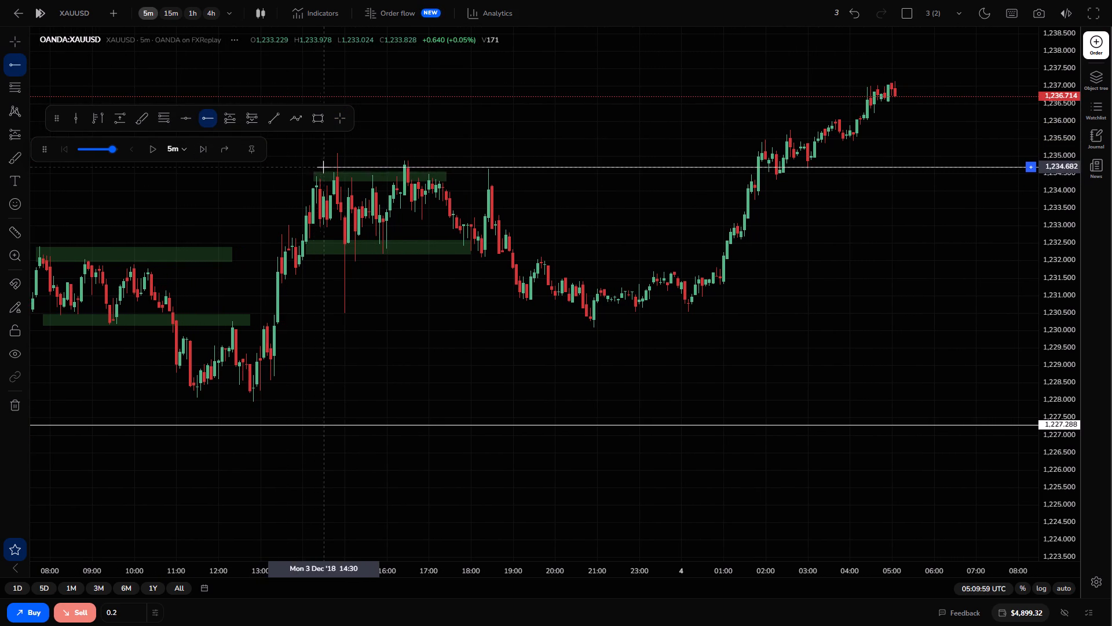
pyautogui.click(330, 162)
pyautogui.click(294, 183)
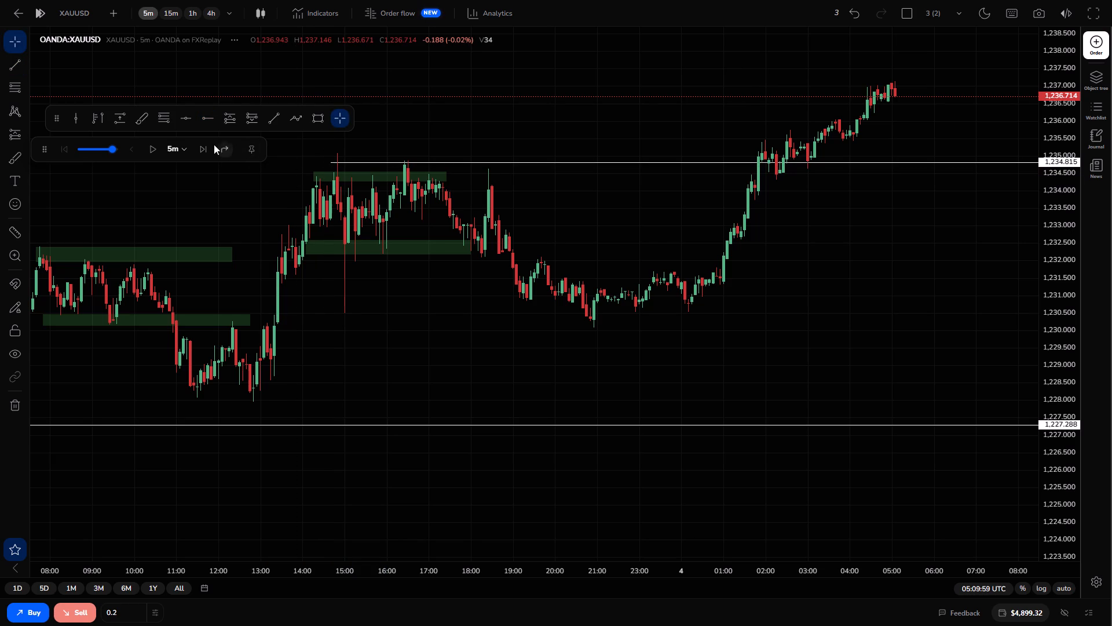
# Advance the 5-minute replay candle by candle to 07:29:59 UTC.
pyautogui.tripleClick(197, 145)
pyautogui.tripleClick(197, 145)
pyautogui.tripleClick(197, 145)
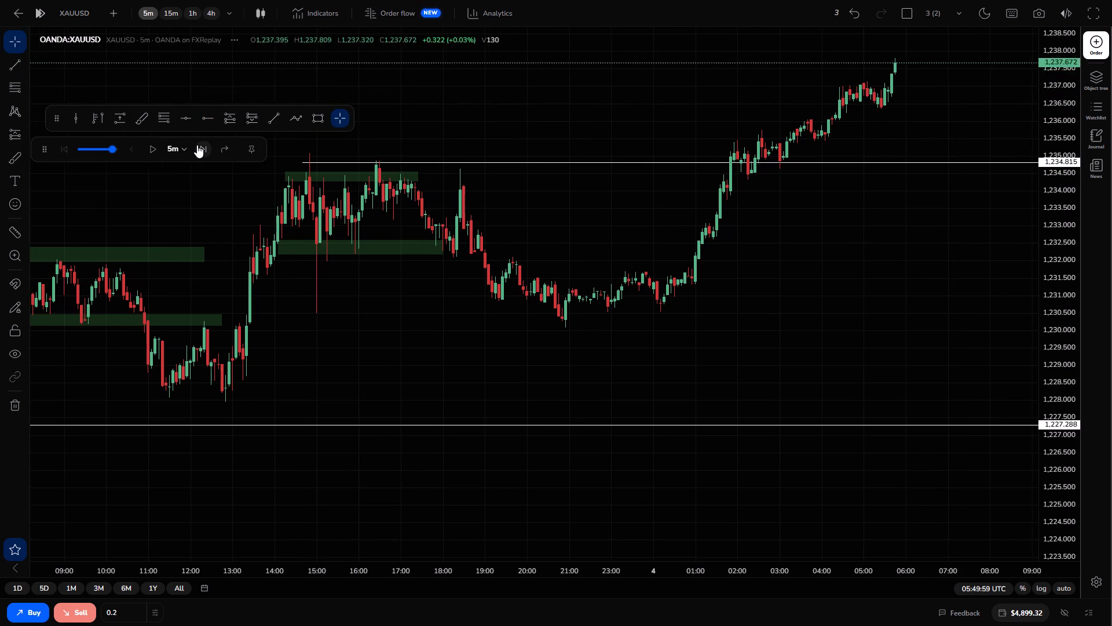
pyautogui.tripleClick(197, 145)
pyautogui.tripleClick(197, 145)
pyautogui.tripleClick(197, 145)
pyautogui.tripleClick(197, 145)
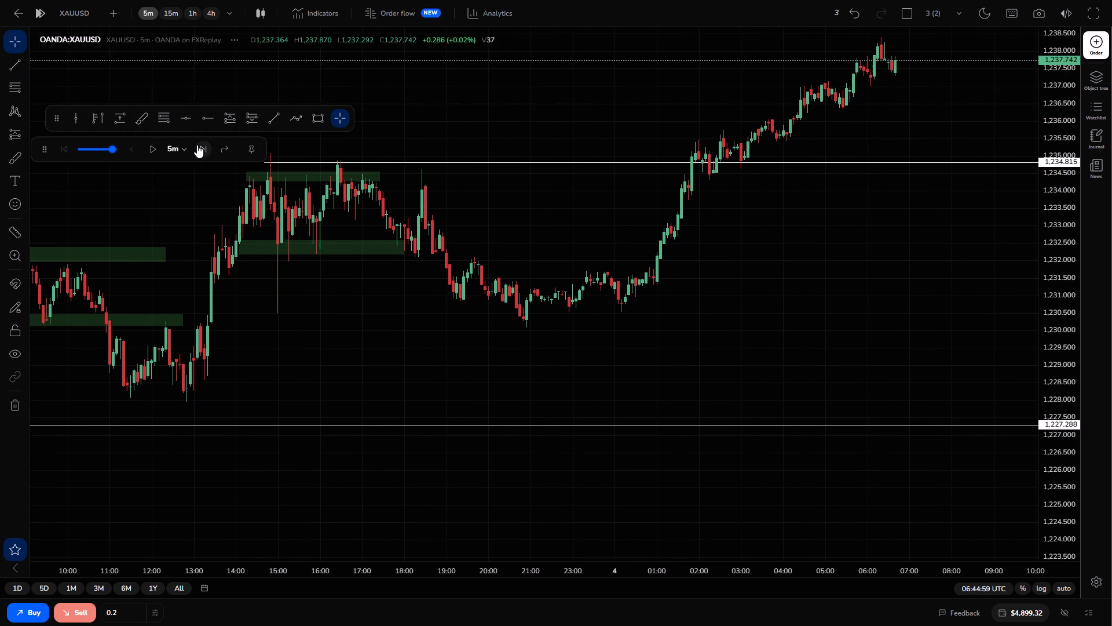
pyautogui.tripleClick(197, 145)
pyautogui.tripleClick(197, 145)
pyautogui.click(197, 145)
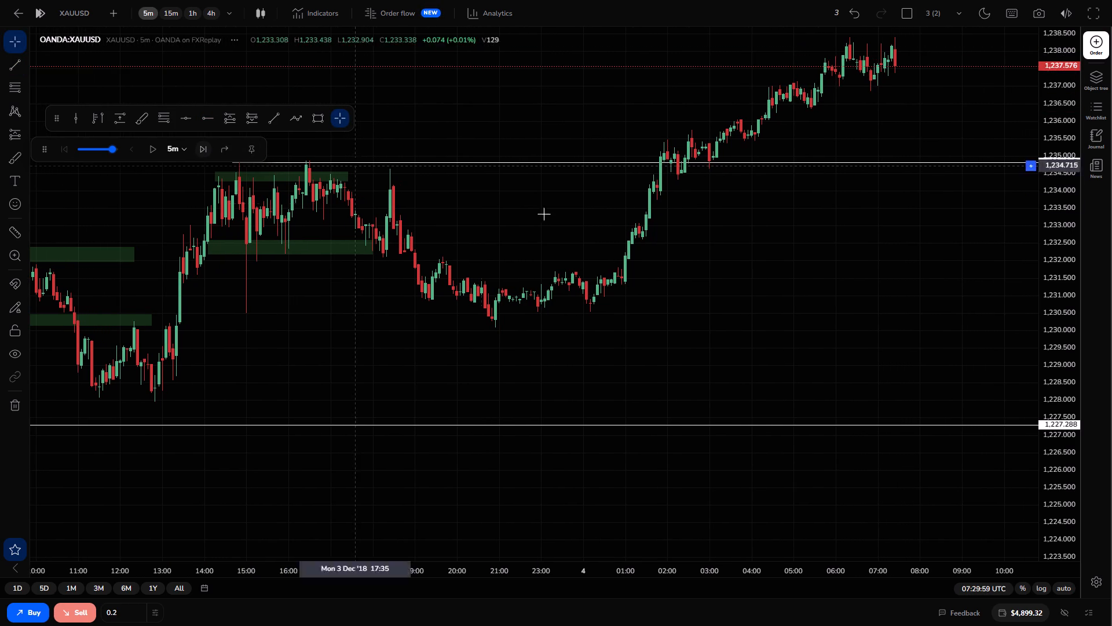
# Draw a rectangle zone along the 4 December morning highs from 06:20 to 10:00, between about 1,238.41 and 1,238.25.
pyautogui.moveTo(672, 223); pyautogui.dragTo(524, 321)
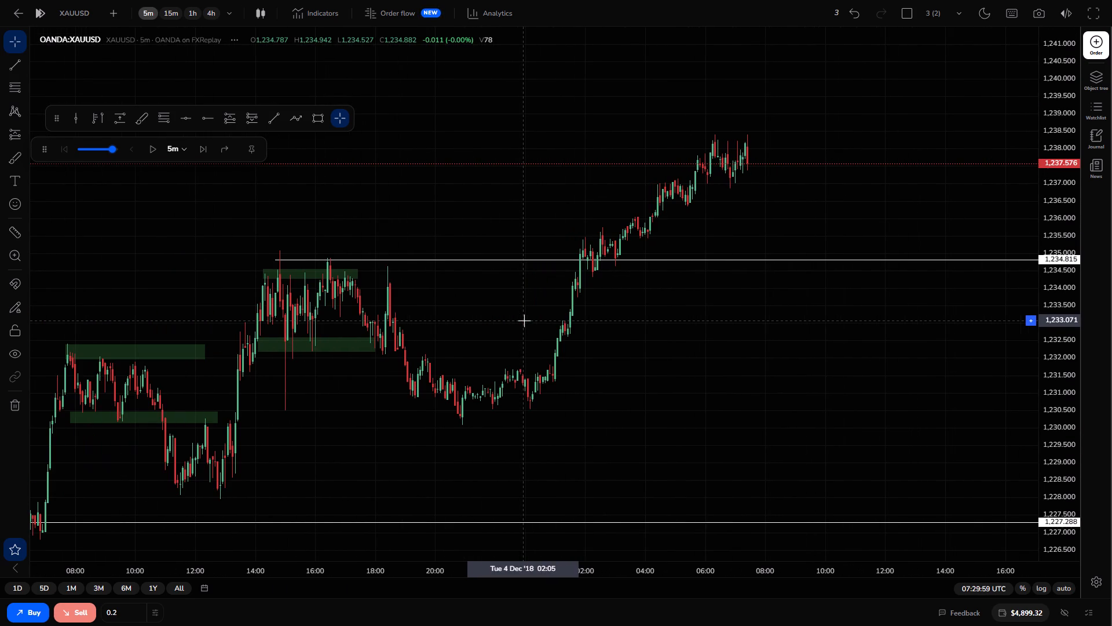
pyautogui.moveTo(1049, 329); pyautogui.dragTo(1036, 192)
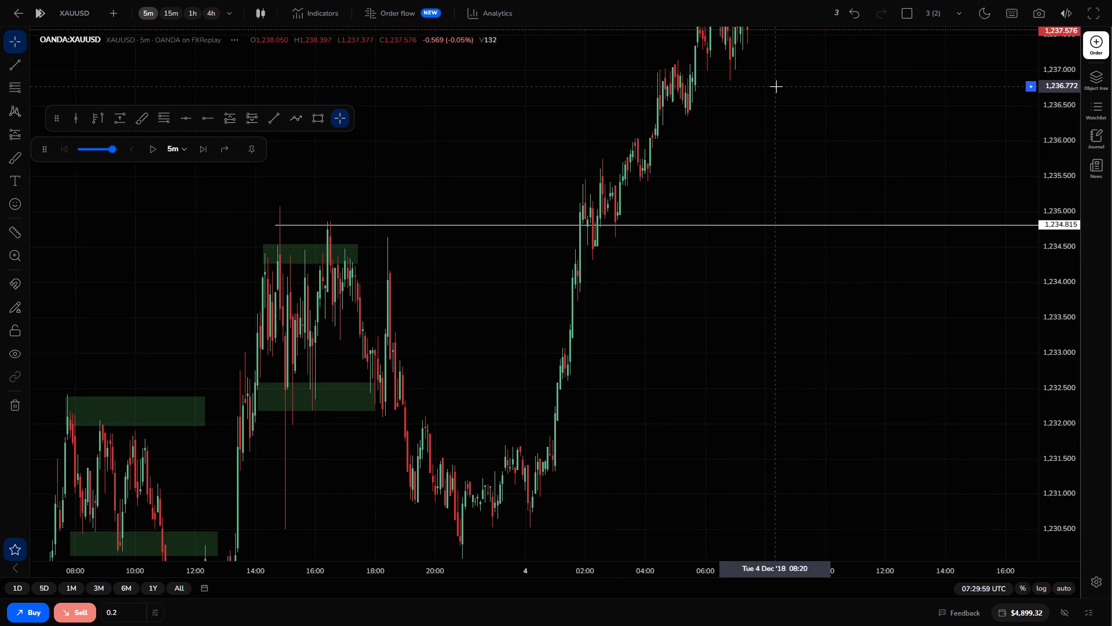
pyautogui.moveTo(744, 162); pyautogui.dragTo(825, 395)
pyautogui.moveTo(1060, 423); pyautogui.dragTo(1031, 335)
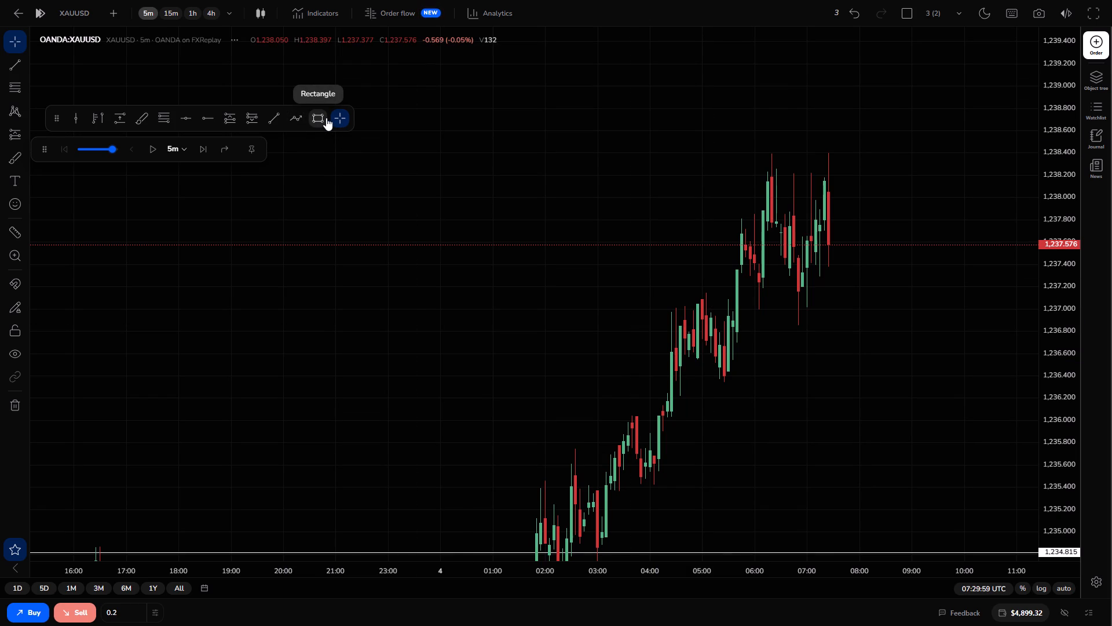
pyautogui.click(326, 118)
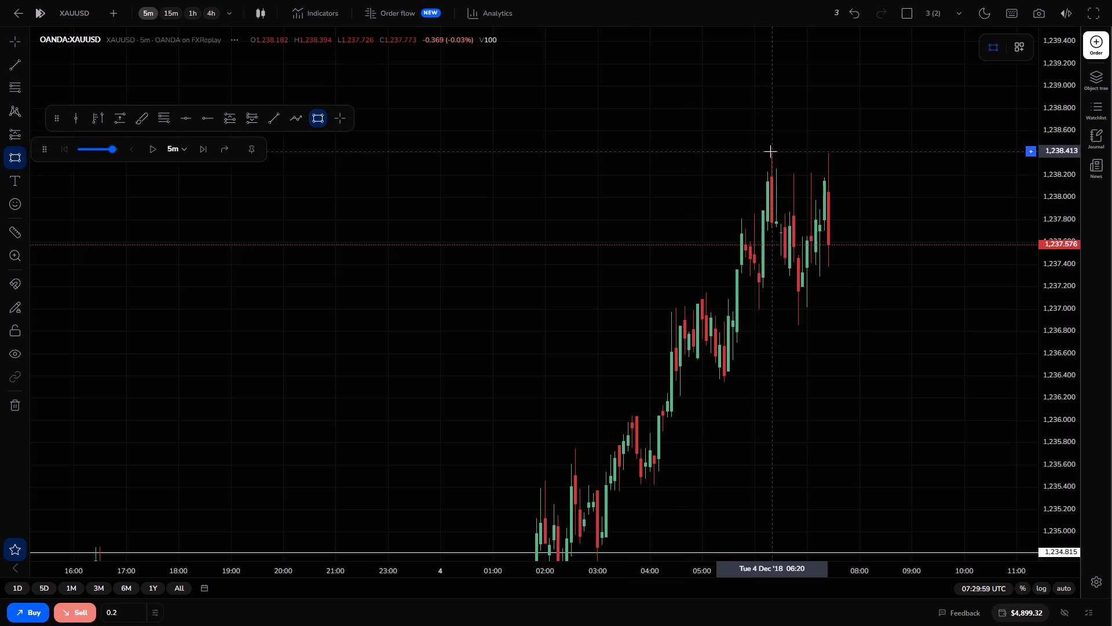
pyautogui.moveTo(770, 151); pyautogui.dragTo(965, 169)
pyautogui.click(965, 169)
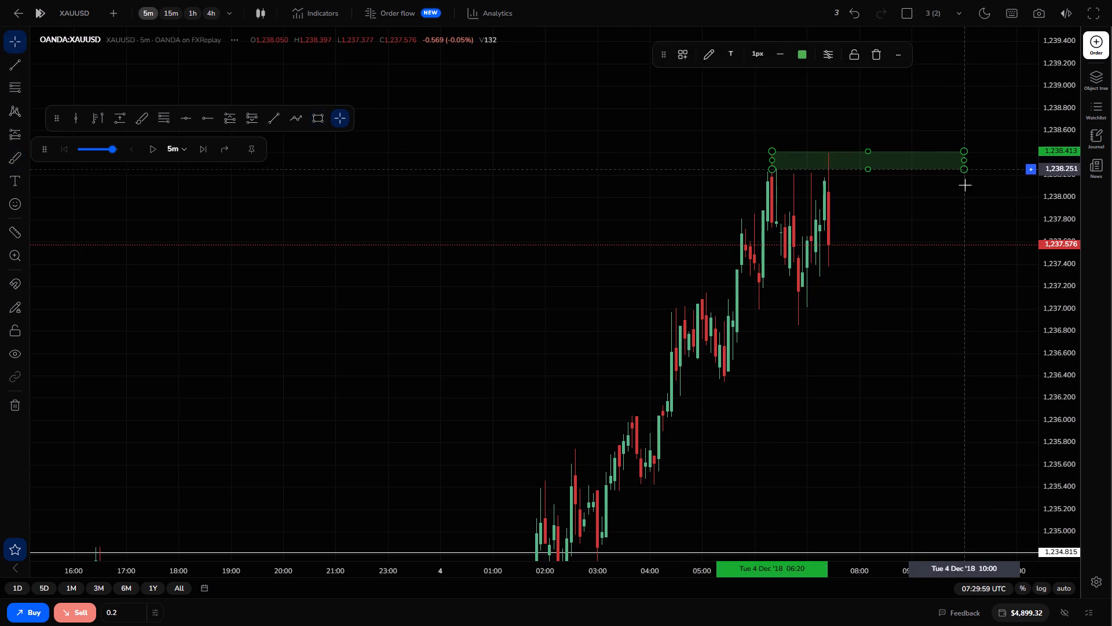
pyautogui.click(941, 233)
# Draw a rectangle zone along the same range's lows from about 05:45 to 09:10, between about 1,237.05 and 1,236.87.
pyautogui.moveTo(931, 265); pyautogui.dragTo(936, 185)
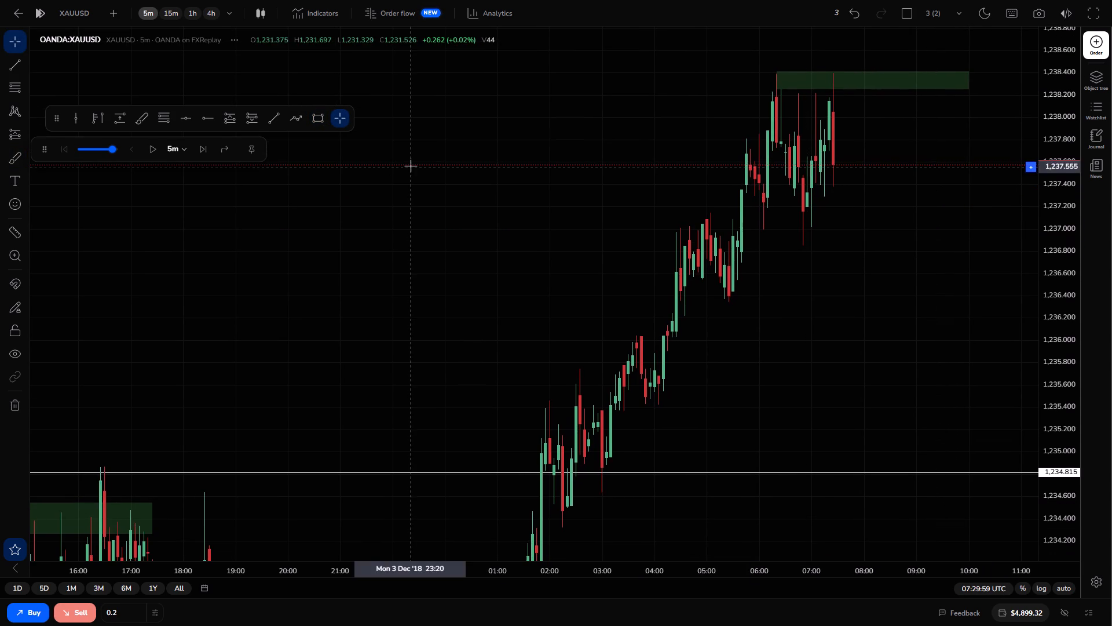
pyautogui.click(323, 122)
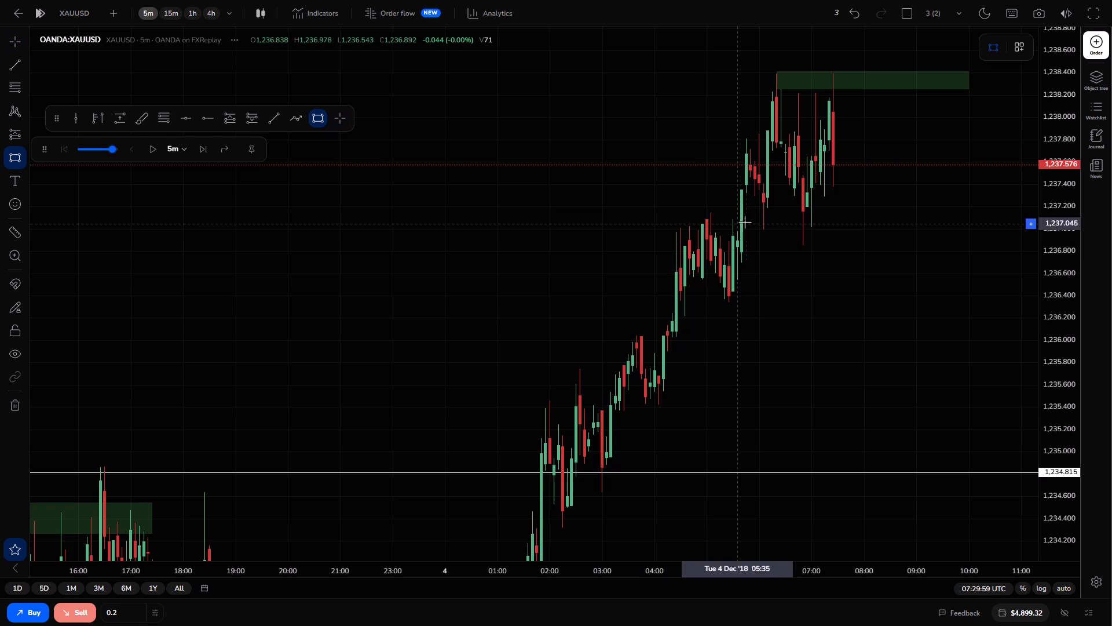
pyautogui.moveTo(745, 222); pyautogui.dragTo(923, 243)
pyautogui.moveTo(923, 243); pyautogui.dragTo(872, 315)
pyautogui.click(872, 315)
# Advance the replay three 5-minute candles to 07:44:59 UTC.
pyautogui.tripleClick(200, 155)
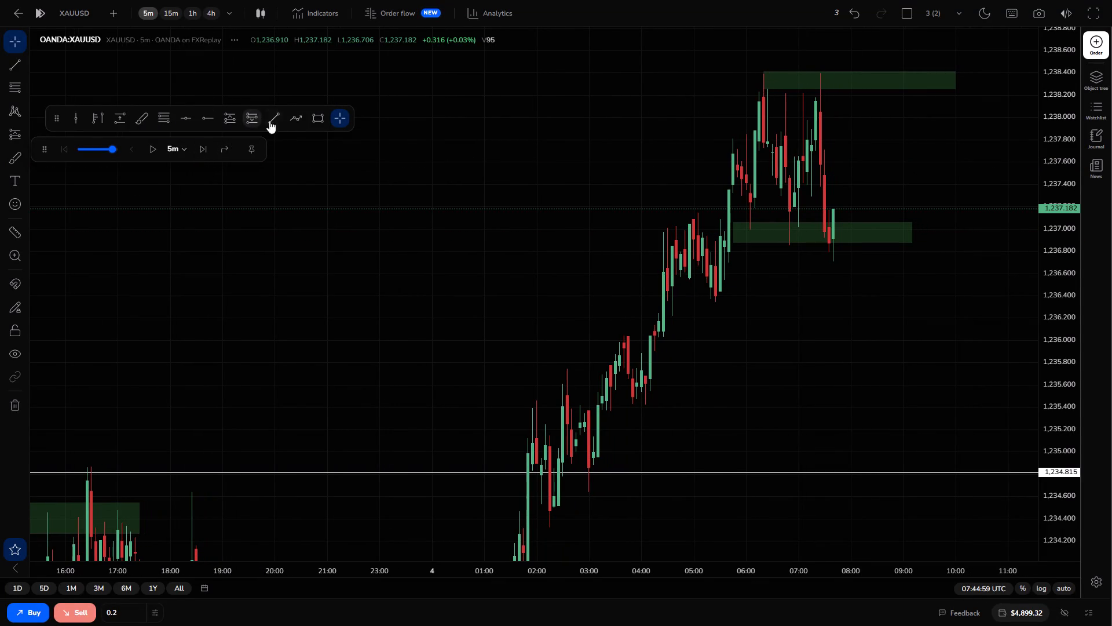
# Draw a thin rectangle zone at the lower swing lows from about 04:35 to 10:15, between about 1,236.41 and 1,236.34.
pyautogui.click(313, 119)
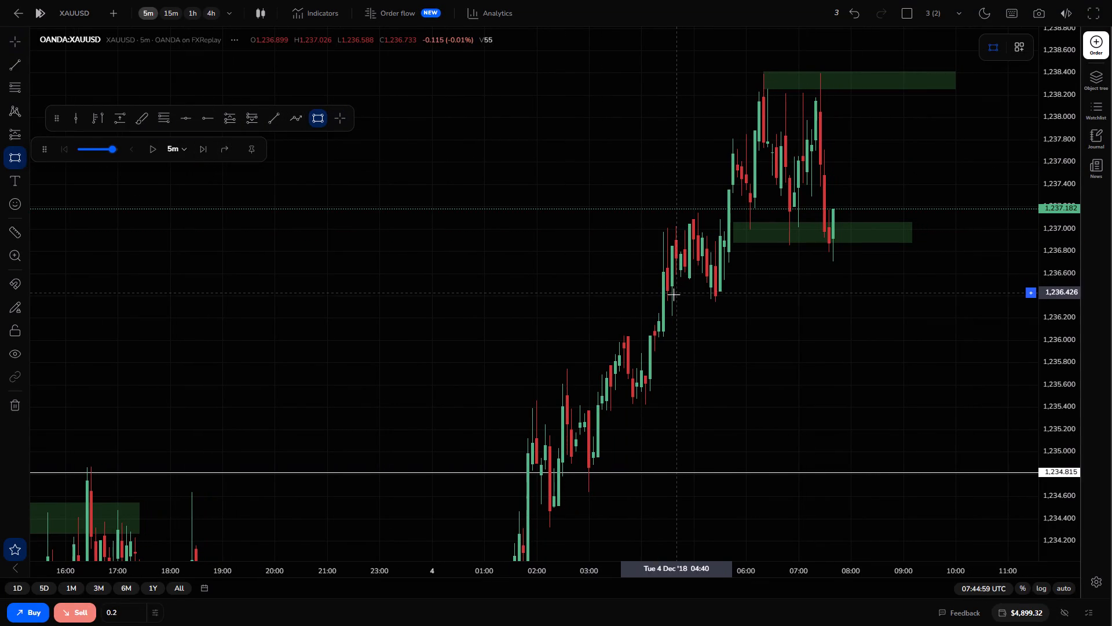
pyautogui.moveTo(673, 295); pyautogui.dragTo(799, 363)
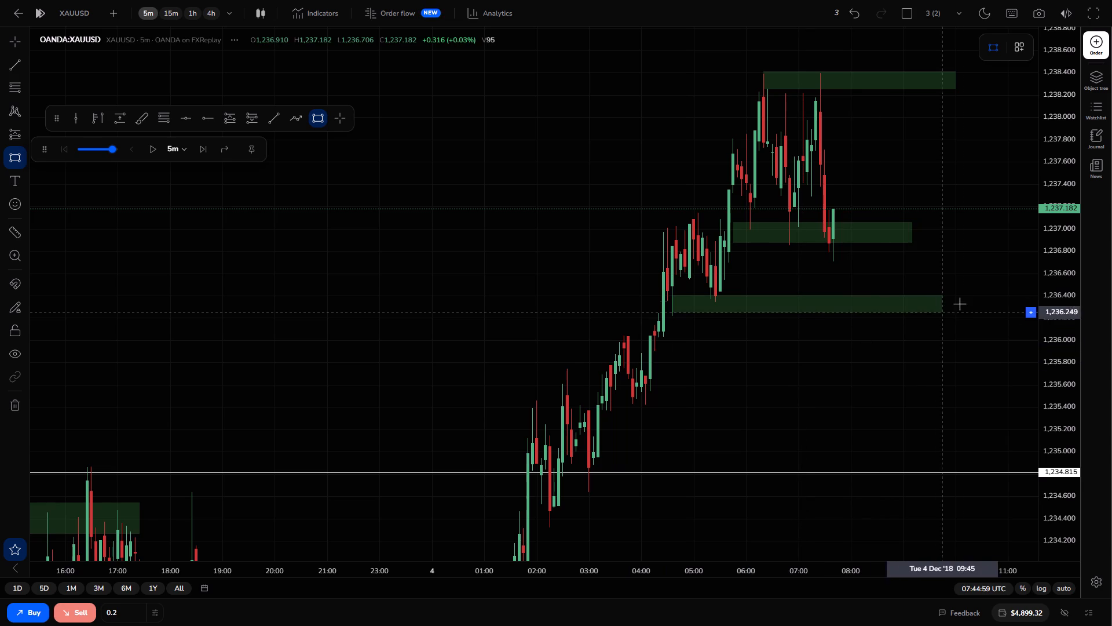
pyautogui.click(967, 303)
pyautogui.click(864, 371)
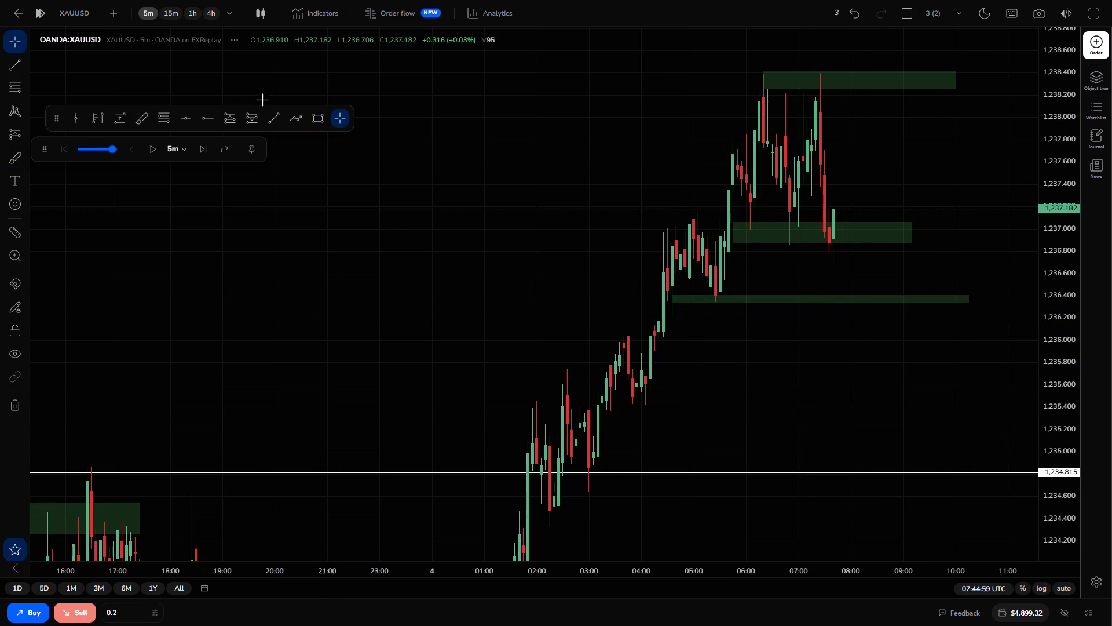
# Advance the 5-minute replay candle by candle to 08:09:59 UTC.
pyautogui.doubleClick(202, 150)
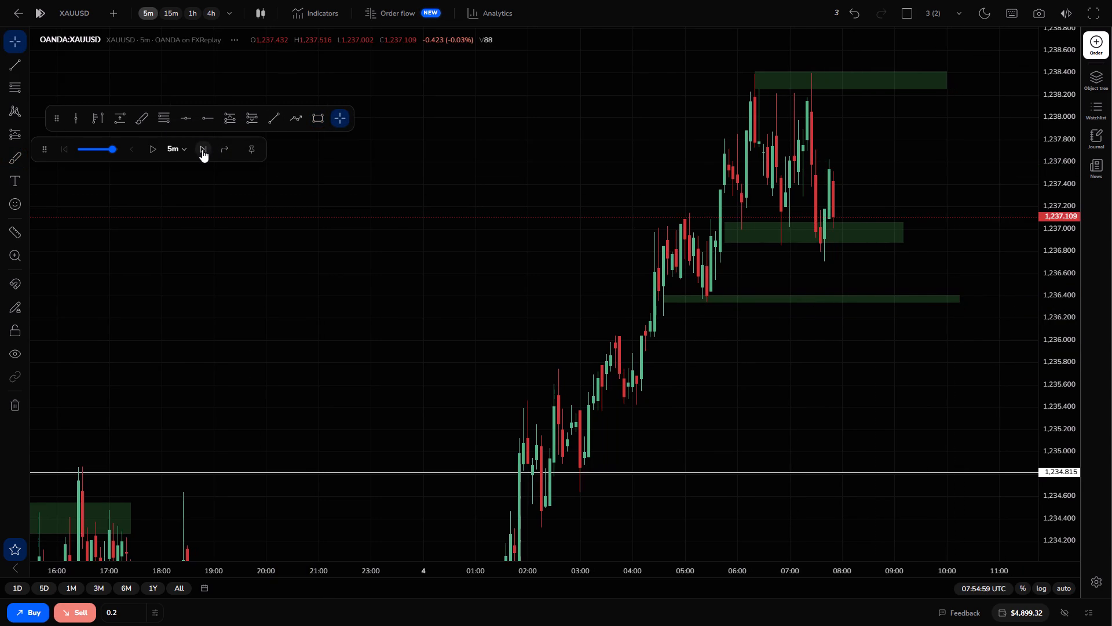
pyautogui.doubleClick(202, 150)
pyautogui.click(202, 150)
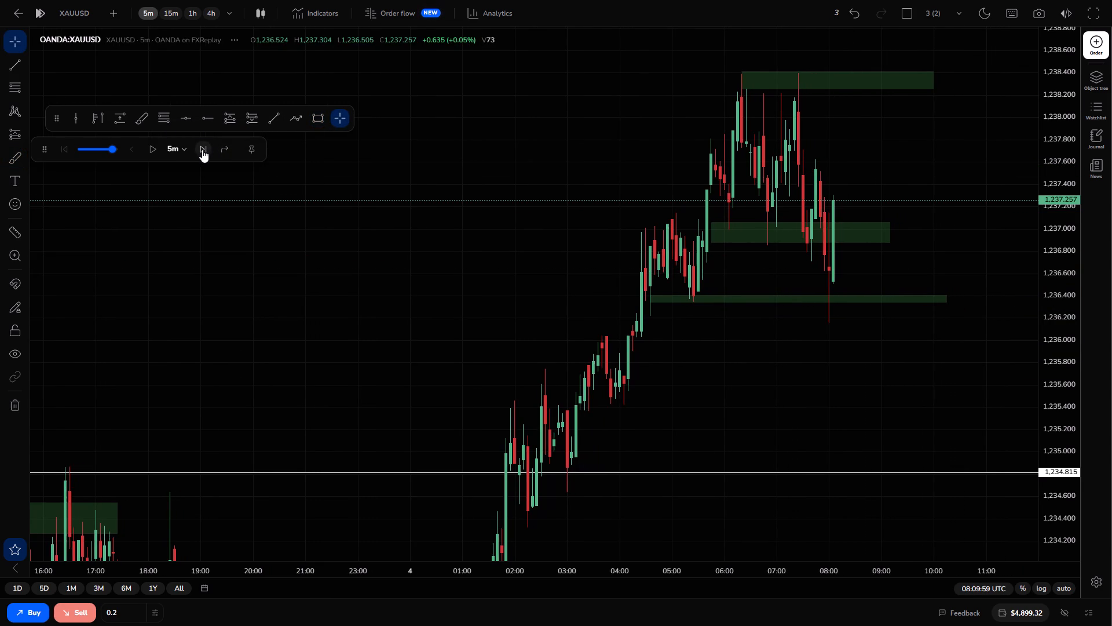
# Buy 0.2 lots of XAUUSD at market with take profit at 1,238.402 and stop loss at 1,236.504.
pyautogui.click(31, 614)
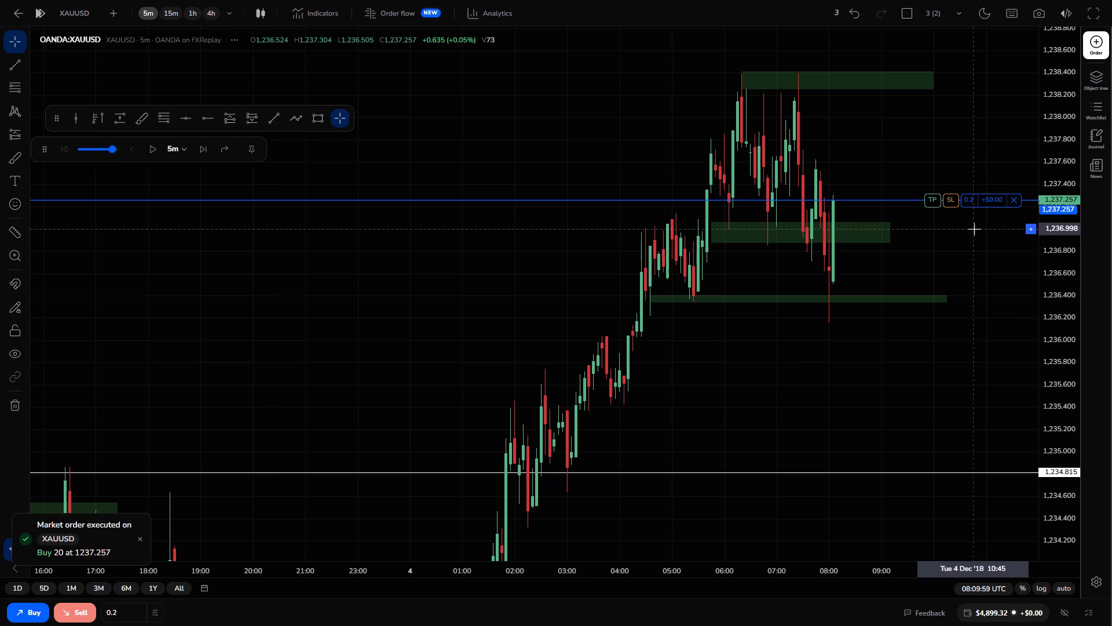
pyautogui.moveTo(931, 198); pyautogui.dragTo(926, 79)
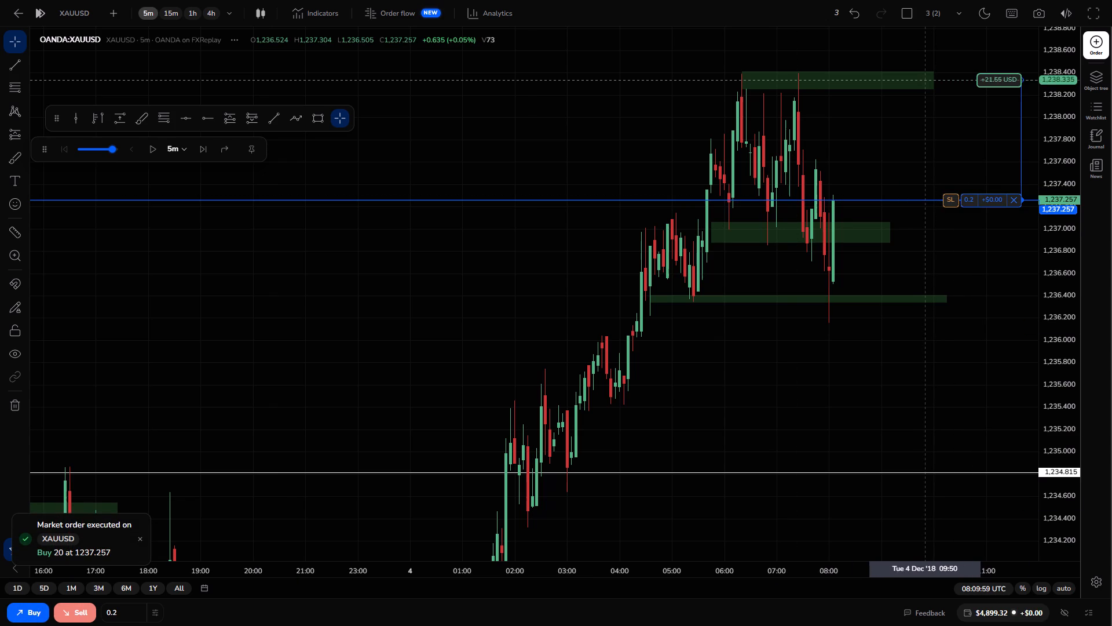
pyautogui.moveTo(926, 79); pyautogui.dragTo(923, 72)
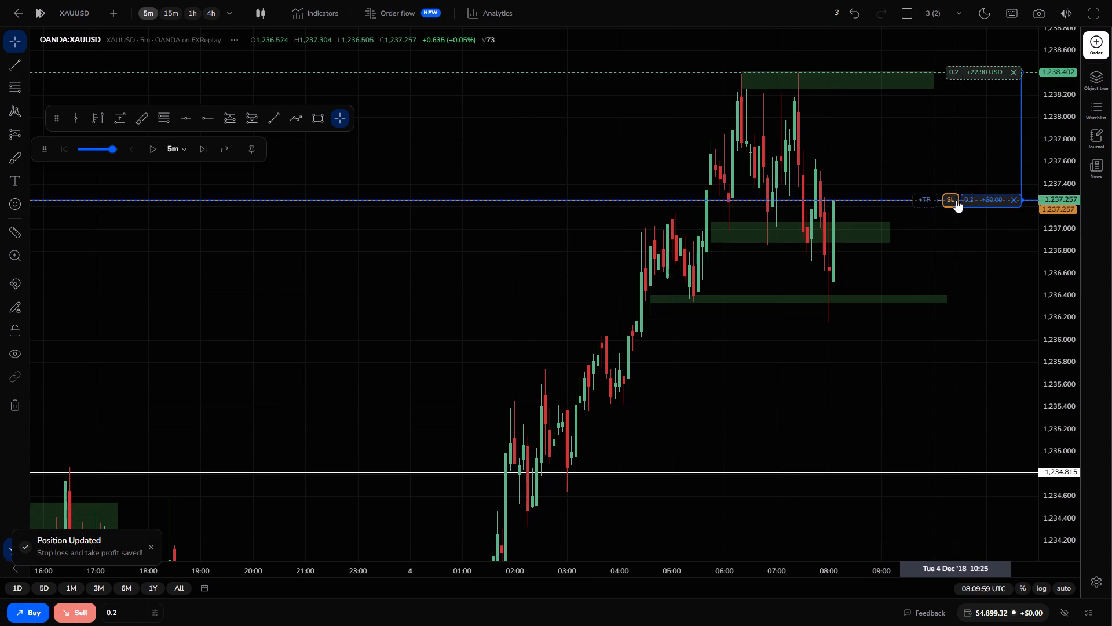
pyautogui.moveTo(956, 200); pyautogui.dragTo(962, 285)
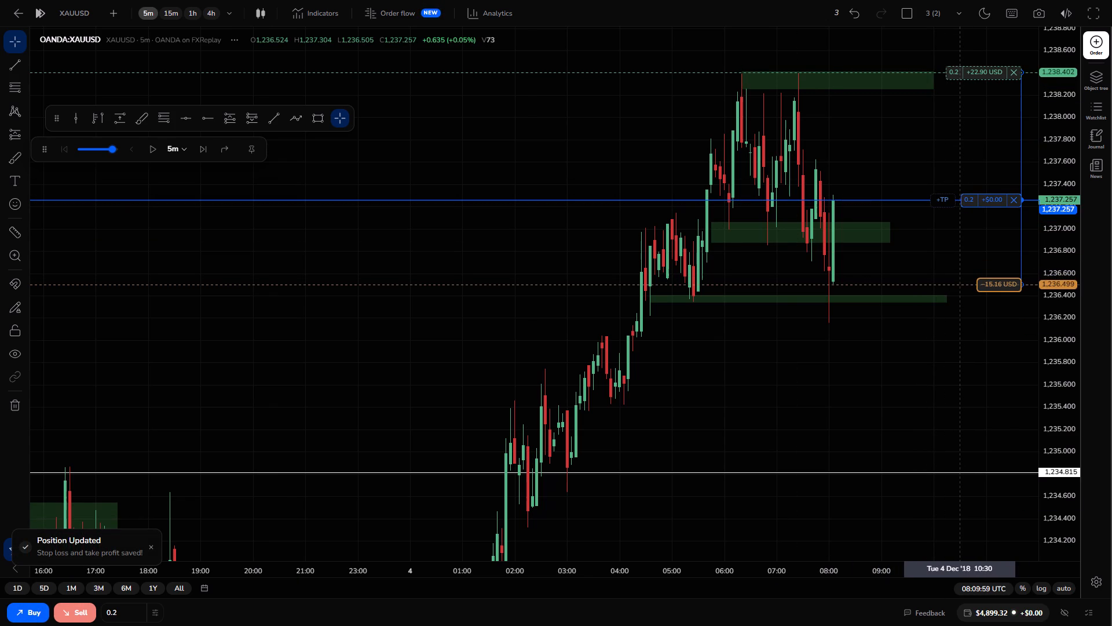
pyautogui.moveTo(962, 285); pyautogui.dragTo(960, 284)
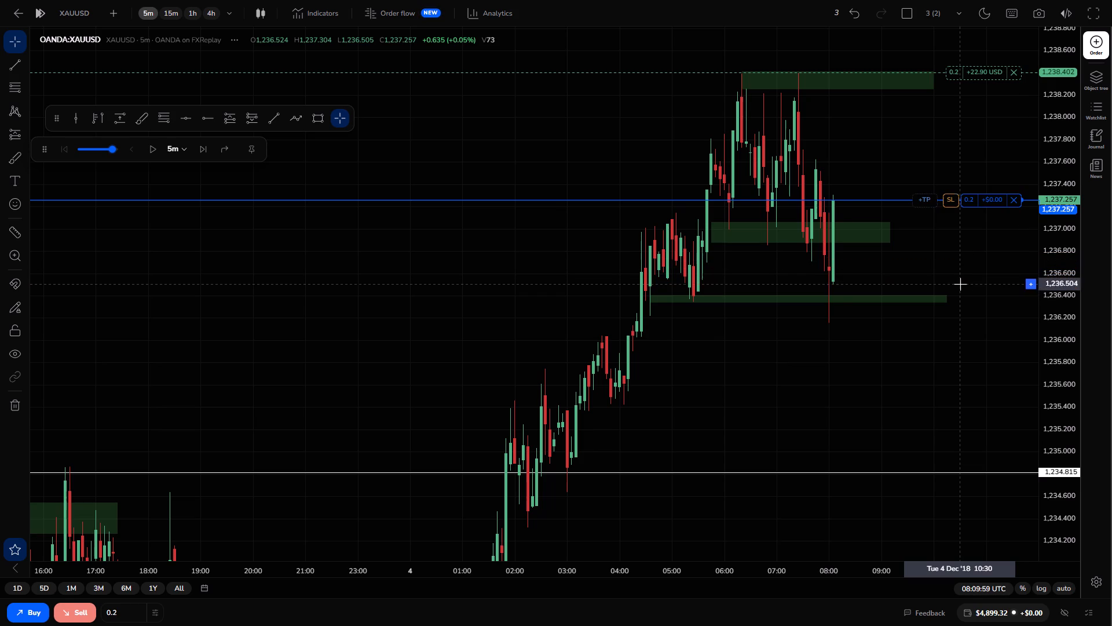
# Advance the replay one 5-minute candle to 08:14:59 UTC with the buy position open.
pyautogui.click(192, 148)
pyautogui.click(198, 148)
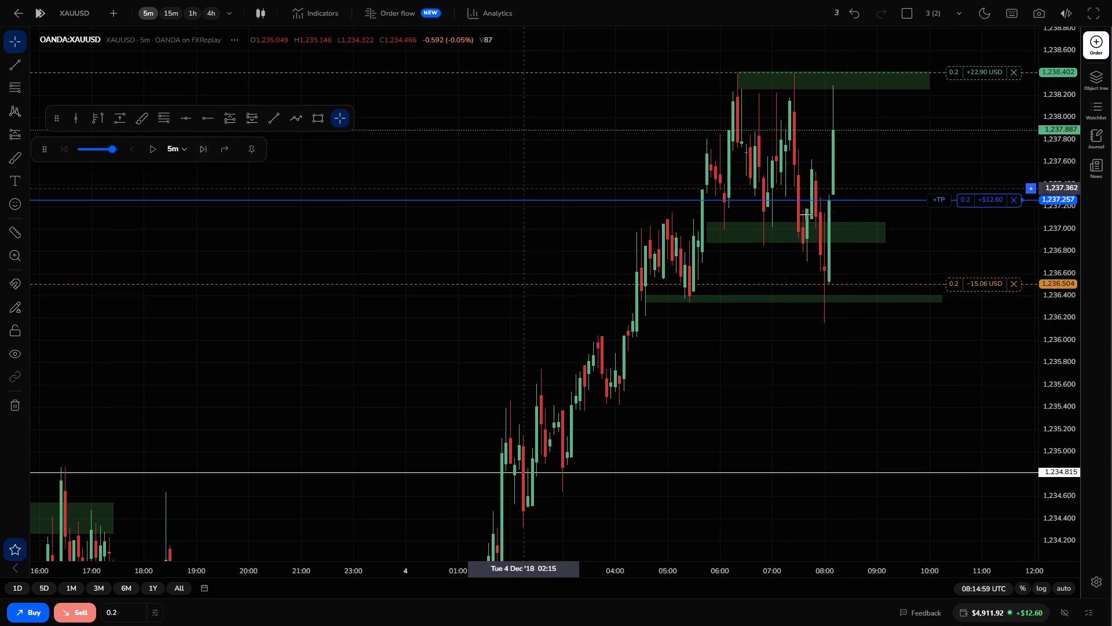
# Move the open buy position's stop loss up to 1,237.529, above the entry price.
pyautogui.moveTo(954, 283); pyautogui.dragTo(956, 170)
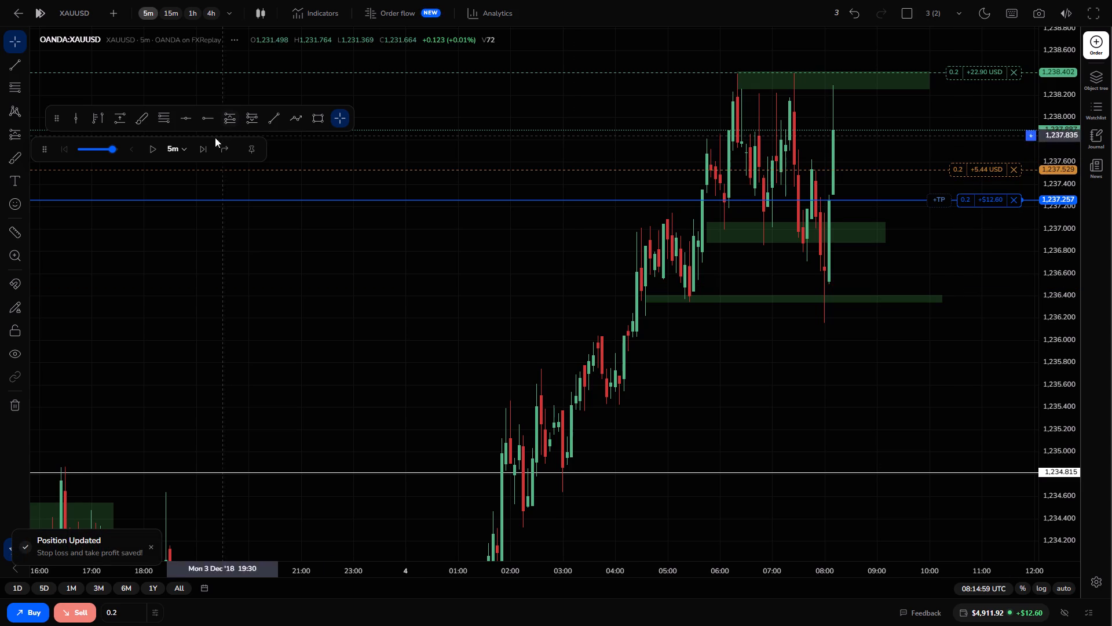
# Advance the 5-minute replay two candles to 08:24:59 UTC with the buy position open.
pyautogui.click(205, 144)
pyautogui.click(205, 144)
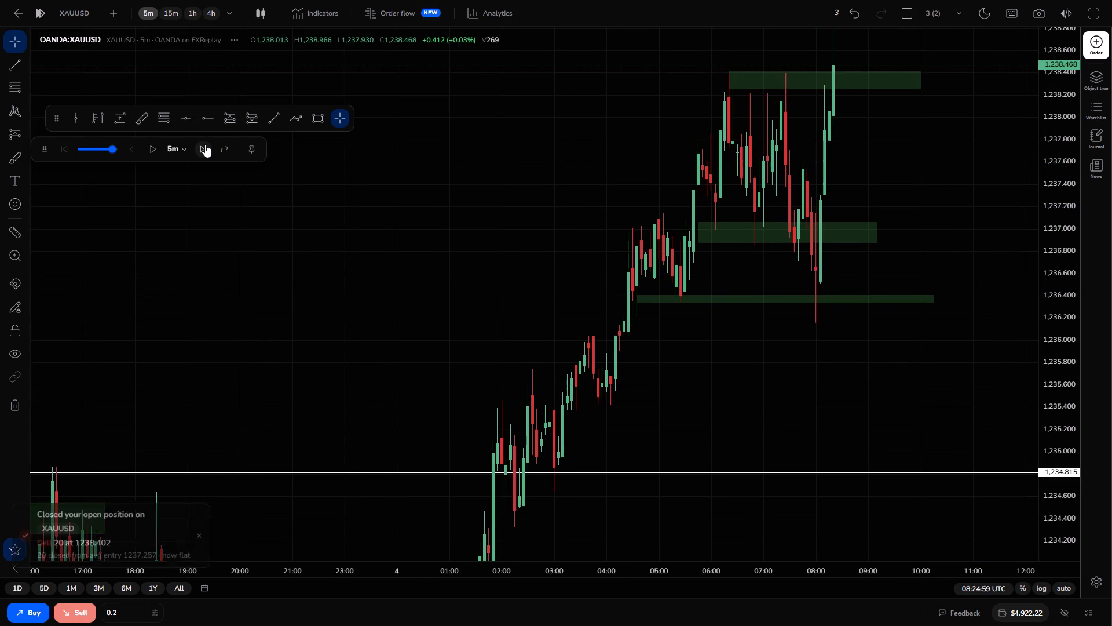
# Advance the 5-minute replay candle by candle to 09:19:59 UTC.
pyautogui.click(370, 278)
pyautogui.moveTo(370, 278); pyautogui.dragTo(419, 333)
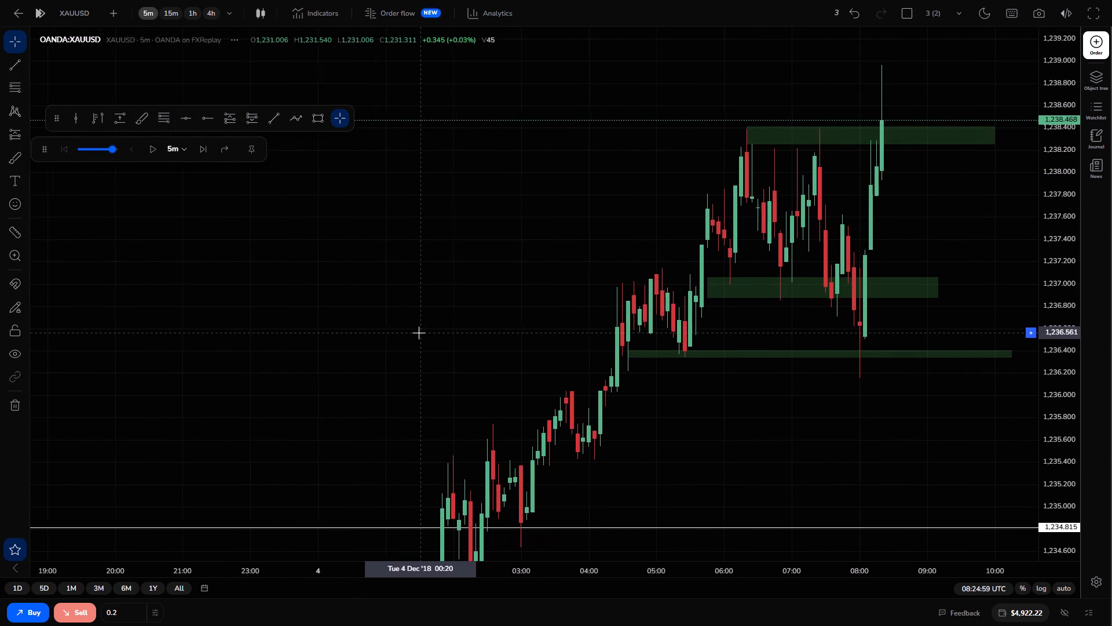
pyautogui.moveTo(737, 409); pyautogui.dragTo(650, 388)
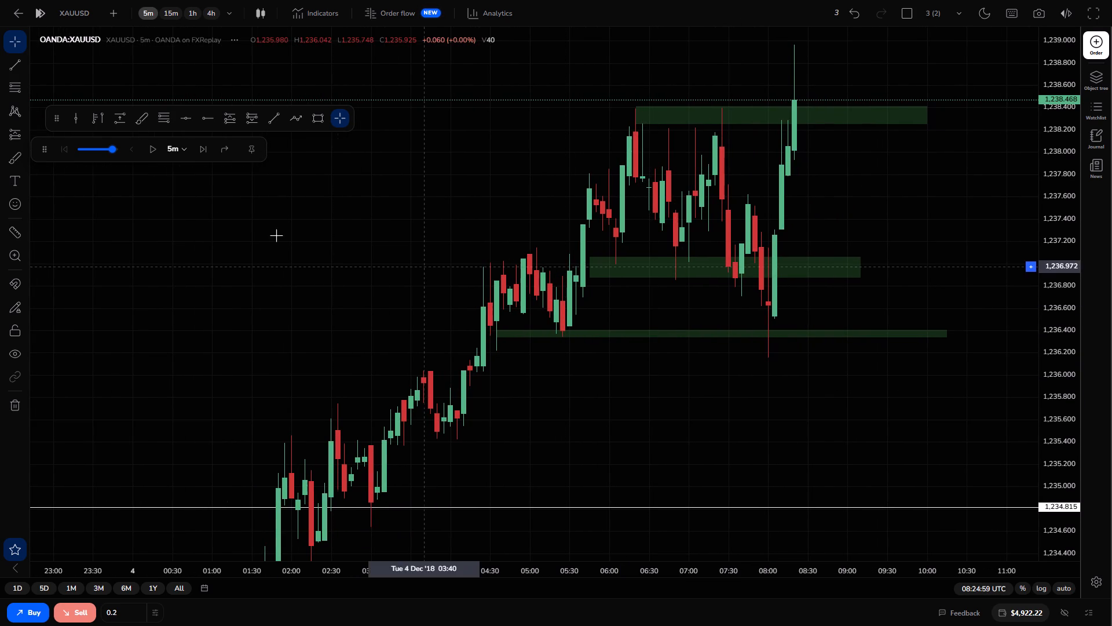
pyautogui.tripleClick(199, 148)
pyautogui.tripleClick(199, 148)
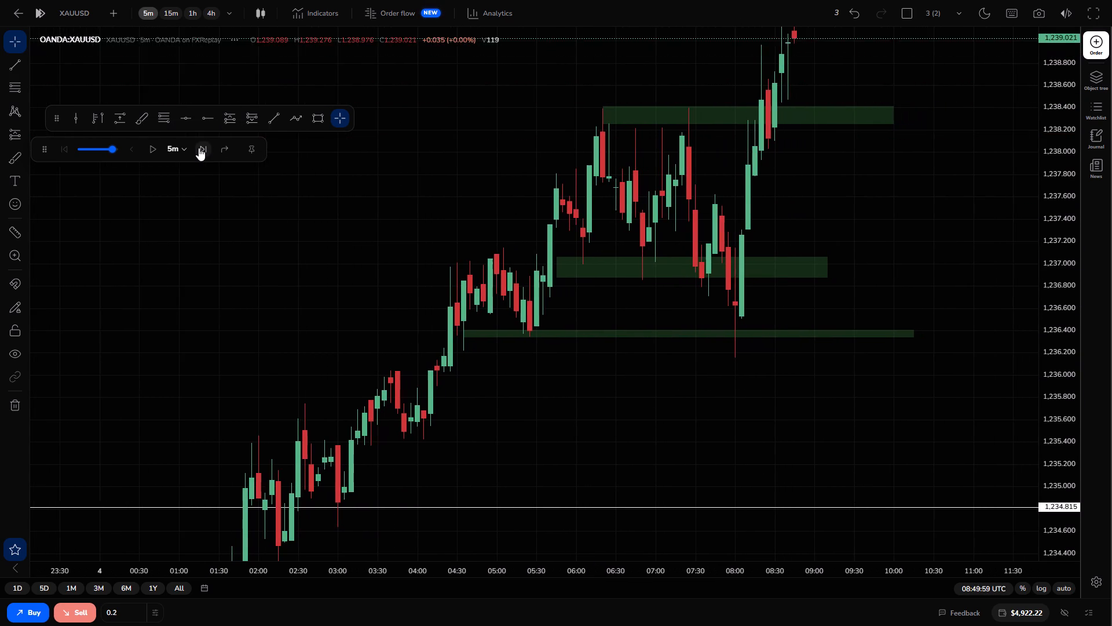
pyautogui.tripleClick(199, 148)
pyautogui.doubleClick(199, 148)
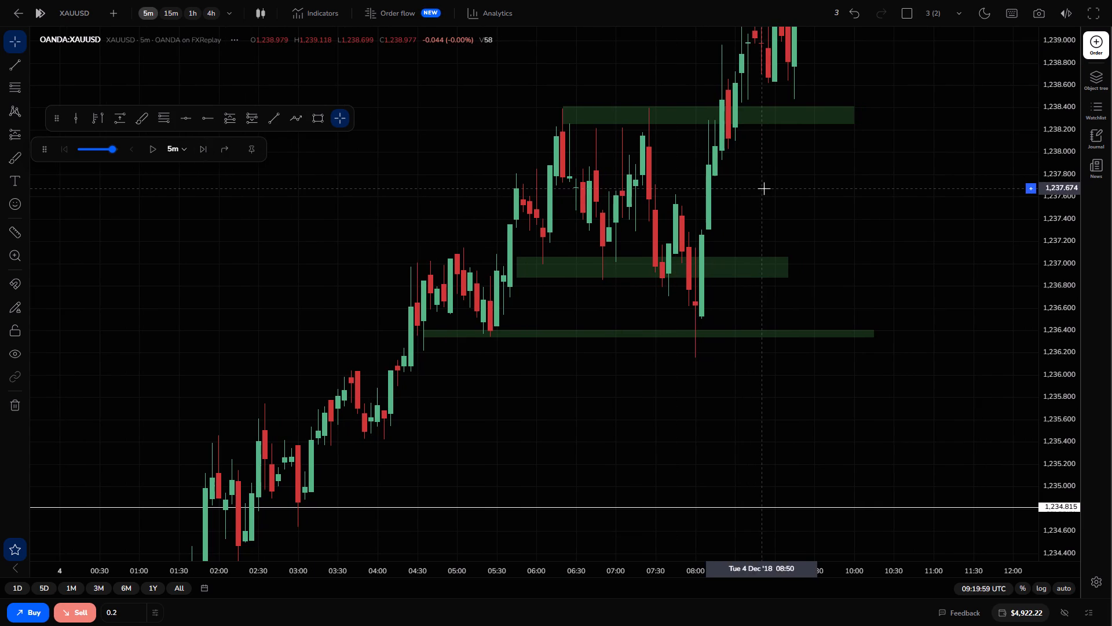
# Advance the 5-minute replay candle by candle to 11:34:59 UTC.
pyautogui.click(764, 188)
pyautogui.moveTo(821, 235); pyautogui.dragTo(920, 393)
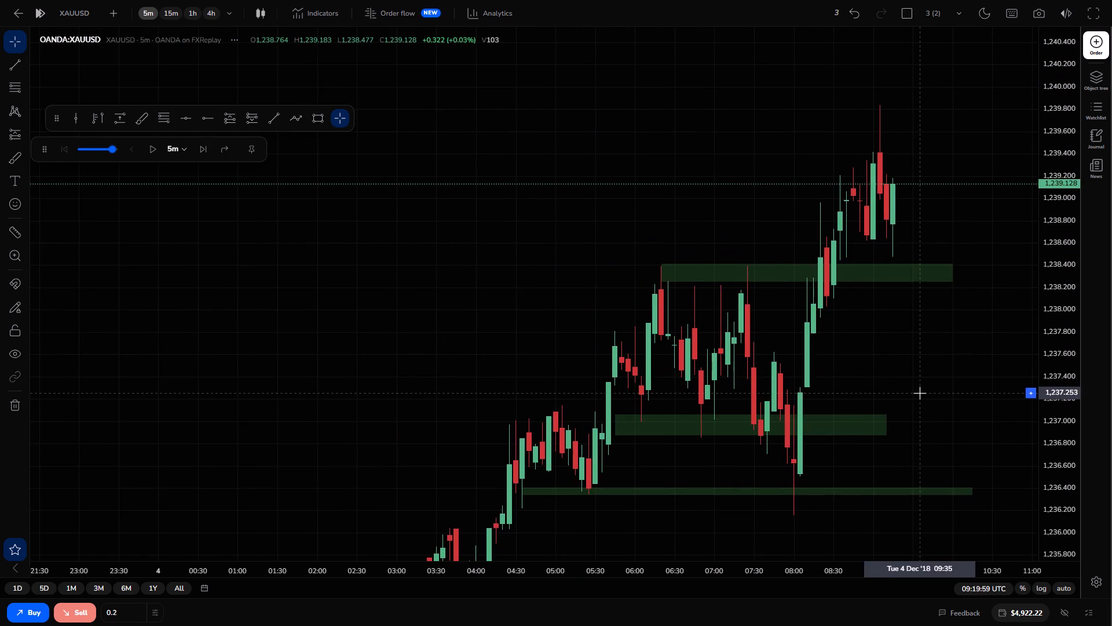
pyautogui.moveTo(1062, 339); pyautogui.dragTo(1060, 450)
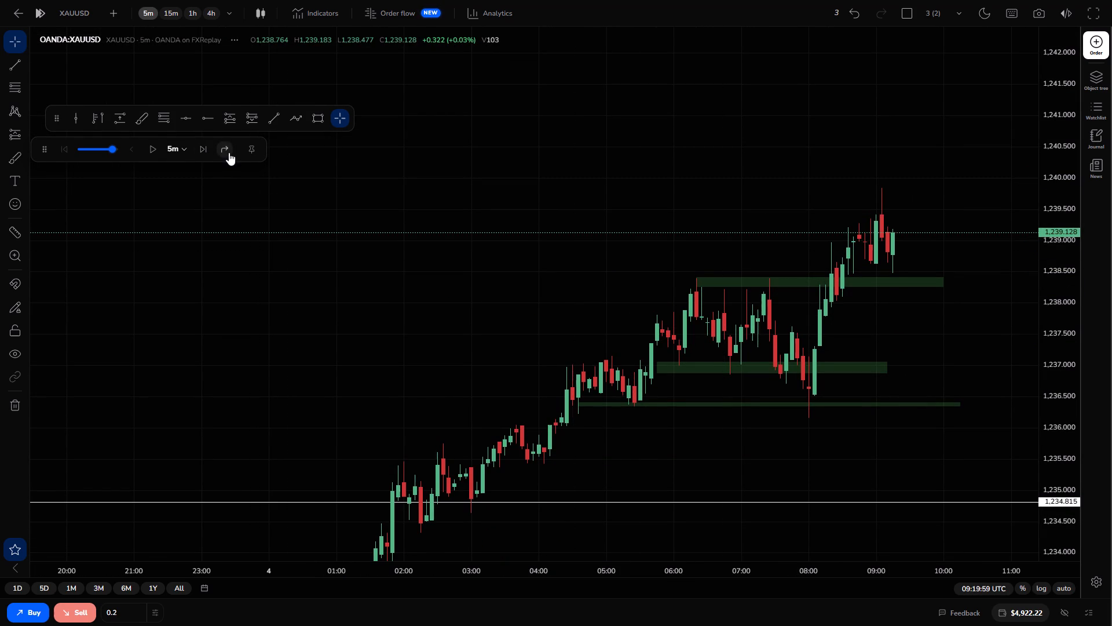
pyautogui.tripleClick(196, 148)
pyautogui.tripleClick(196, 148)
pyautogui.tripleClick(196, 148)
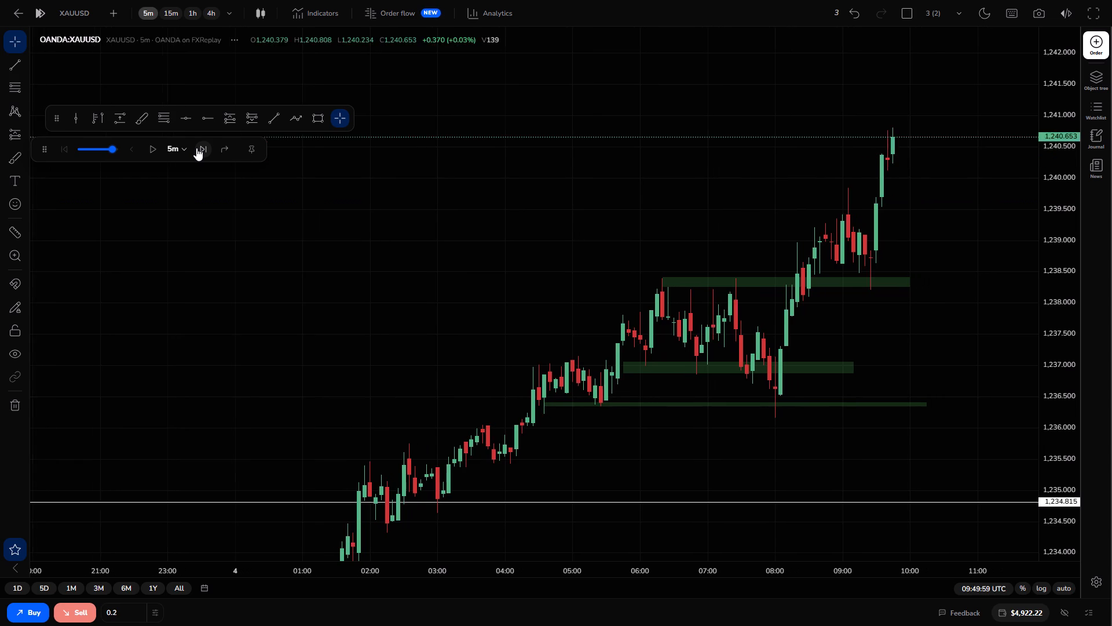
pyautogui.tripleClick(196, 148)
pyautogui.tripleClick(196, 148)
pyautogui.tripleClick(196, 148)
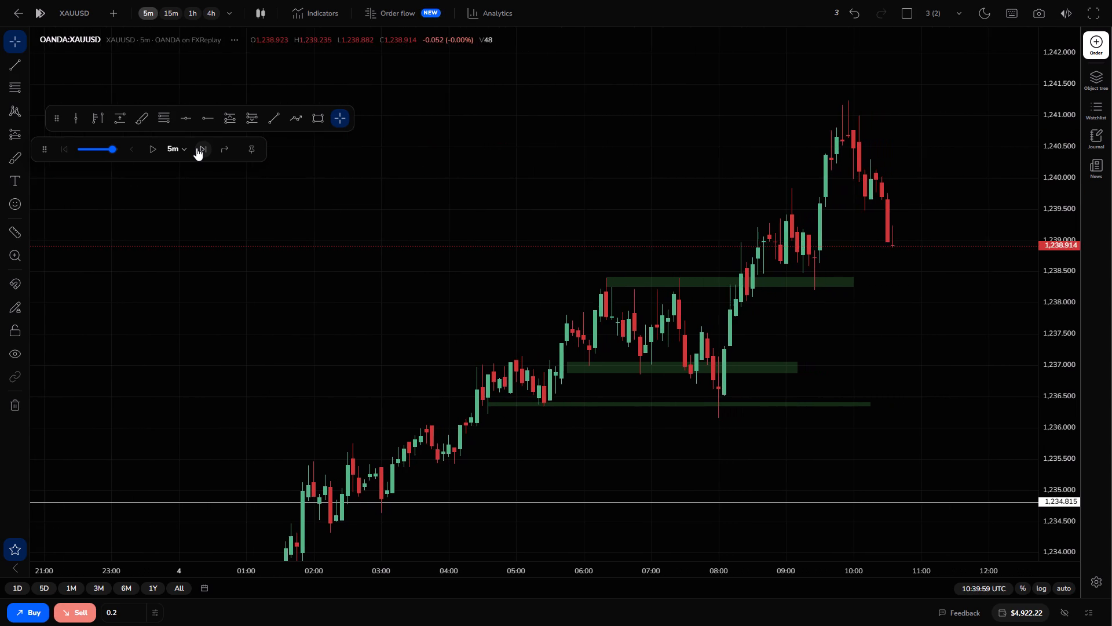
pyautogui.tripleClick(196, 148)
pyautogui.tripleClick(196, 148)
pyautogui.tripleClick(196, 148)
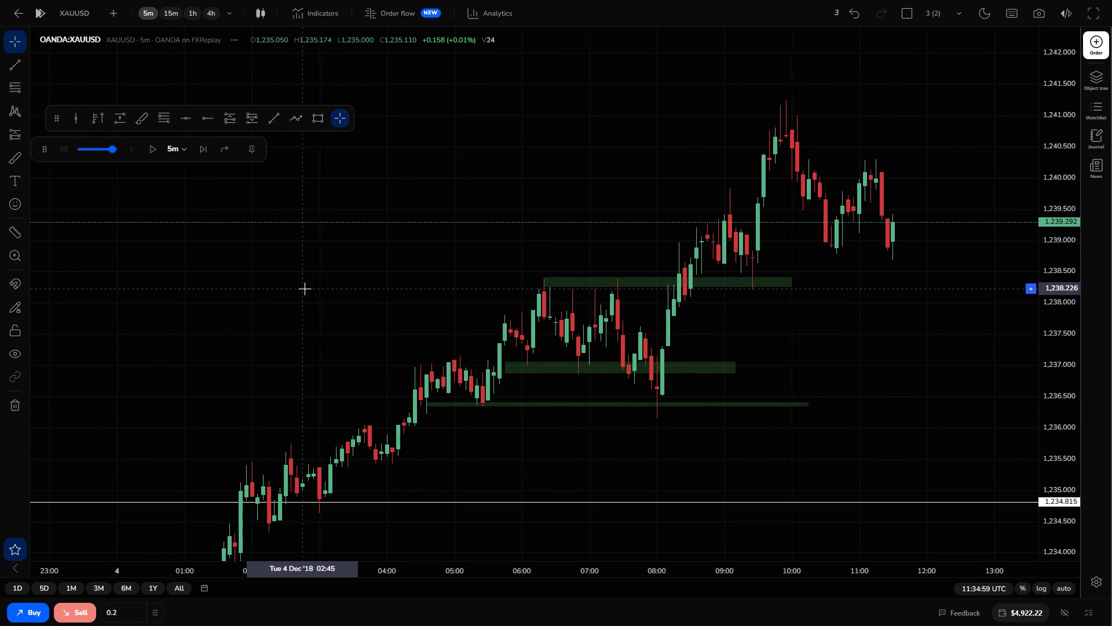
# Draw a horizontal ray at 1,238.448 starting from the 06:20 candle on 4 December, just above the top green zone.
pyautogui.click(204, 126)
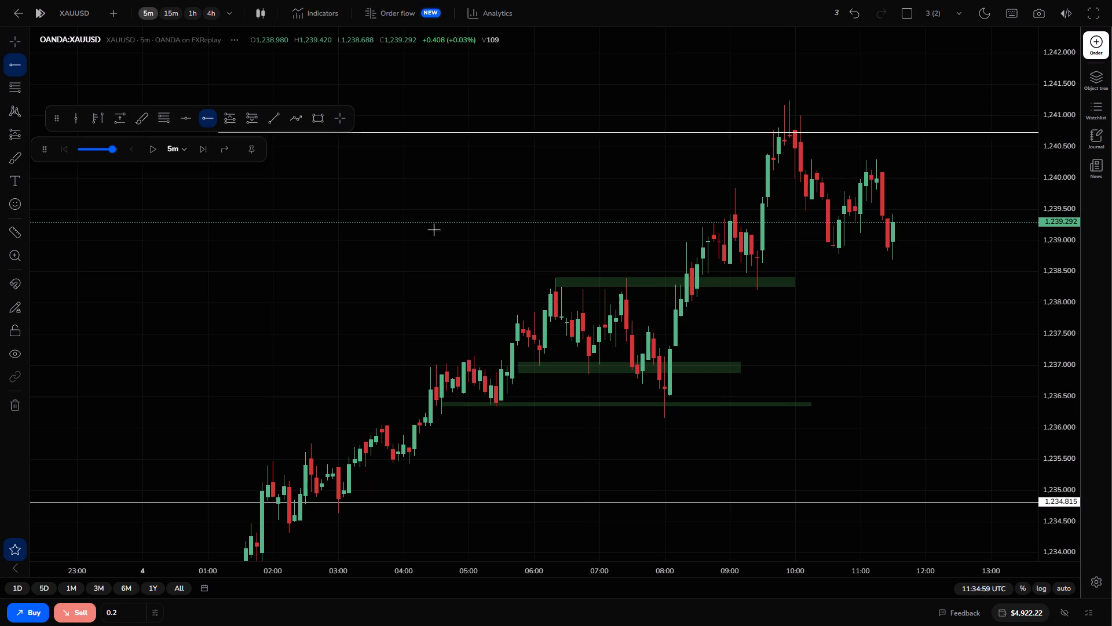
pyautogui.click(555, 275)
pyautogui.click(671, 234)
# Switch to the 4-hour chart and examine the latest price against earlier highs and the marked horizontal levels.
pyautogui.moveTo(671, 234); pyautogui.dragTo(492, 220)
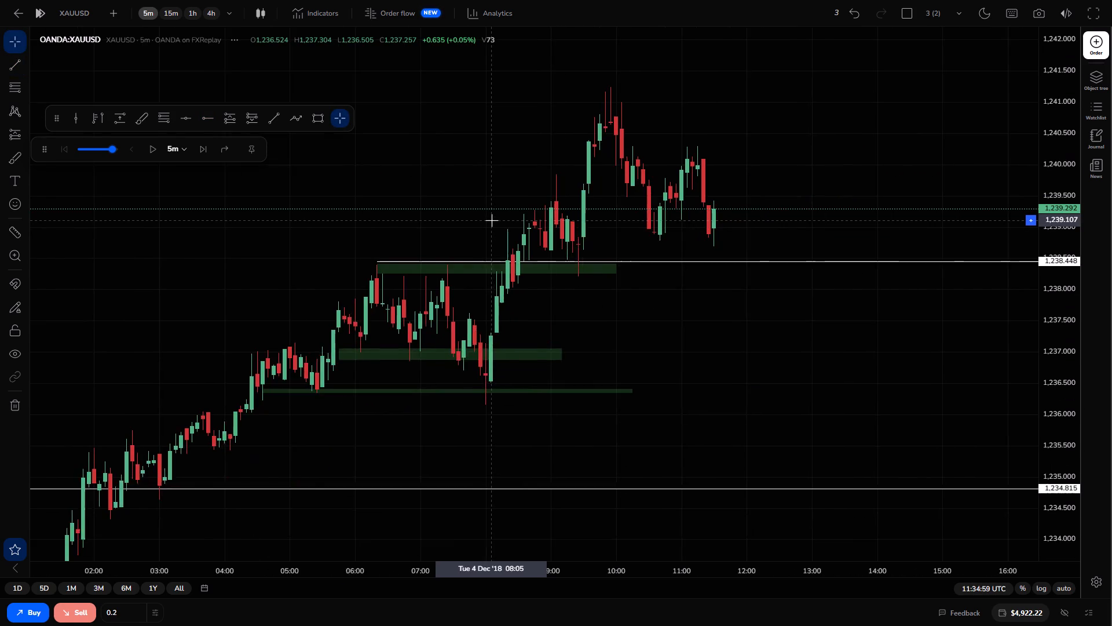
pyautogui.moveTo(547, 183); pyautogui.dragTo(566, 232)
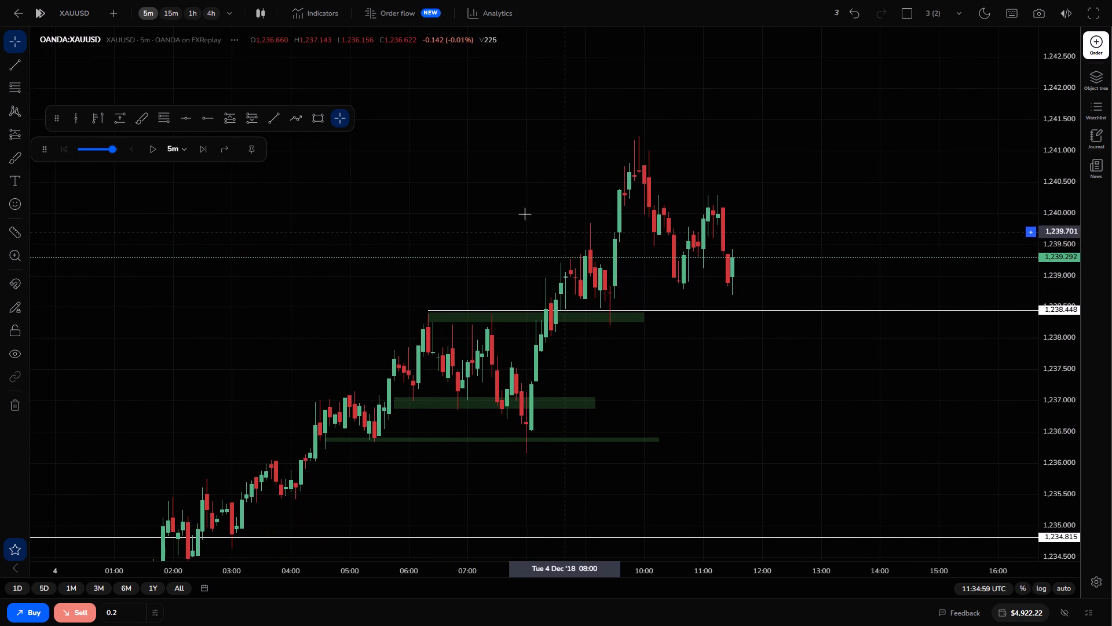
pyautogui.click(203, 161)
pyautogui.click(192, 7)
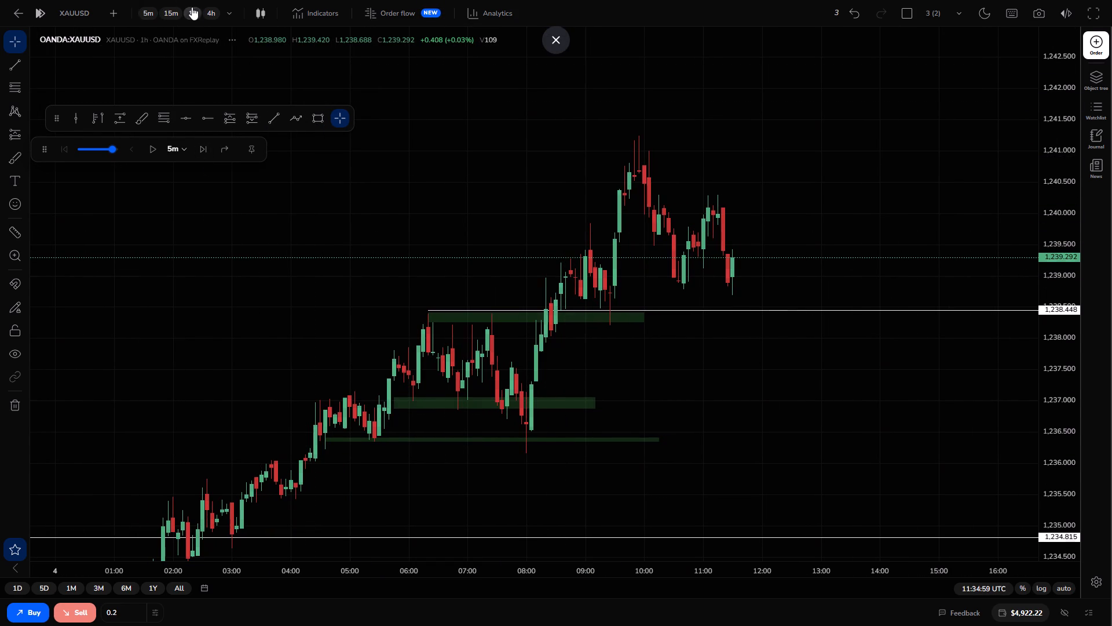
pyautogui.click(213, 11)
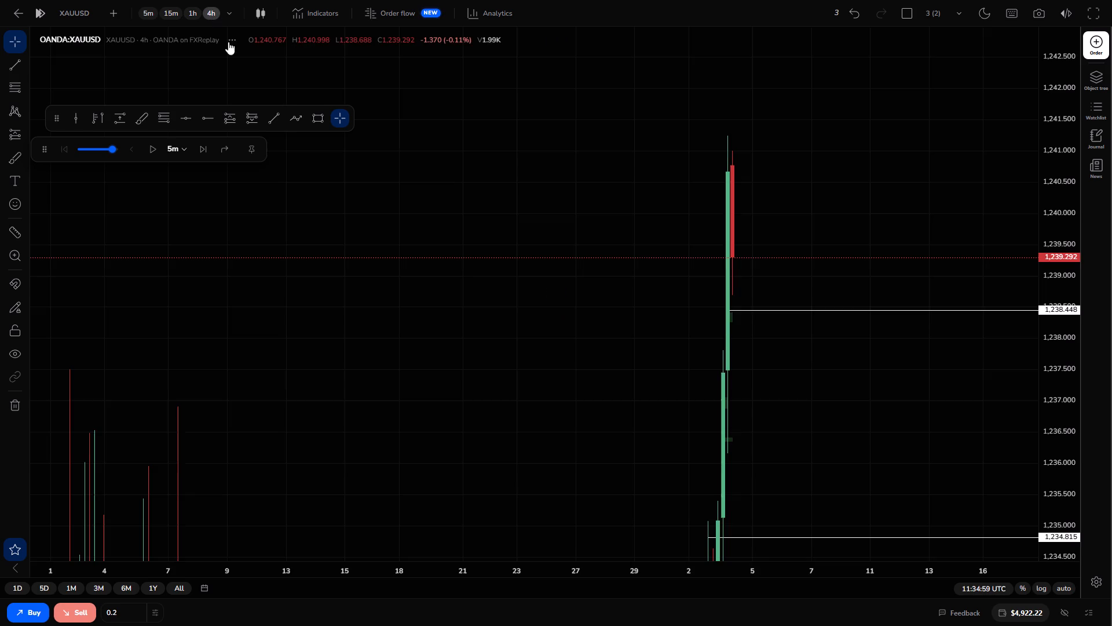
pyautogui.moveTo(1069, 272); pyautogui.dragTo(1062, 501)
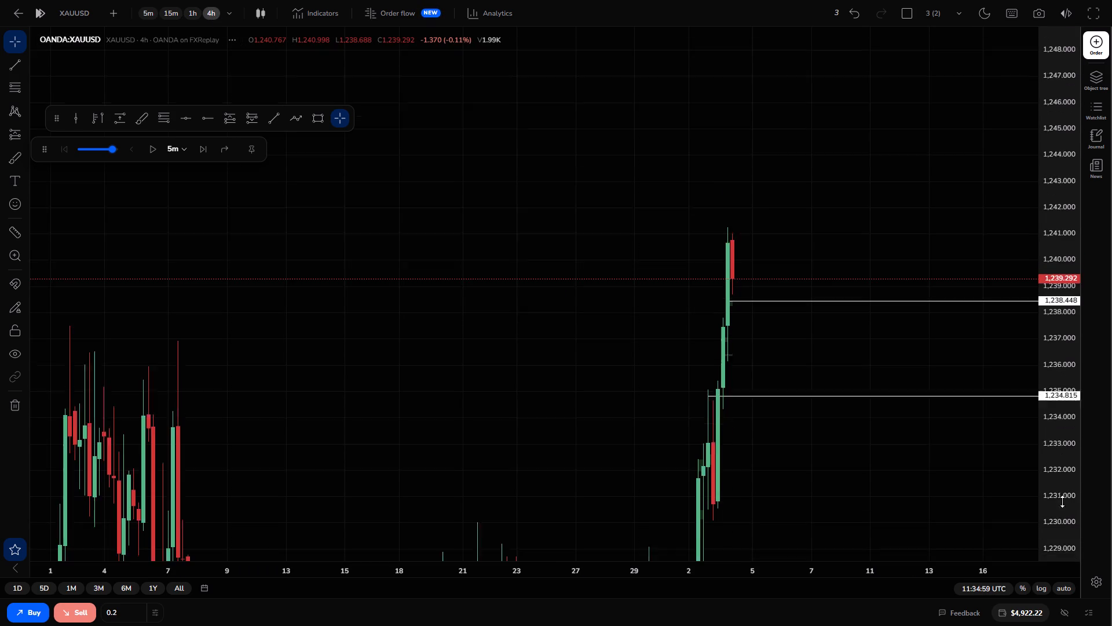
pyautogui.moveTo(1062, 501); pyautogui.dragTo(1063, 561)
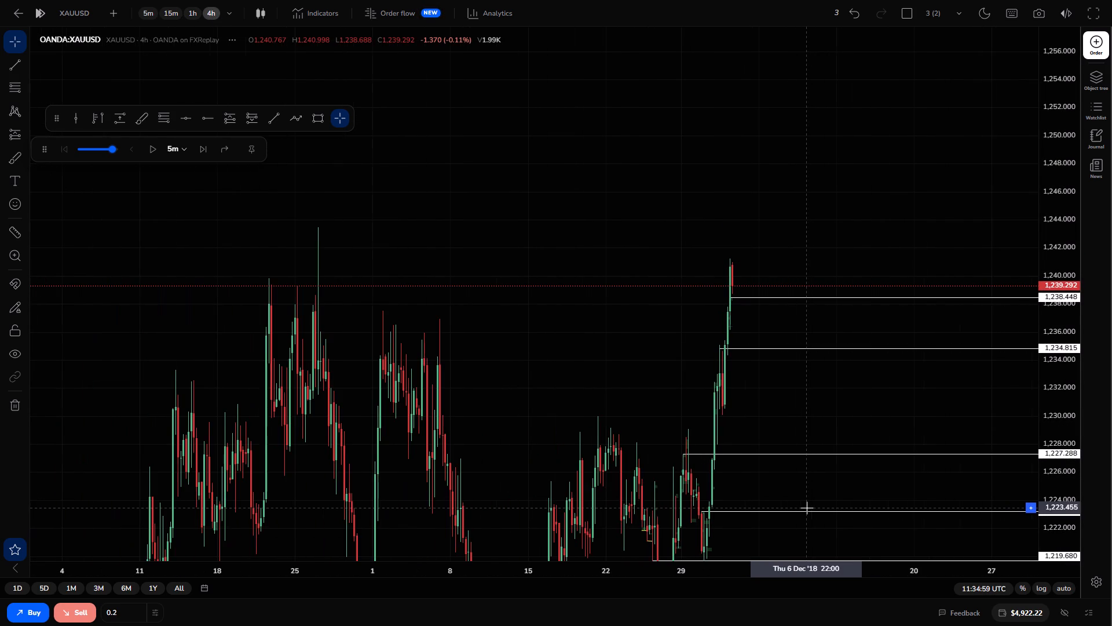
pyautogui.moveTo(815, 422); pyautogui.dragTo(899, 261)
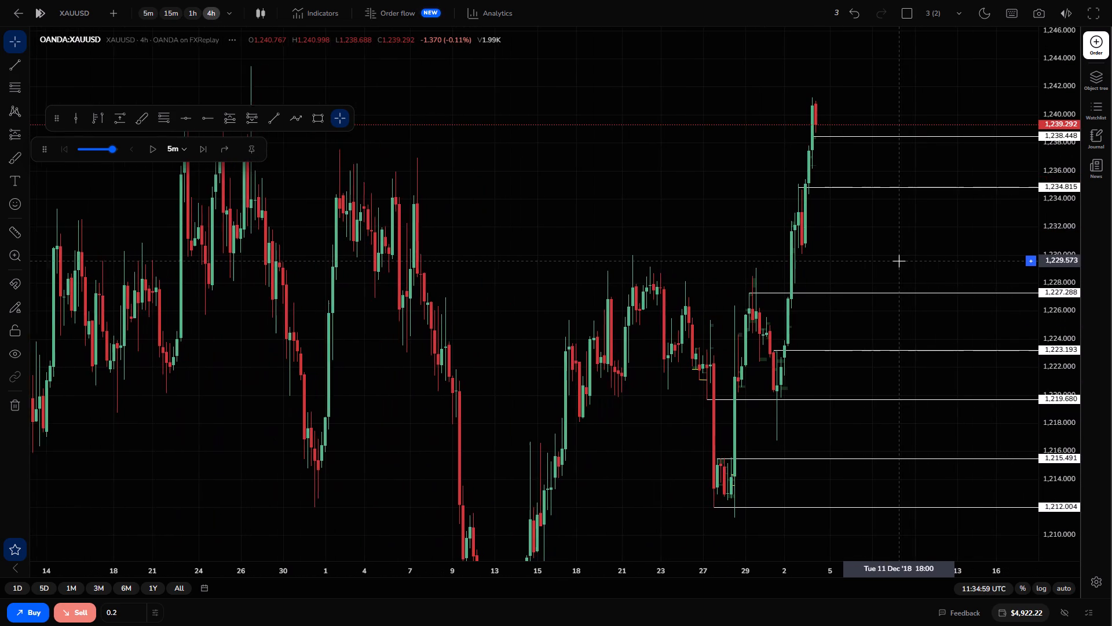
# On the 5-minute chart, delete the horizontal rays at 1,227.288, 1,223.193, 1,219.680, 1,215.491 and 1,212.004.
pyautogui.click(145, 8)
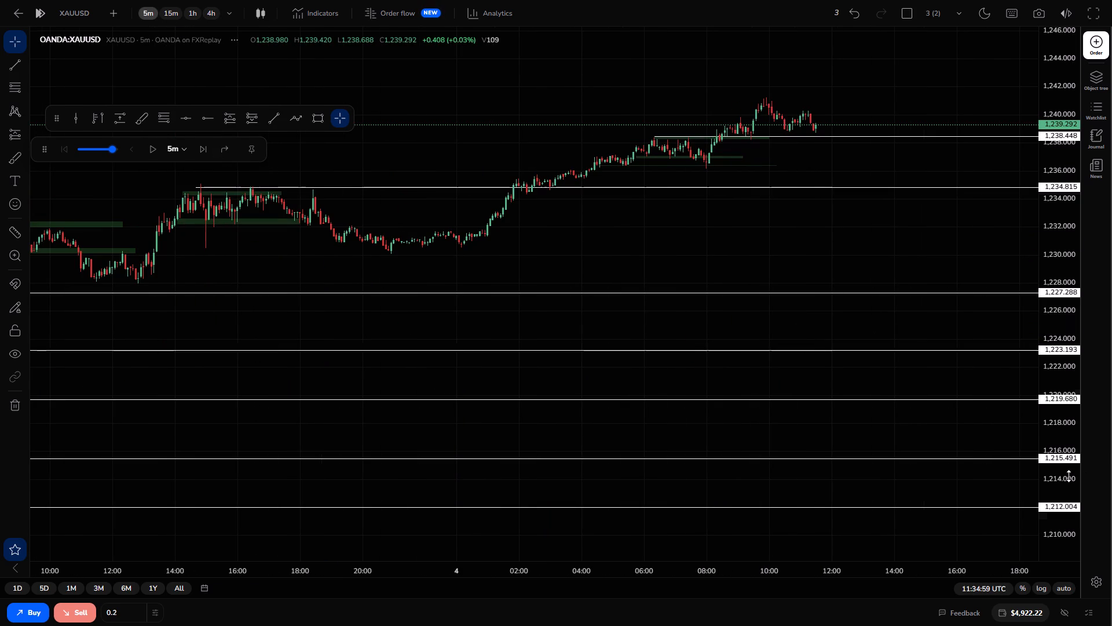
pyautogui.moveTo(1066, 476); pyautogui.dragTo(1050, 525)
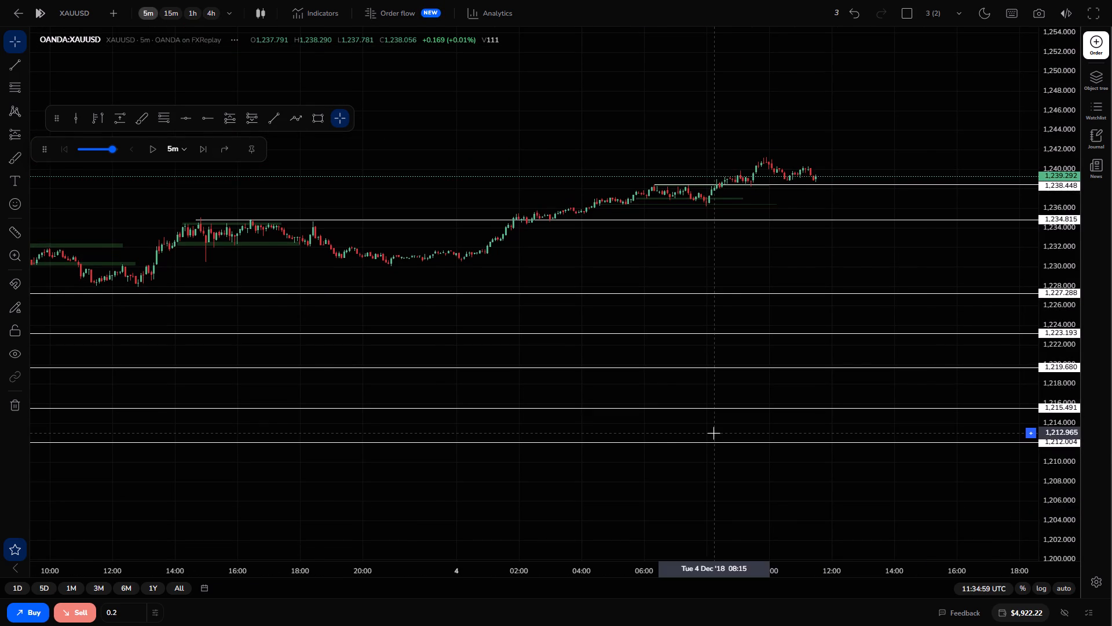
pyautogui.click(694, 293)
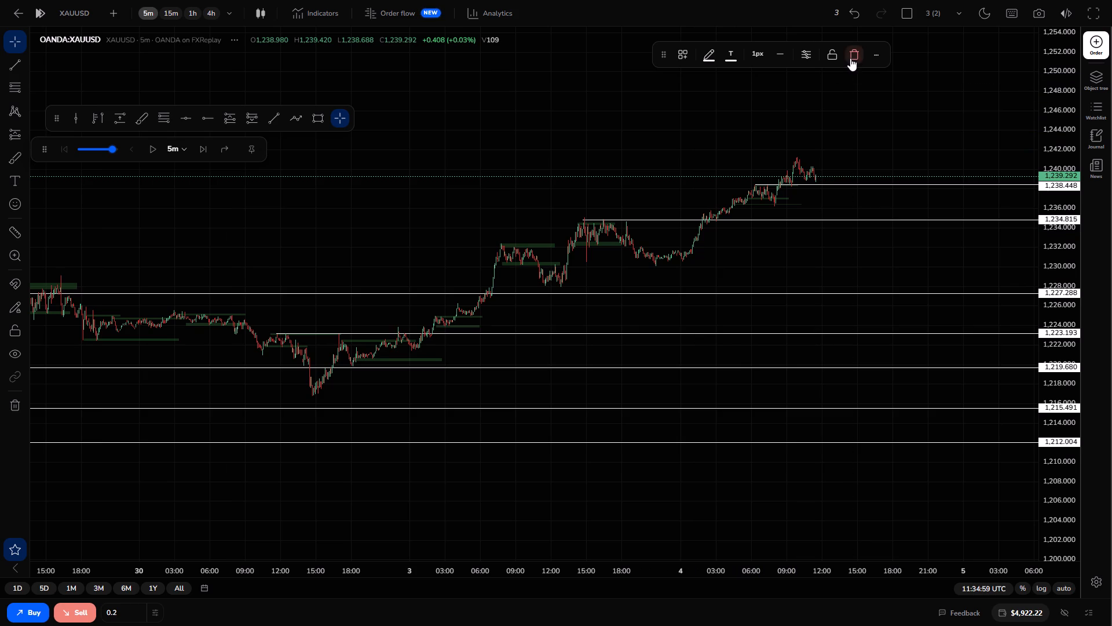
pyautogui.click(850, 58)
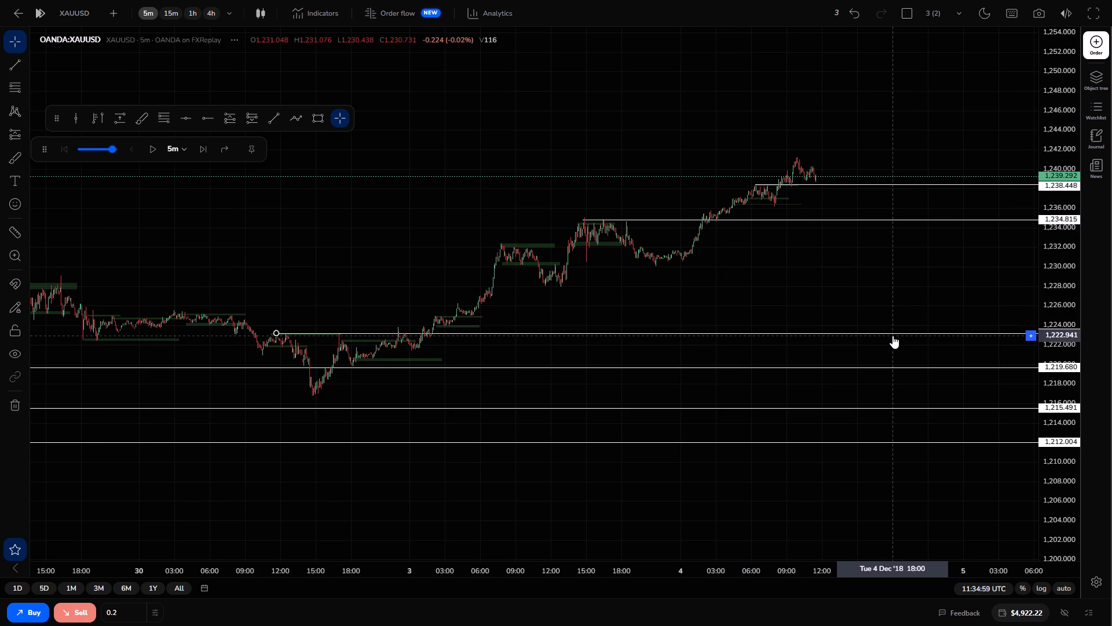
pyautogui.click(892, 336)
pyautogui.click(848, 58)
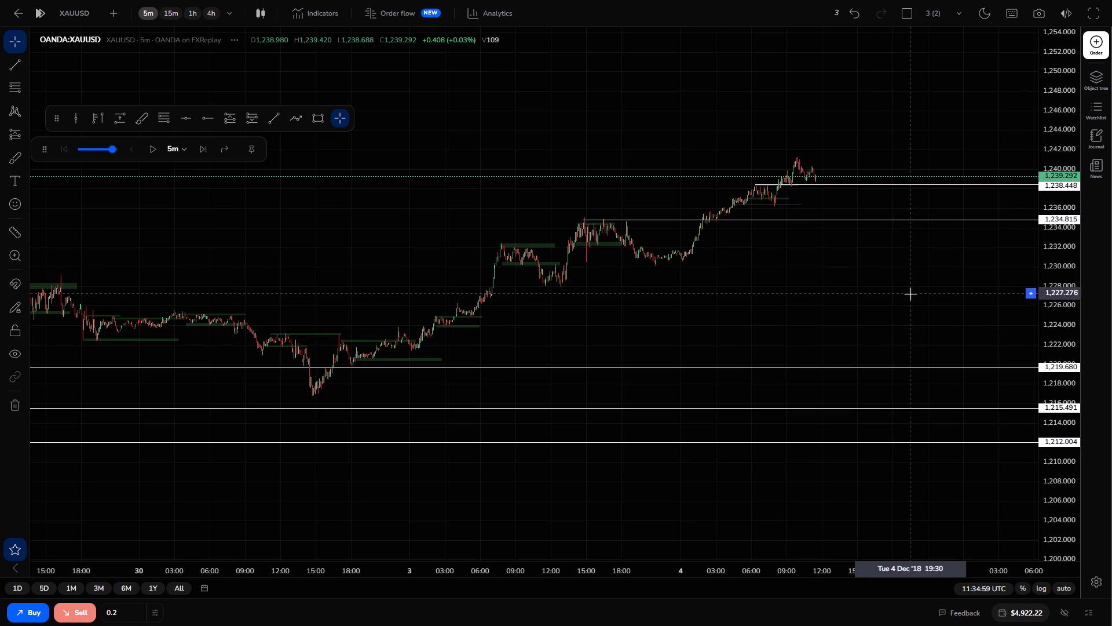
pyautogui.click(928, 369)
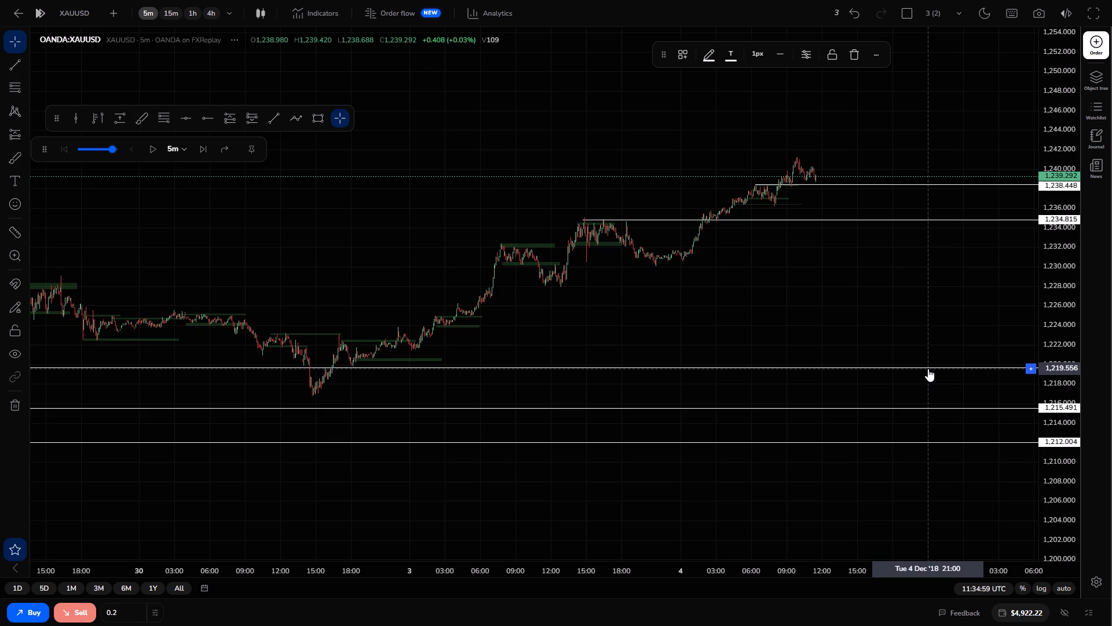
pyautogui.press('.')
pyautogui.click(848, 54)
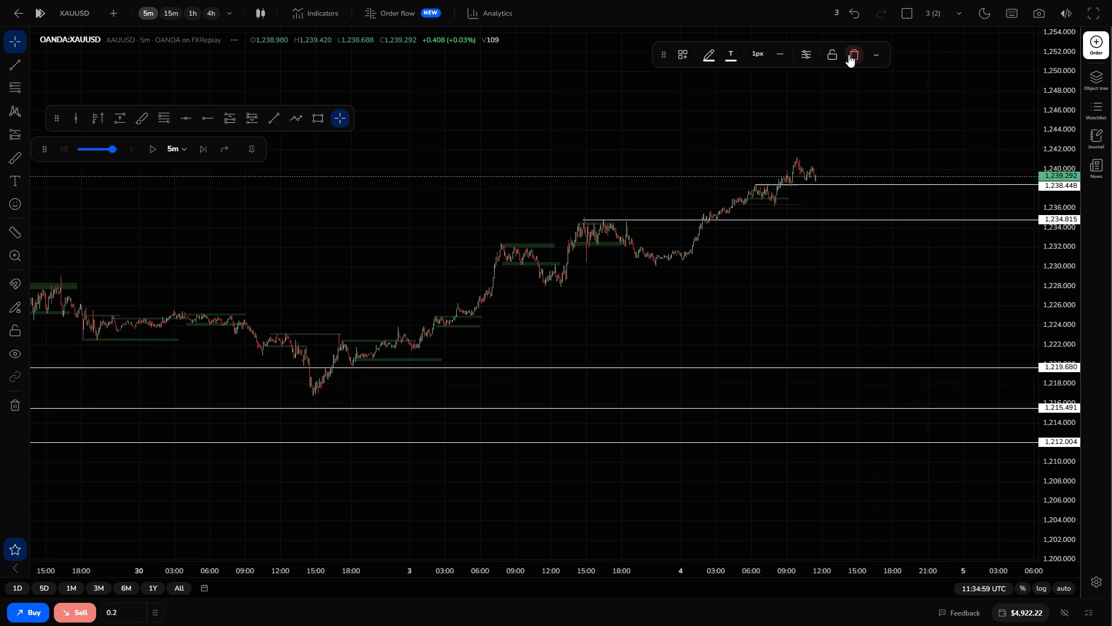
pyautogui.click(989, 412)
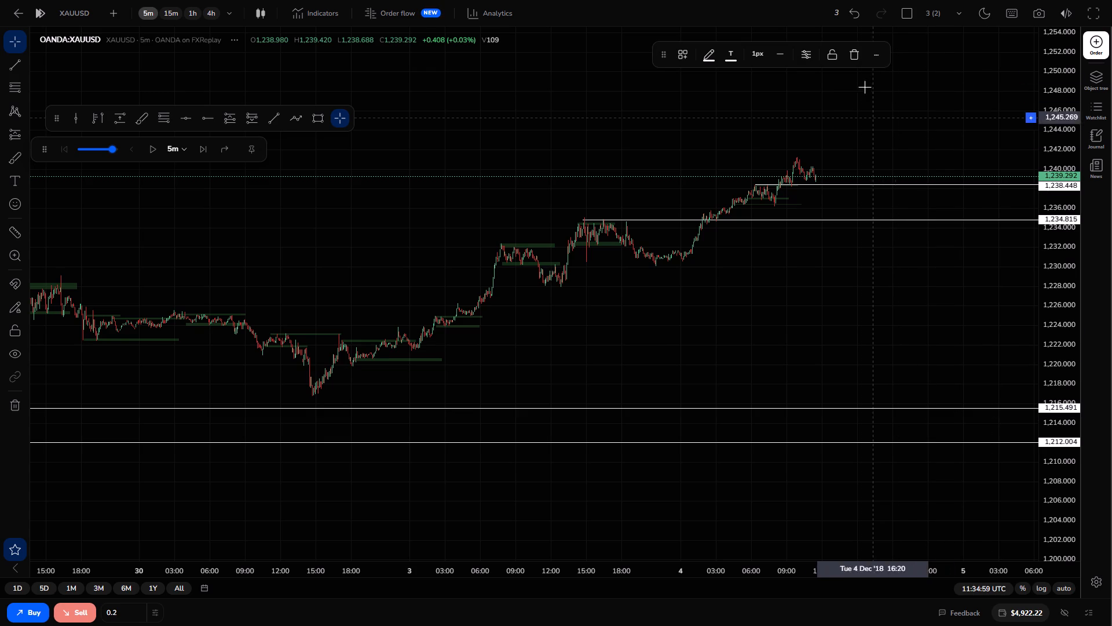
pyautogui.click(850, 49)
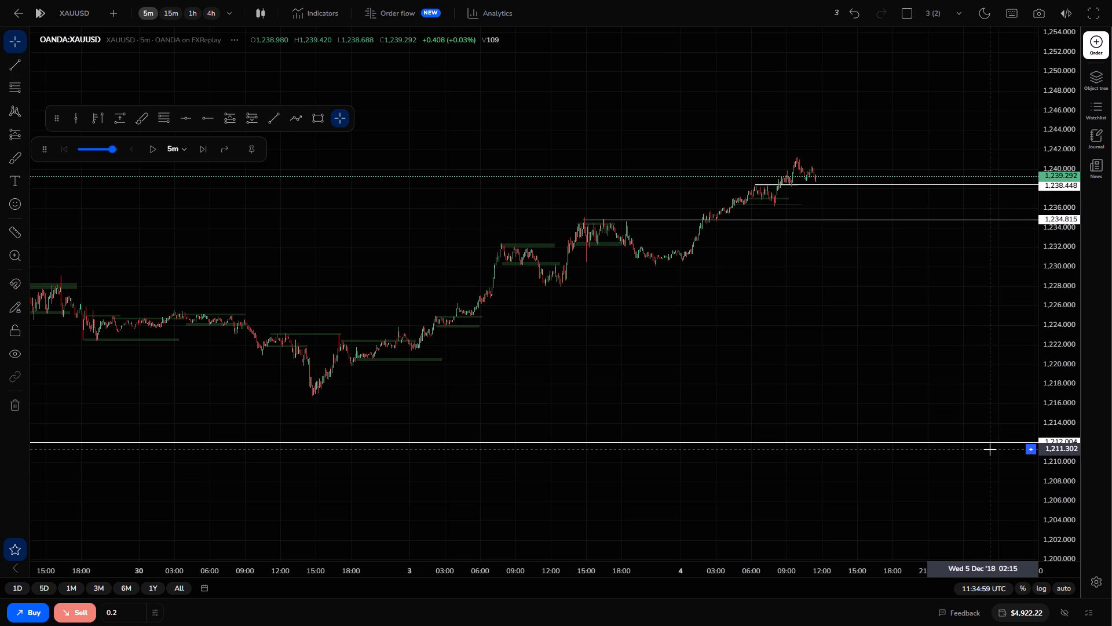
pyautogui.click(983, 441)
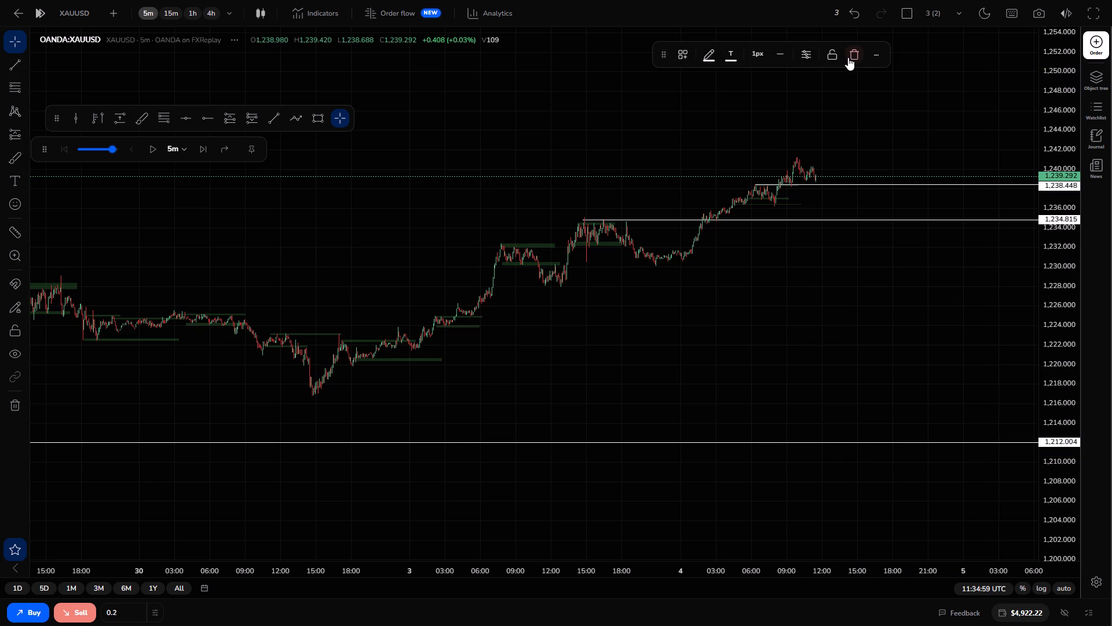
pyautogui.click(848, 57)
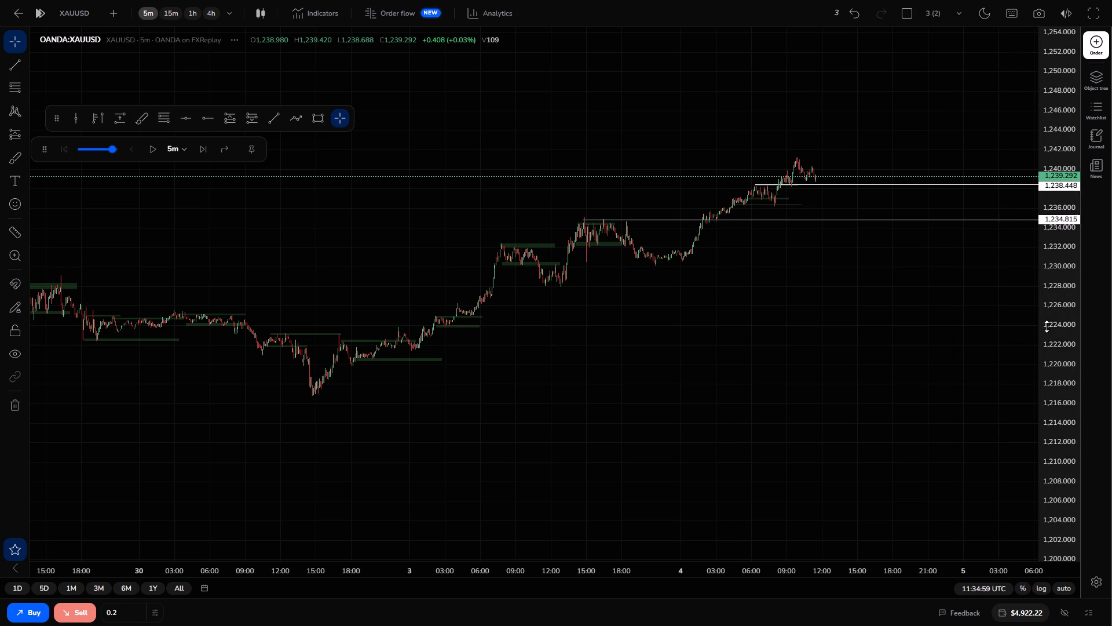
# Advance the 5-minute replay candle by candle from 11:34:59 to 13:49:59 UTC on 4 December.
pyautogui.moveTo(1065, 346); pyautogui.dragTo(1012, 42)
pyautogui.moveTo(923, 155); pyautogui.dragTo(951, 392)
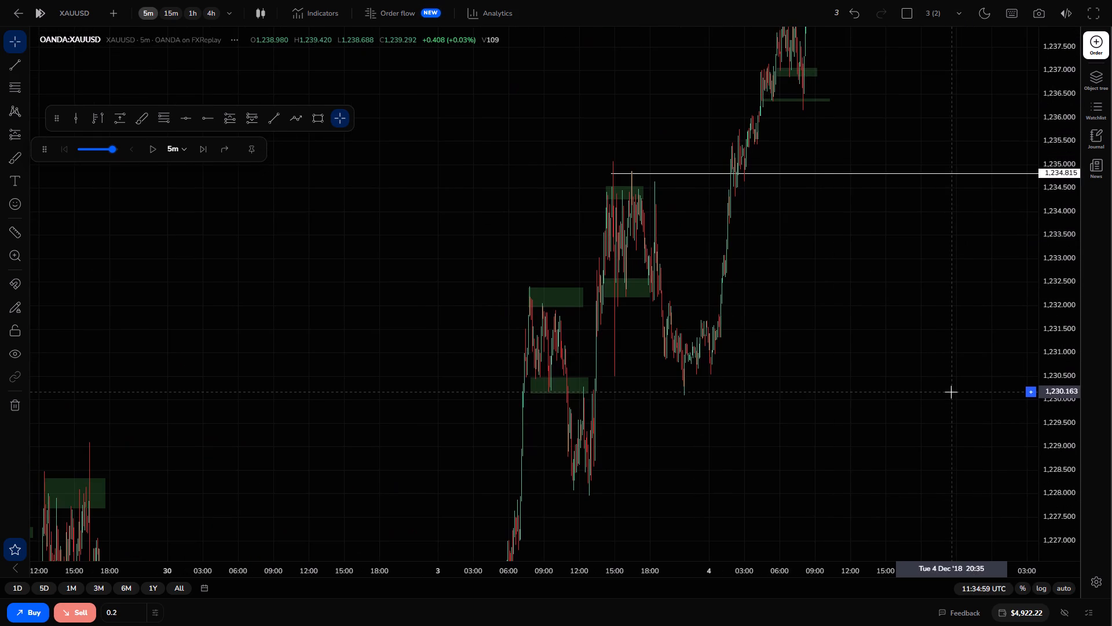
pyautogui.moveTo(858, 126); pyautogui.dragTo(1000, 449)
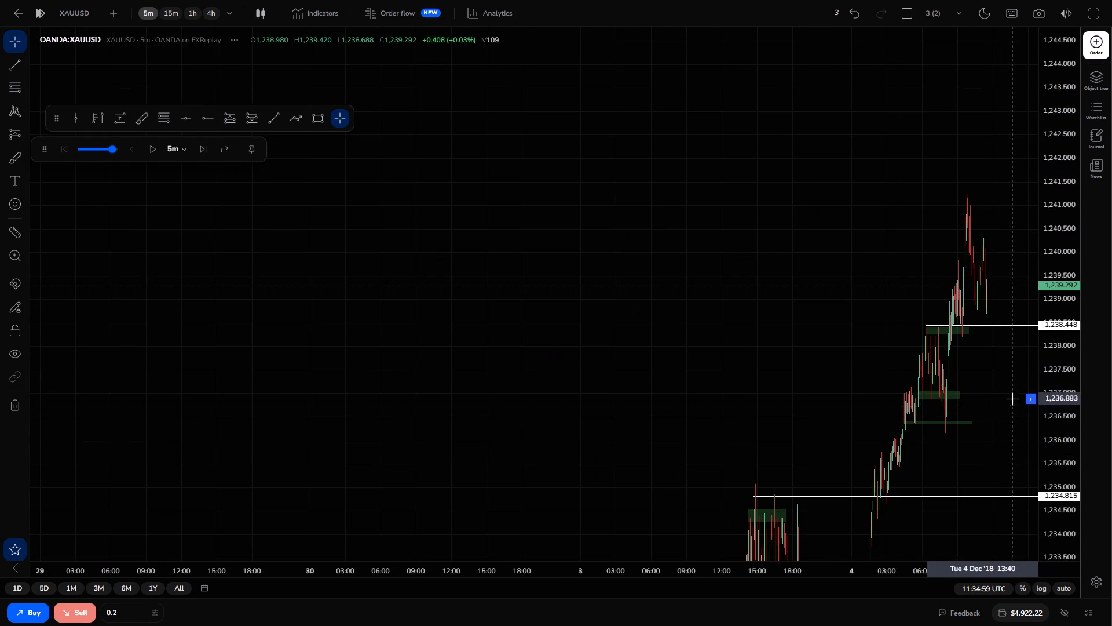
pyautogui.moveTo(1012, 399); pyautogui.dragTo(599, 269)
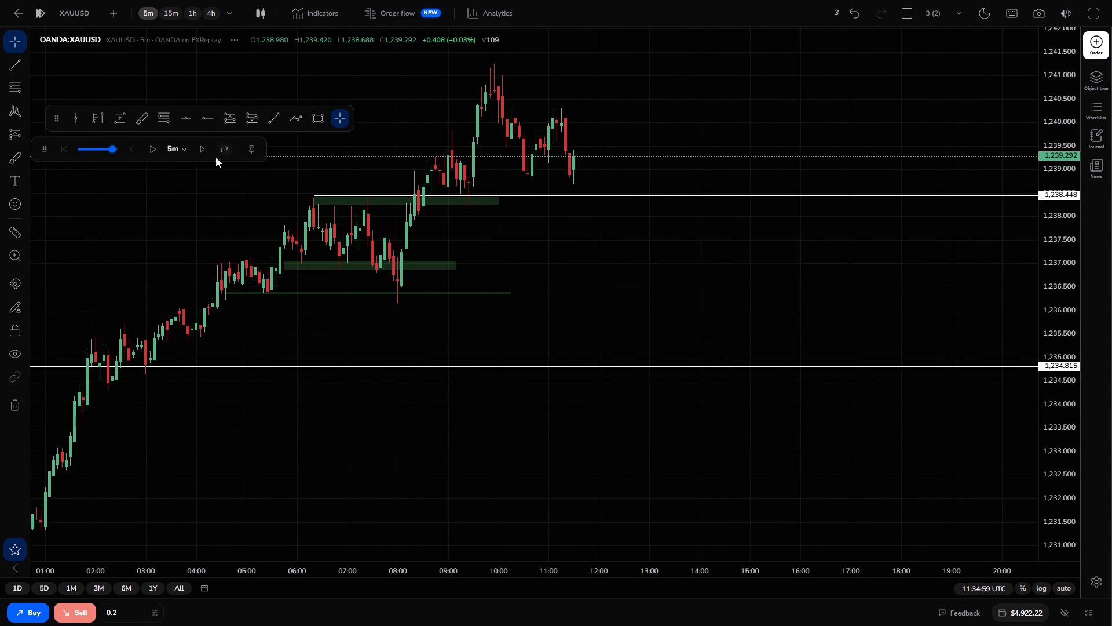
pyautogui.tripleClick(200, 147)
pyautogui.tripleClick(200, 147)
pyautogui.tripleClick(200, 147)
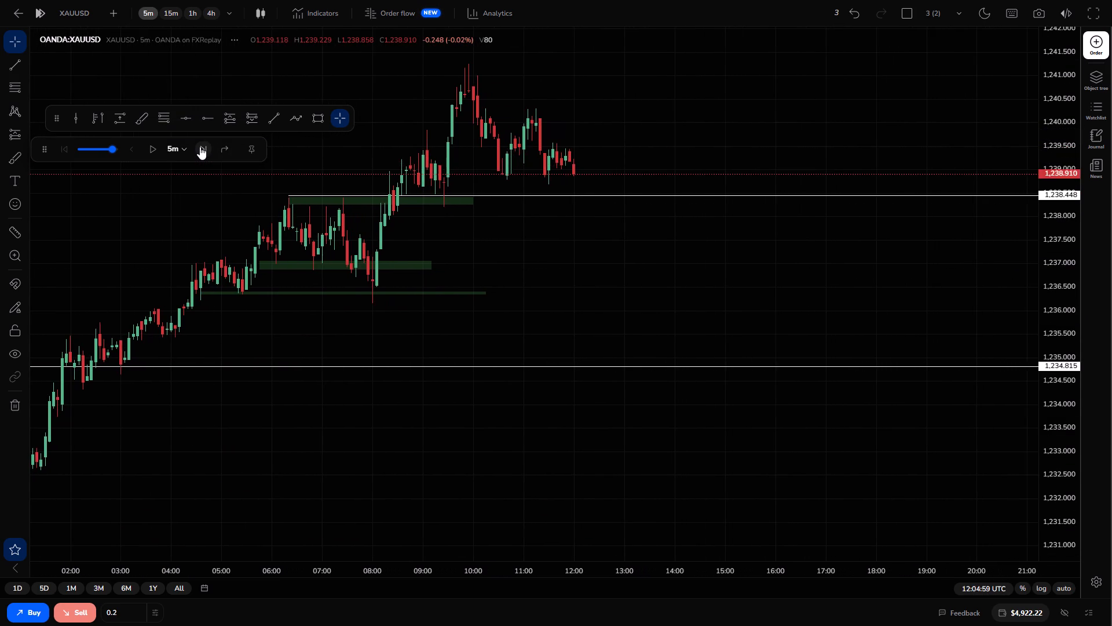
pyautogui.tripleClick(200, 147)
pyautogui.tripleClick(200, 147)
pyautogui.tripleClick(200, 147)
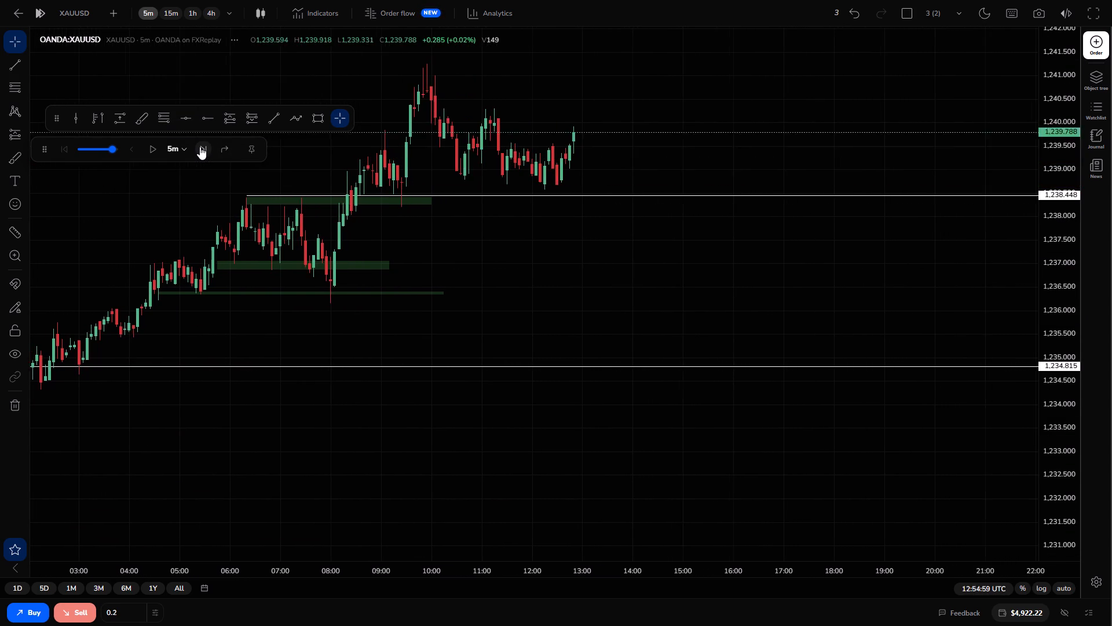
pyautogui.tripleClick(200, 147)
pyautogui.tripleClick(200, 147)
pyautogui.click(200, 147)
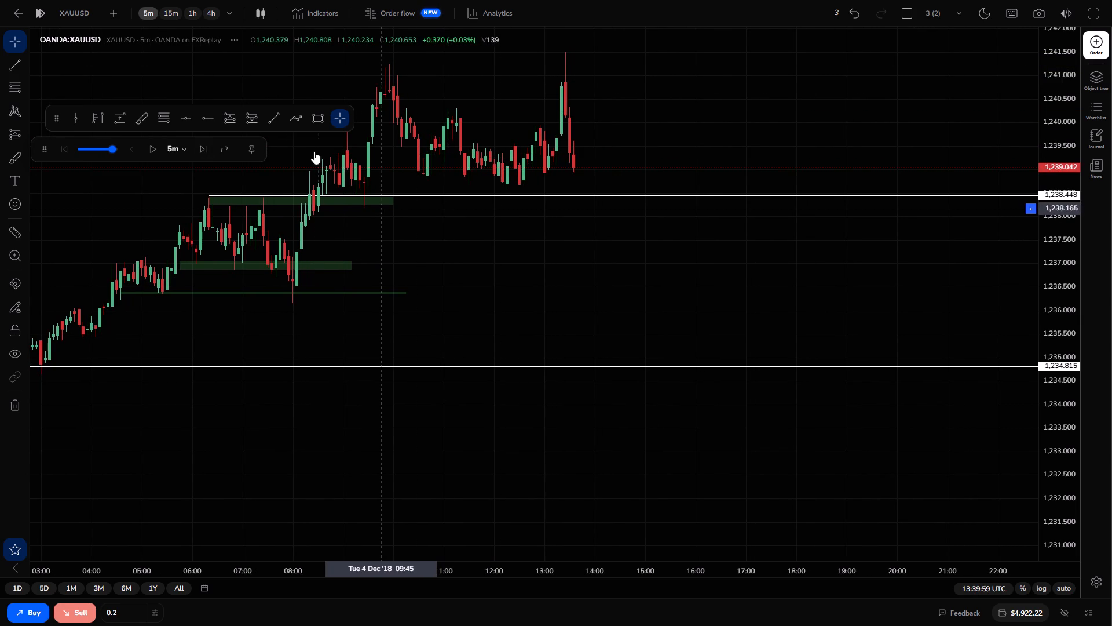
pyautogui.click(199, 147)
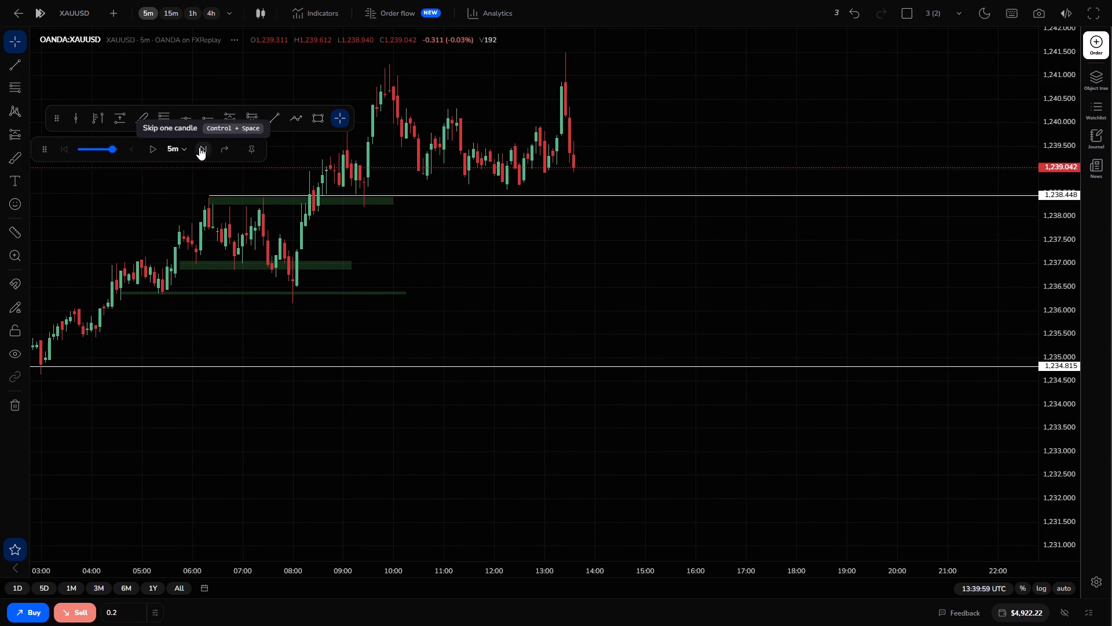
pyautogui.click(199, 147)
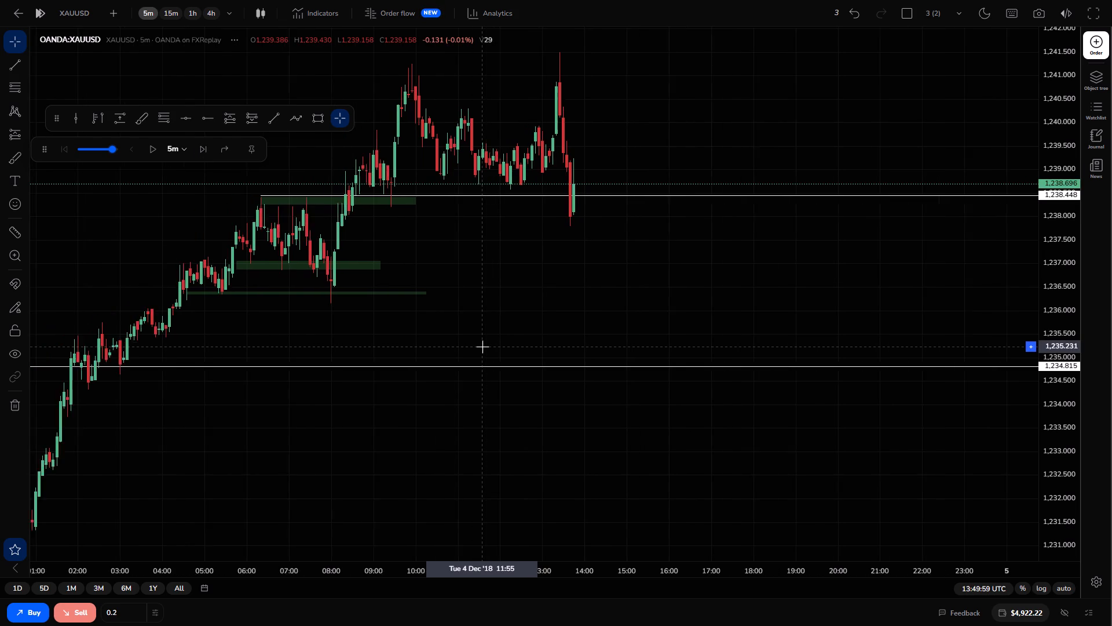
# Advance the 5-minute replay candle by candle to 14:19:59 UTC.
pyautogui.moveTo(456, 259); pyautogui.dragTo(555, 347)
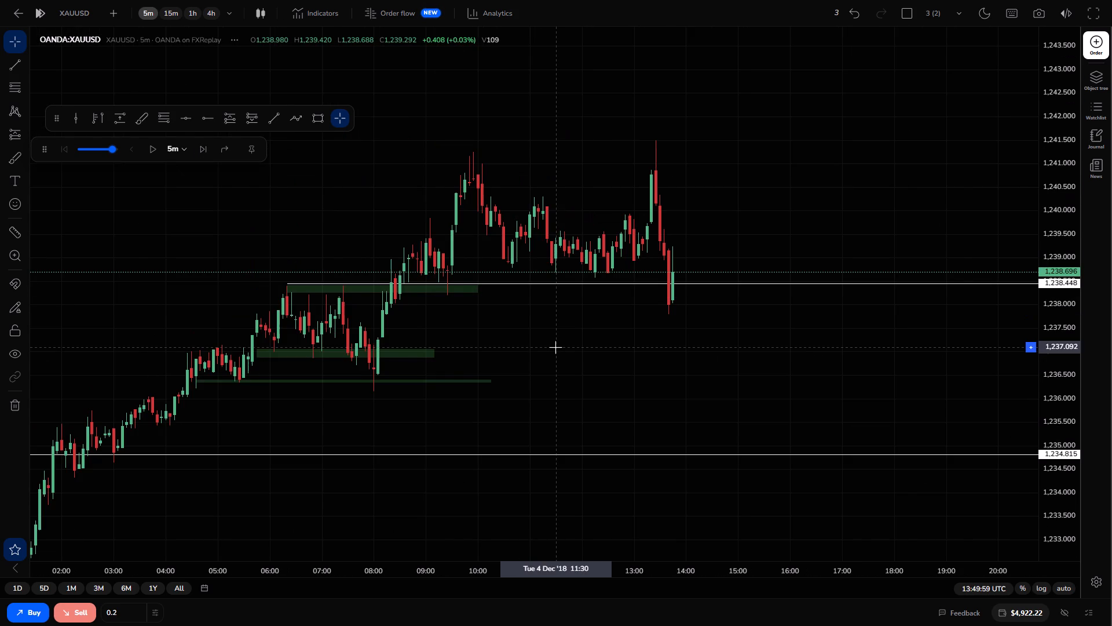
pyautogui.moveTo(539, 387); pyautogui.dragTo(553, 362)
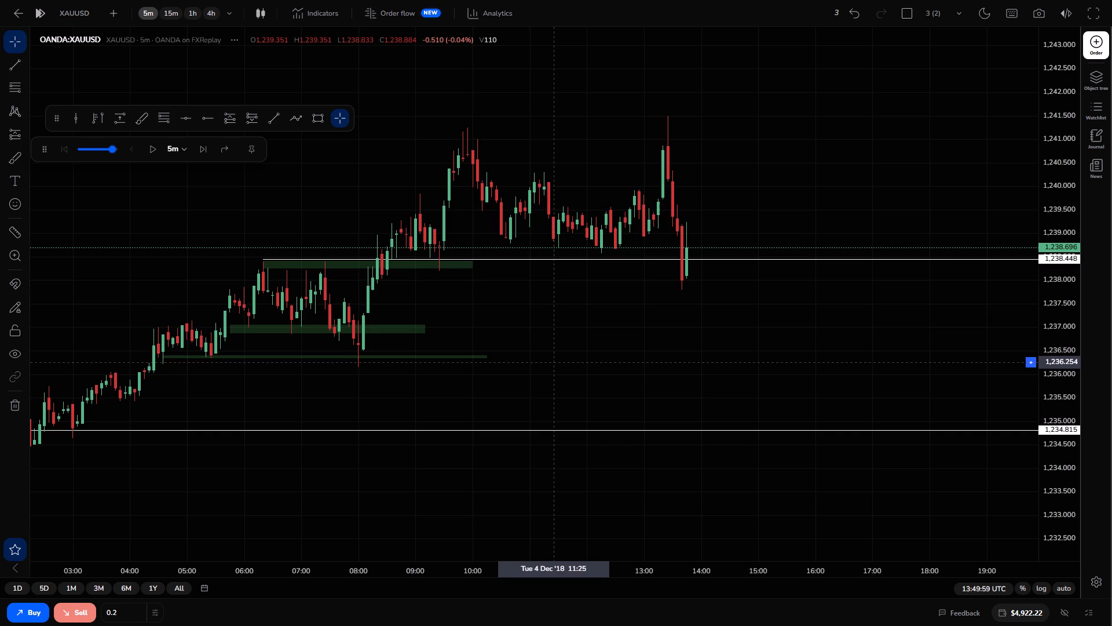
pyautogui.moveTo(553, 362); pyautogui.dragTo(551, 367)
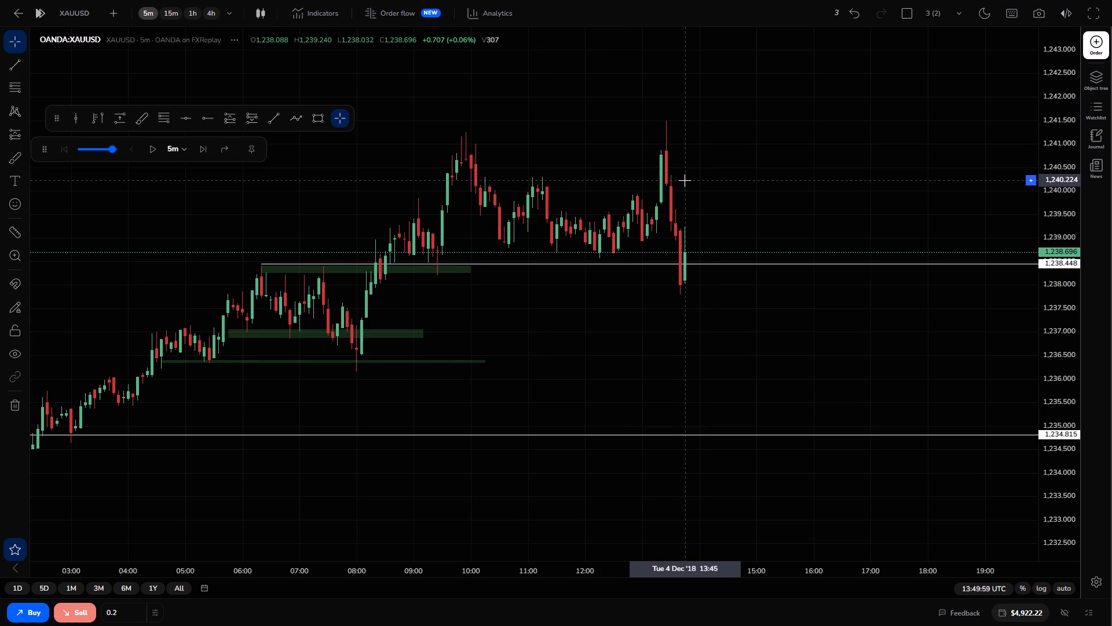
pyautogui.tripleClick(203, 149)
pyautogui.tripleClick(203, 149)
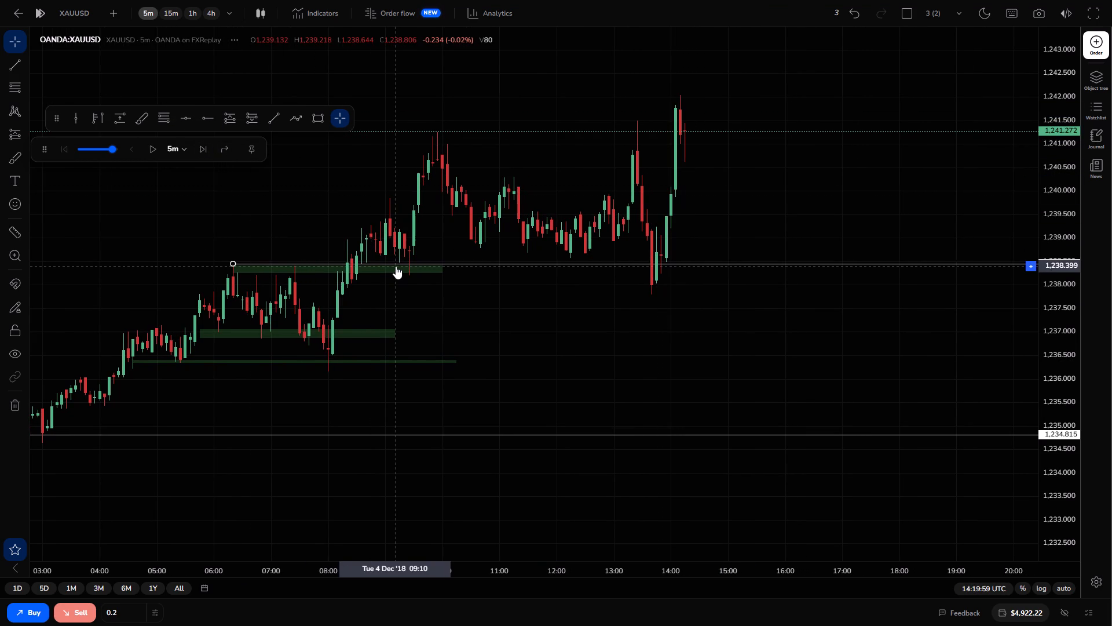
# Draw a thin green rectangle zone at the 09:45 high, from about 1,240.84 to 1,240.68, extending to about 13:55.
pyautogui.moveTo(652, 306); pyautogui.dragTo(629, 346)
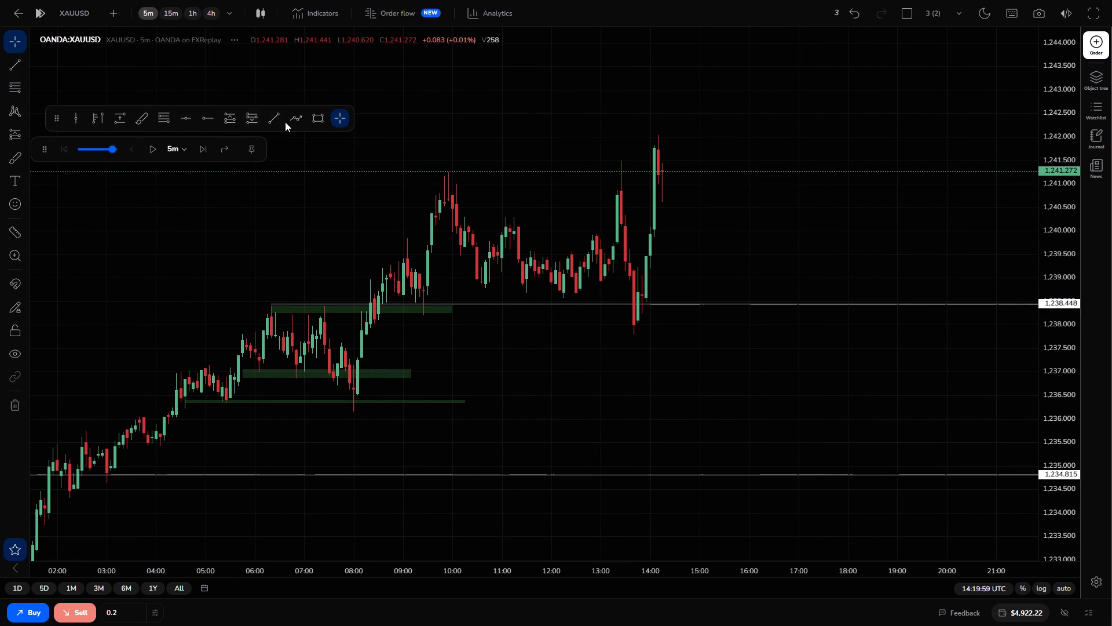
pyautogui.click(316, 117)
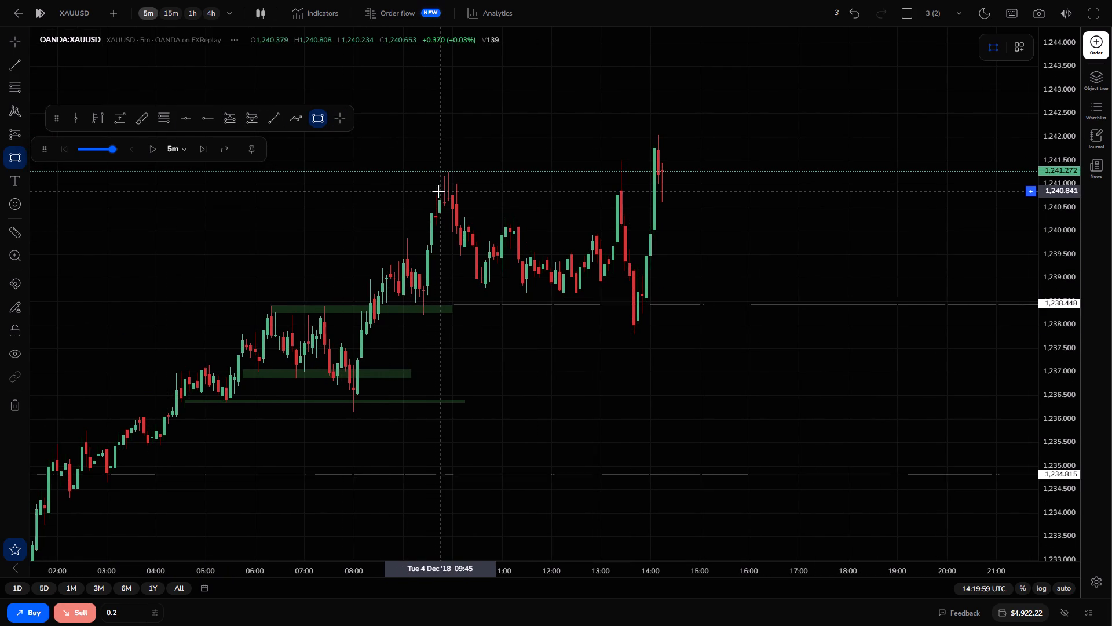
pyautogui.moveTo(438, 191); pyautogui.dragTo(580, 207)
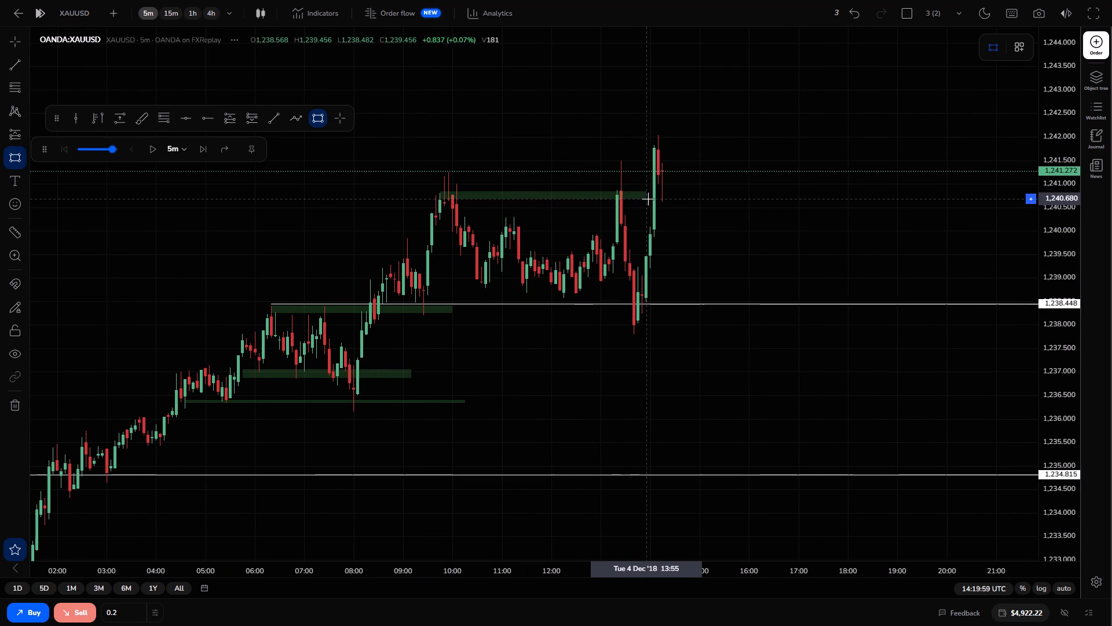
pyautogui.click(648, 199)
pyautogui.click(586, 256)
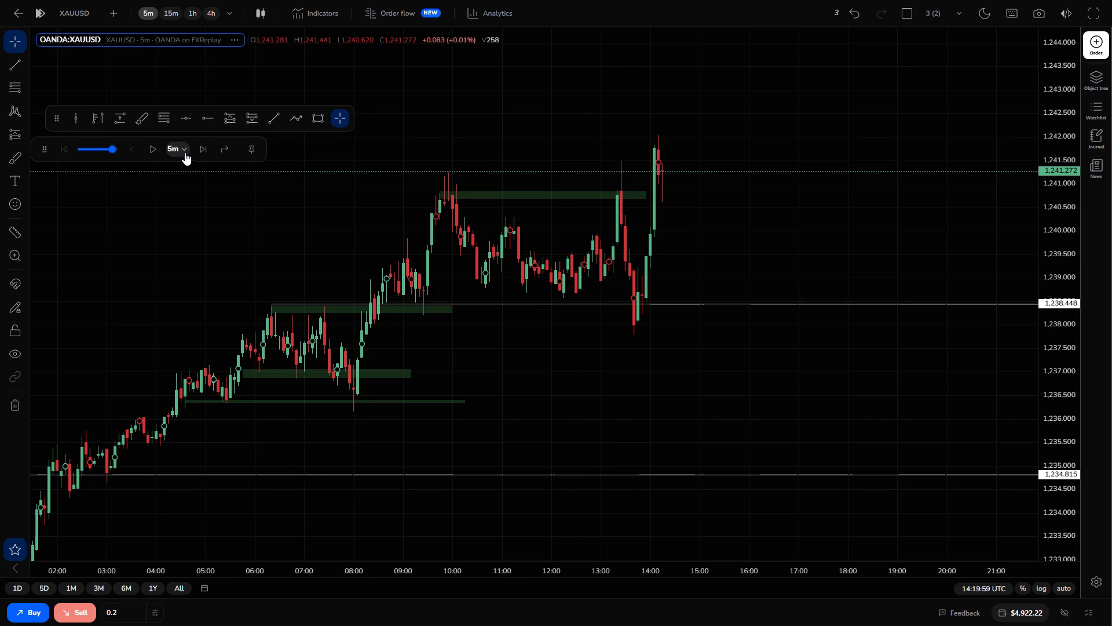
# Draw a green rectangle zone under the consolidation lows from about 10:30 to 13:55, between about 1,238.75 and 1,238.55.
pyautogui.click(316, 116)
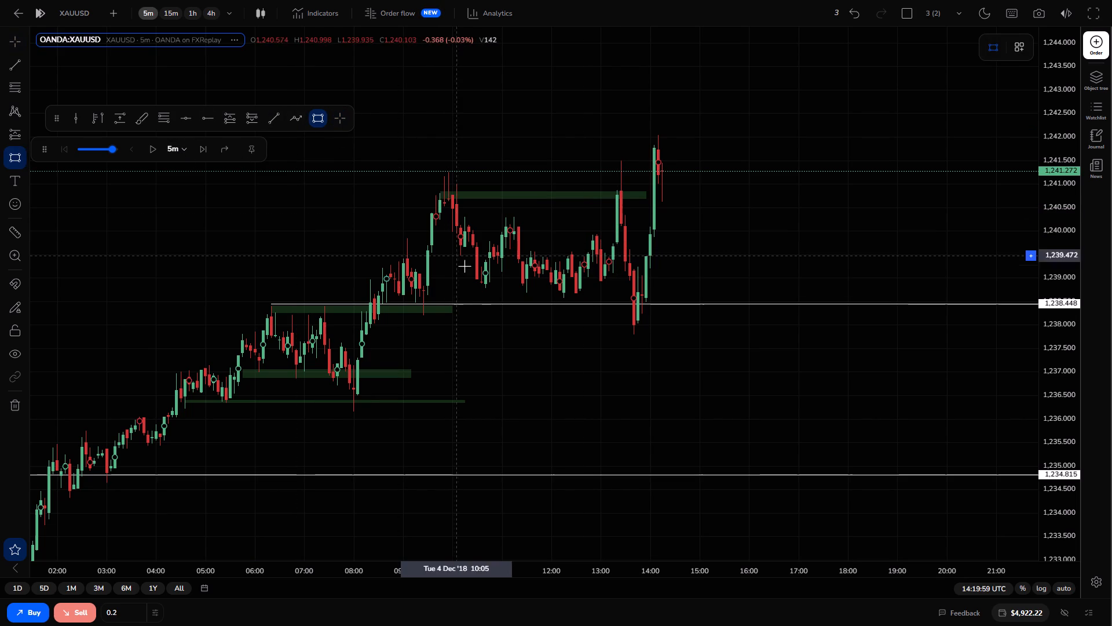
pyautogui.moveTo(475, 289); pyautogui.dragTo(641, 299)
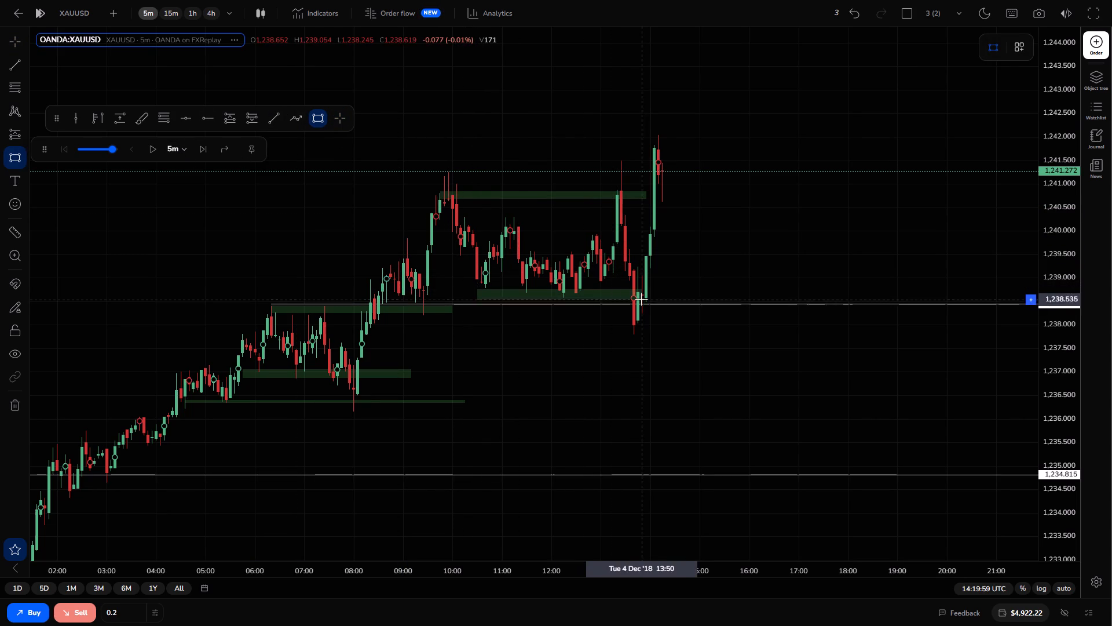
pyautogui.moveTo(641, 299); pyautogui.dragTo(646, 298)
pyautogui.click(646, 298)
pyautogui.click(715, 290)
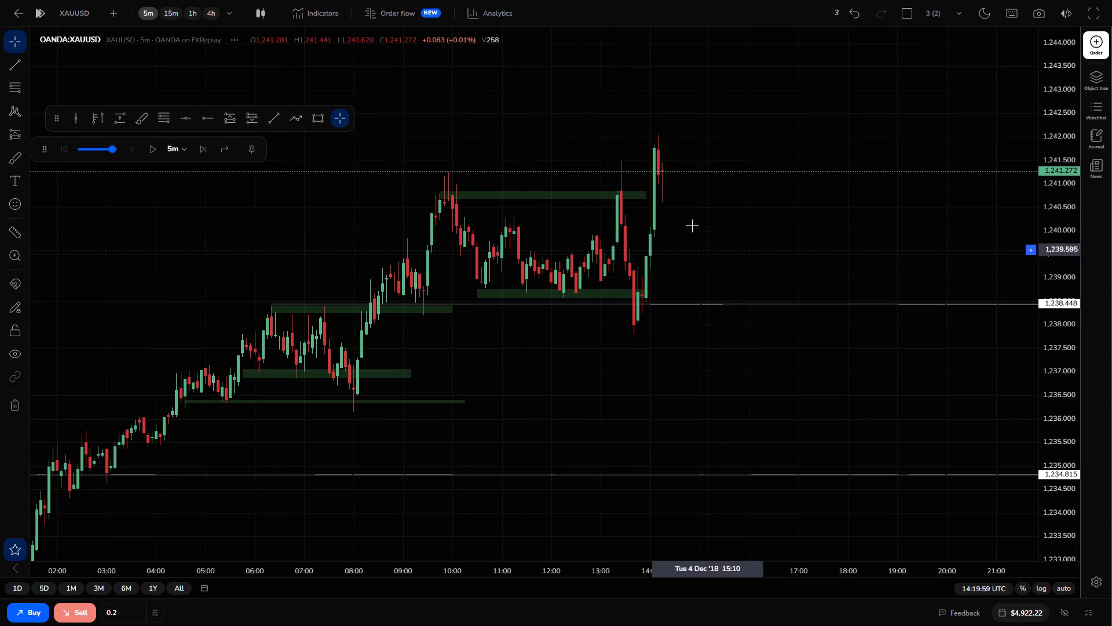
# Advance the 5-minute replay candle by candle to 16:24:59 UTC.
pyautogui.moveTo(689, 225); pyautogui.dragTo(781, 230)
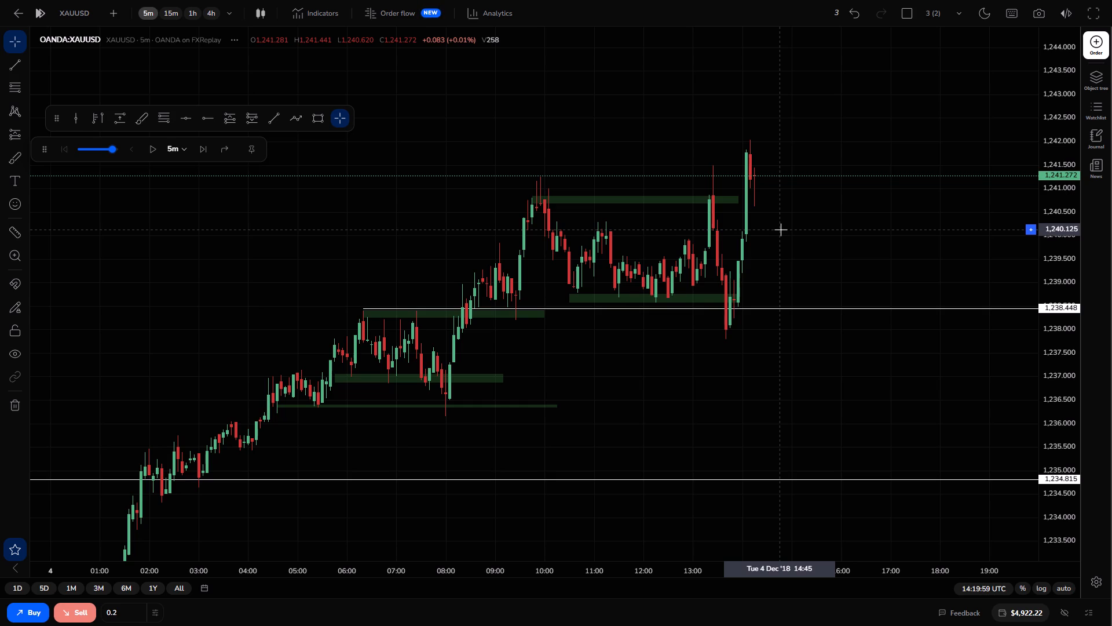
pyautogui.moveTo(813, 209); pyautogui.dragTo(828, 201)
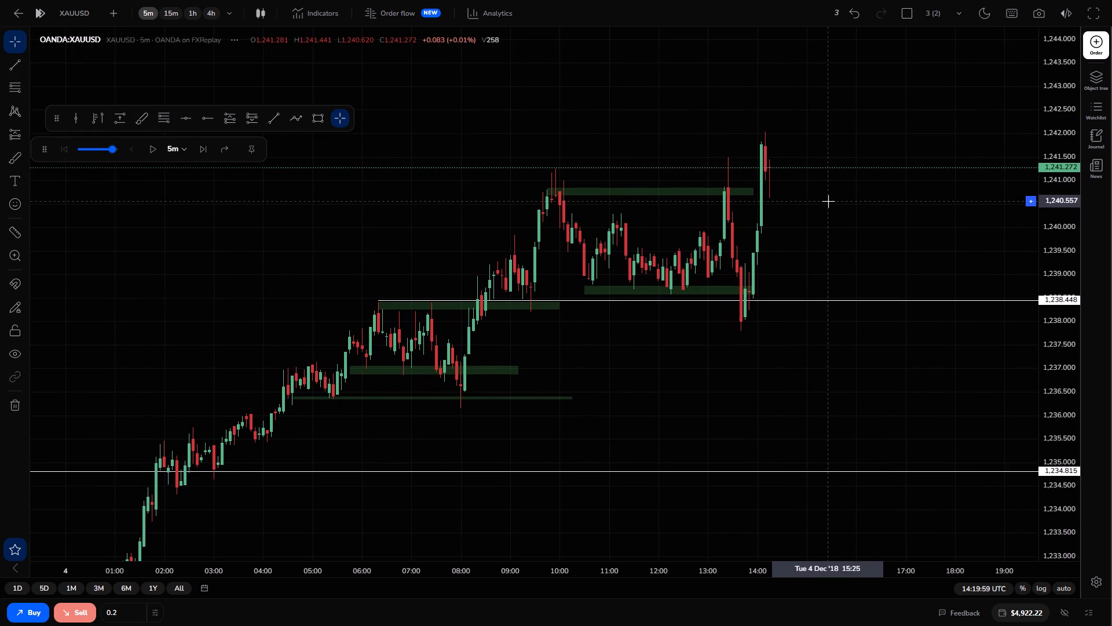
pyautogui.tripleClick(203, 151)
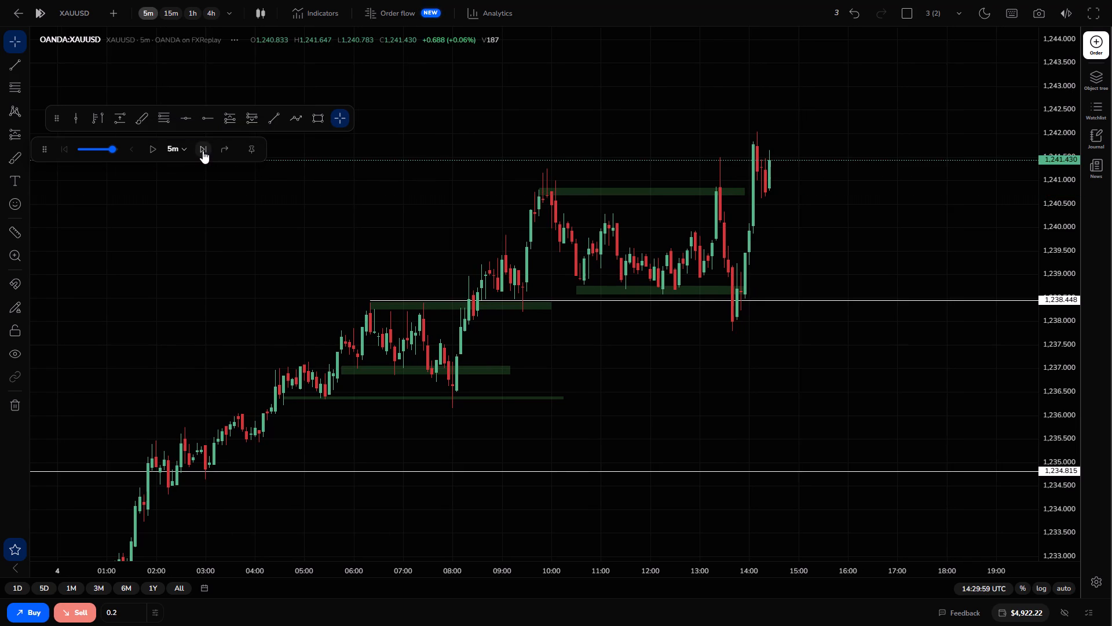
pyautogui.tripleClick(203, 151)
pyautogui.tripleClick(203, 151)
pyautogui.tripleClick(203, 151)
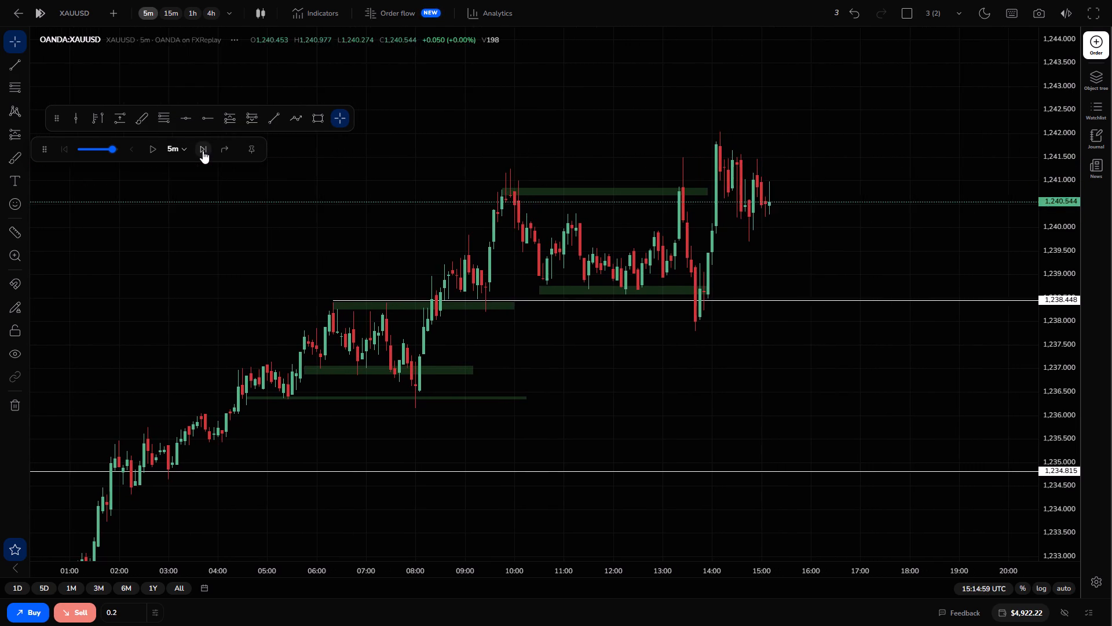
pyautogui.tripleClick(203, 151)
pyautogui.tripleClick(203, 151)
pyautogui.tripleClick(203, 151)
pyautogui.tripleClick(203, 151)
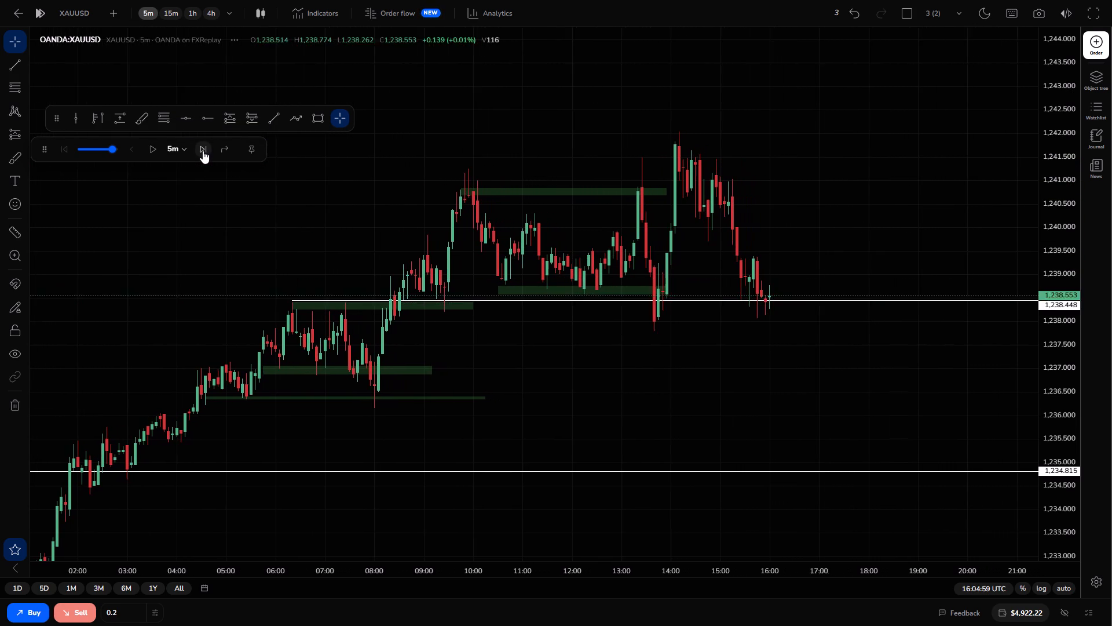
pyautogui.click(203, 151)
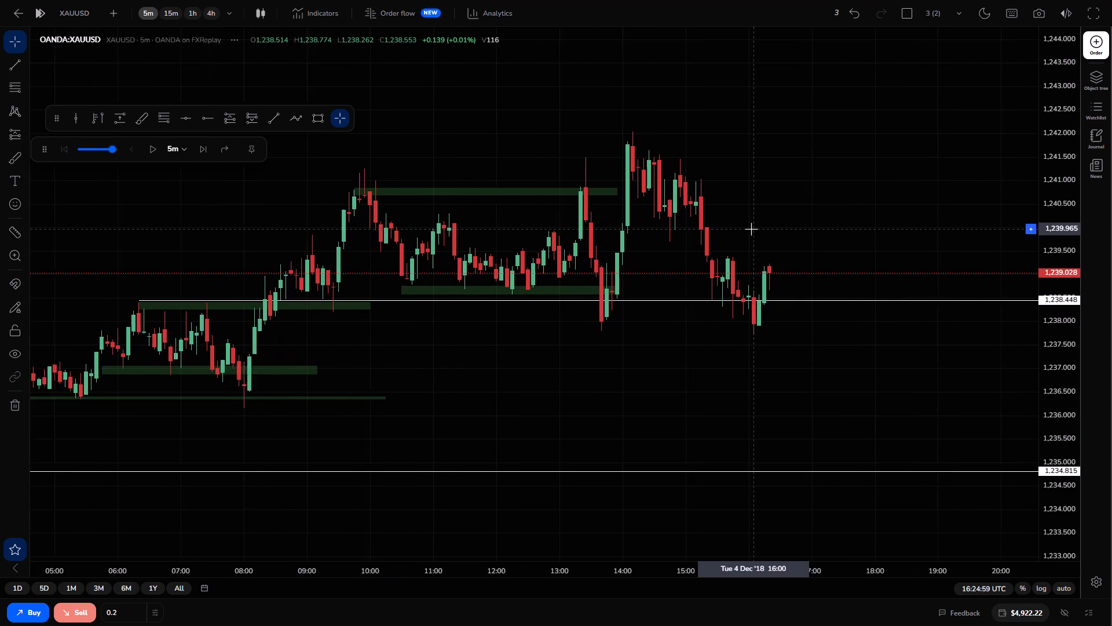
# Advance the 5-minute replay candle by candle to 19:39:59 UTC.
pyautogui.tripleClick(196, 144)
pyautogui.tripleClick(196, 144)
pyautogui.tripleClick(196, 144)
pyautogui.tripleClick(196, 144)
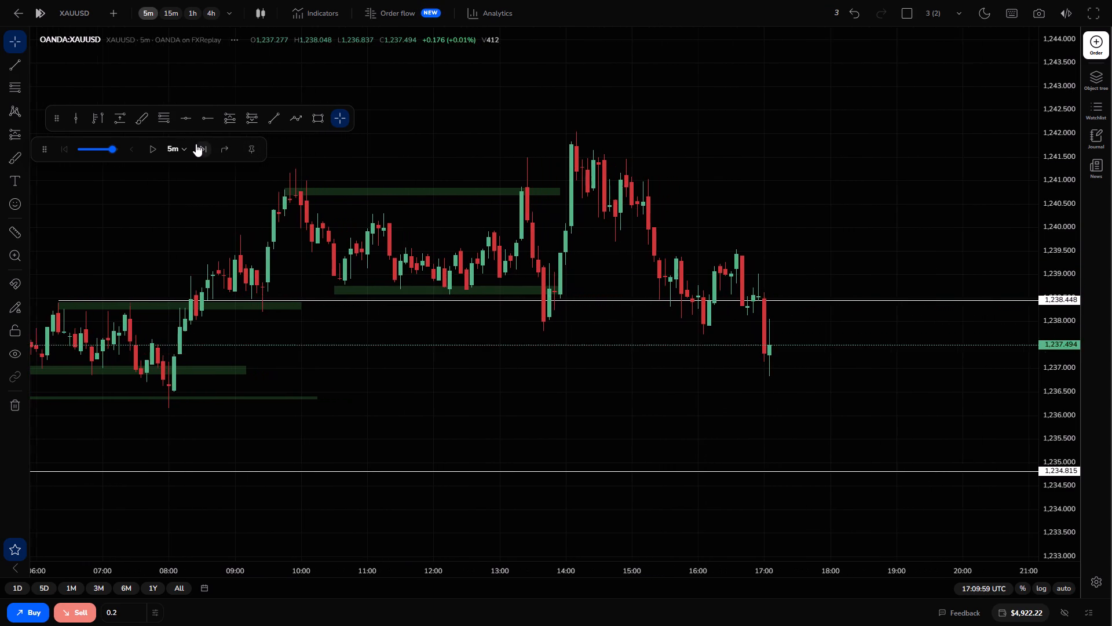
pyautogui.tripleClick(196, 144)
pyautogui.tripleClick(196, 144)
pyautogui.tripleClick(196, 144)
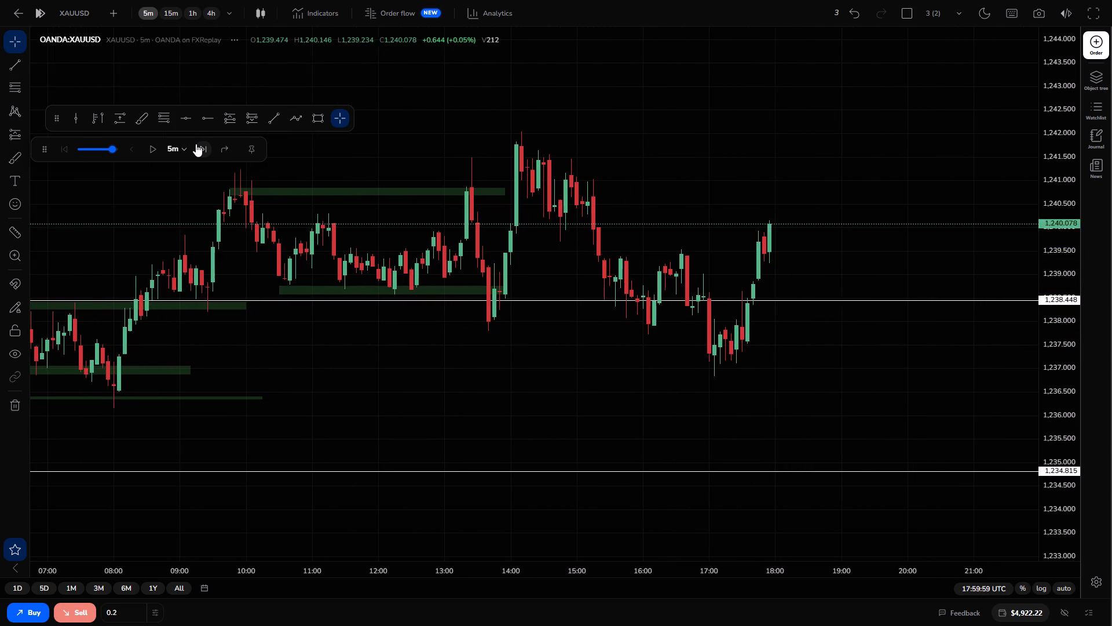
pyautogui.tripleClick(196, 144)
pyautogui.tripleClick(196, 144)
pyautogui.tripleClick(196, 144)
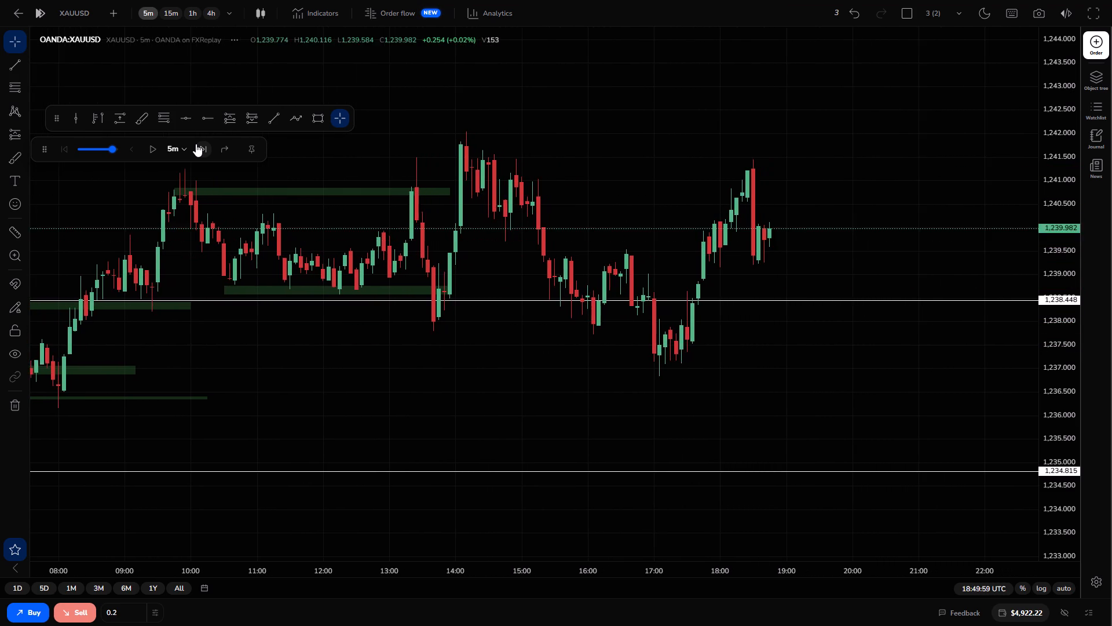
pyautogui.tripleClick(196, 144)
pyautogui.tripleClick(196, 144)
pyautogui.tripleClick(196, 144)
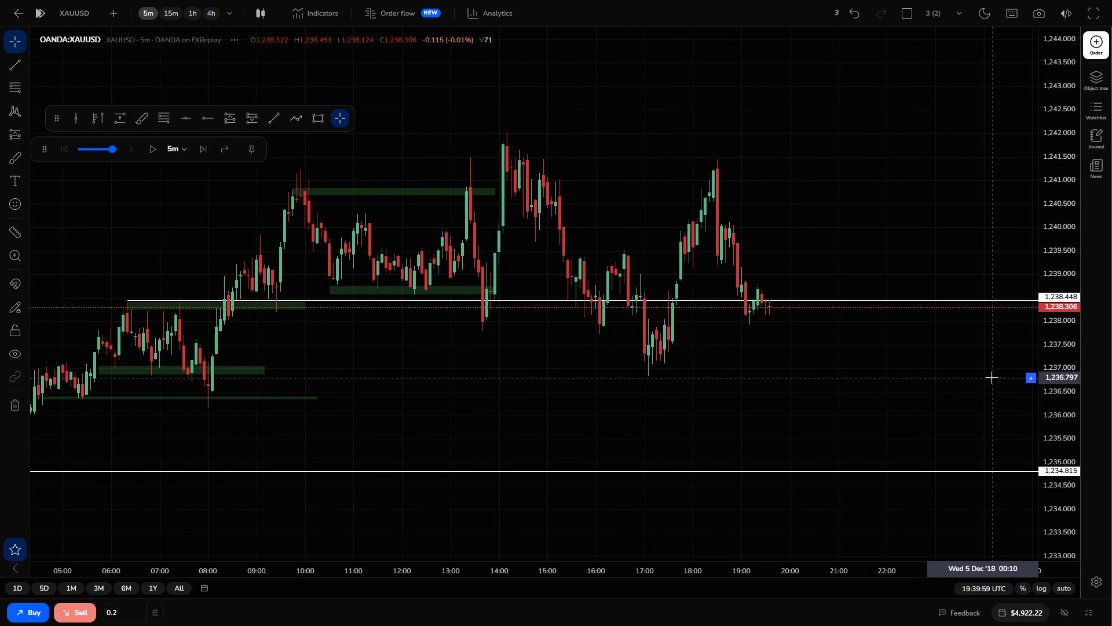
# Draw a green rectangle zone at the top of the range from the 14:05 candle to about 20:40, between 1,241.967 and 1,241.429.
pyautogui.moveTo(1047, 352); pyautogui.dragTo(1042, 438)
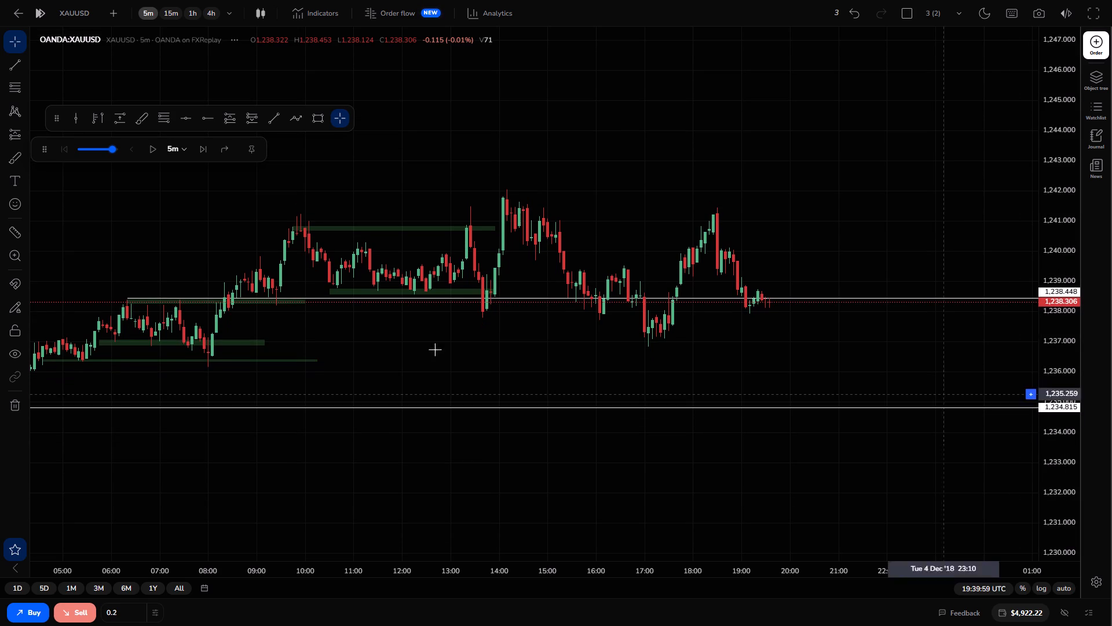
pyautogui.click(320, 116)
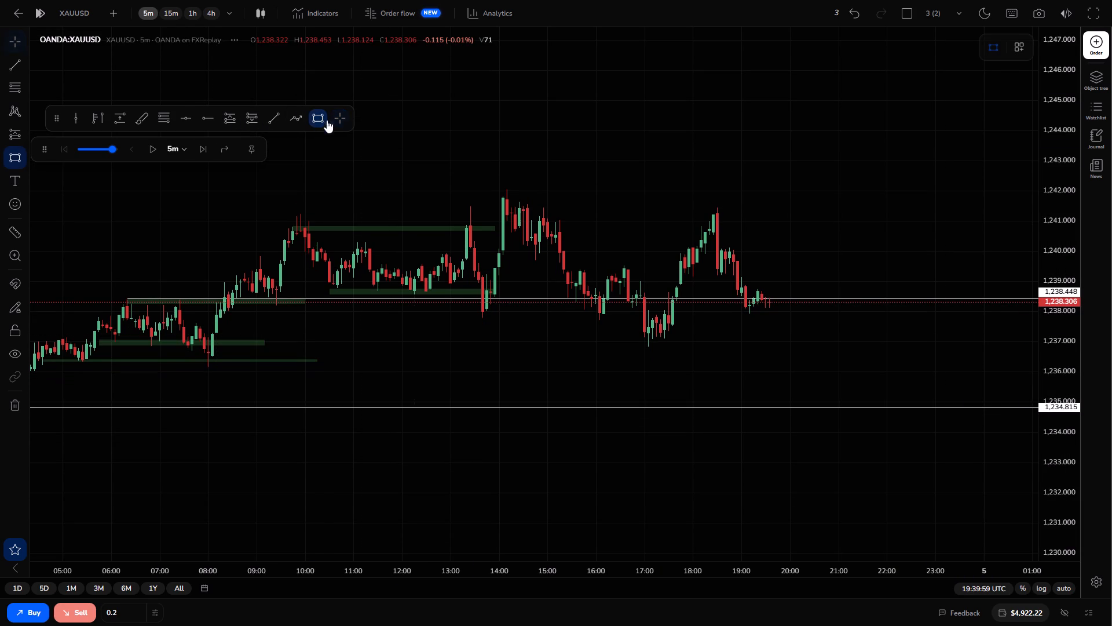
pyautogui.moveTo(503, 192); pyautogui.dragTo(620, 206)
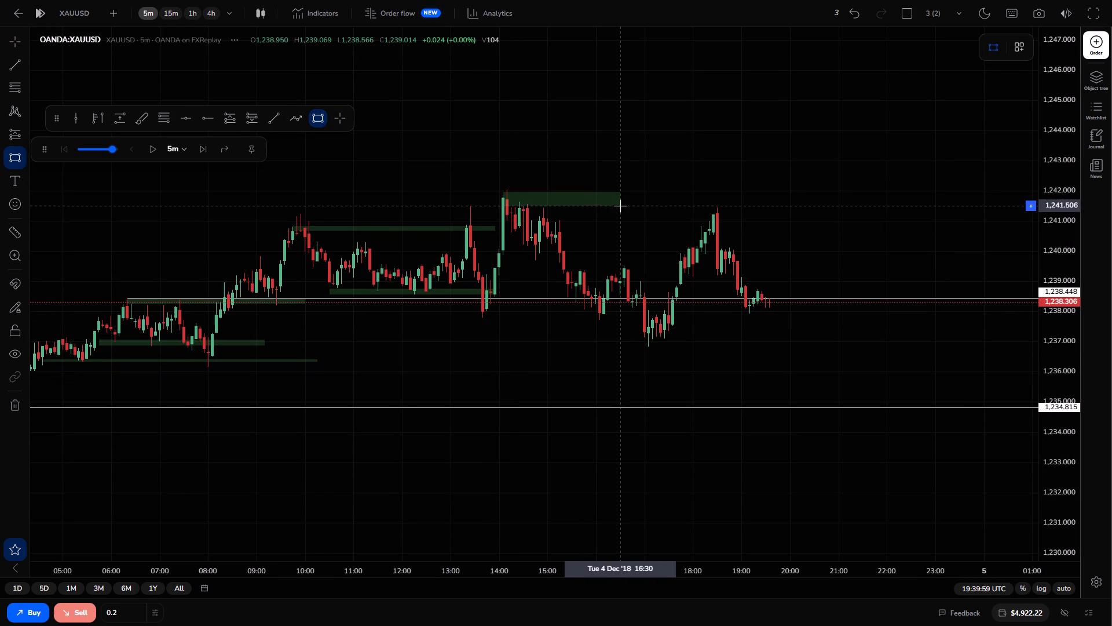
pyautogui.click(821, 208)
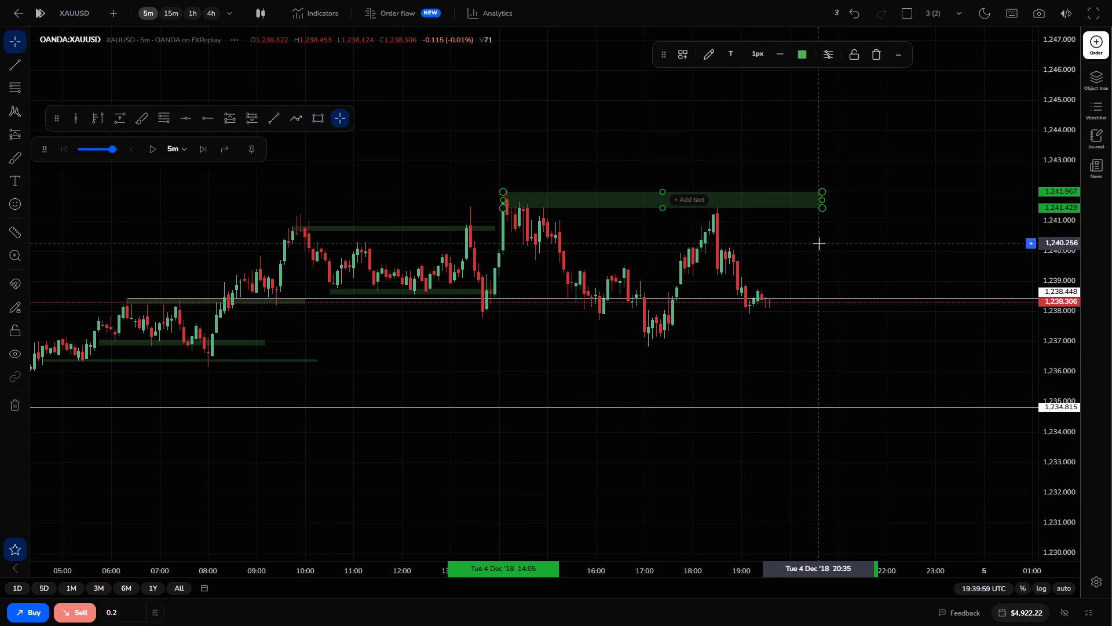
pyautogui.click(819, 243)
# Draw a green rectangle zone under the lows from the 13:35 candle to about 22:35, between about 1,237.87 and 1,236.95.
pyautogui.click(317, 122)
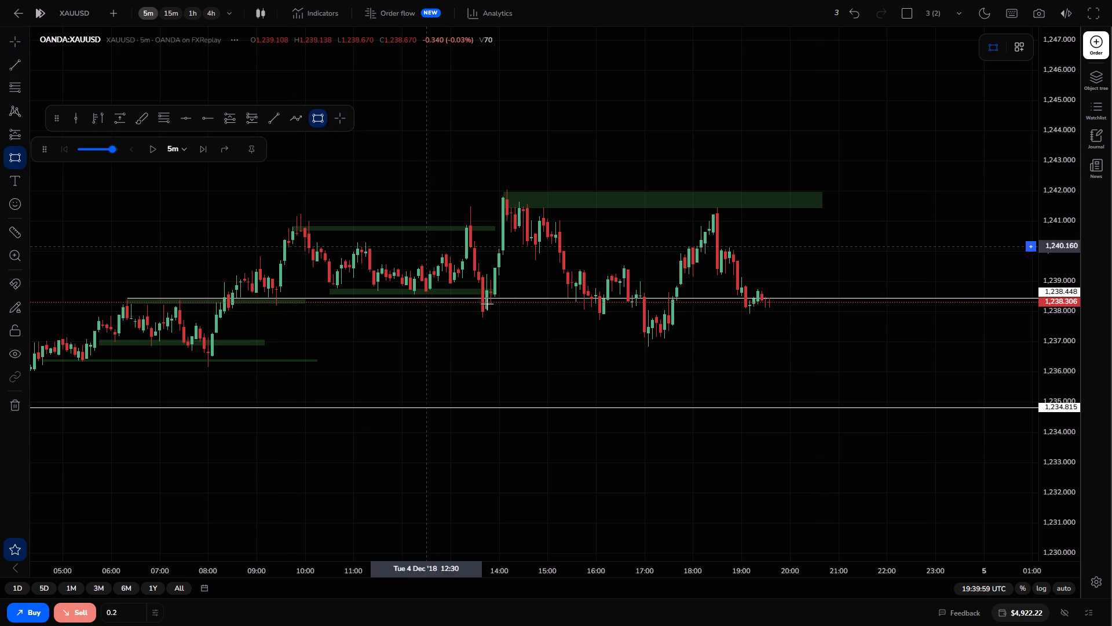
pyautogui.click(479, 315)
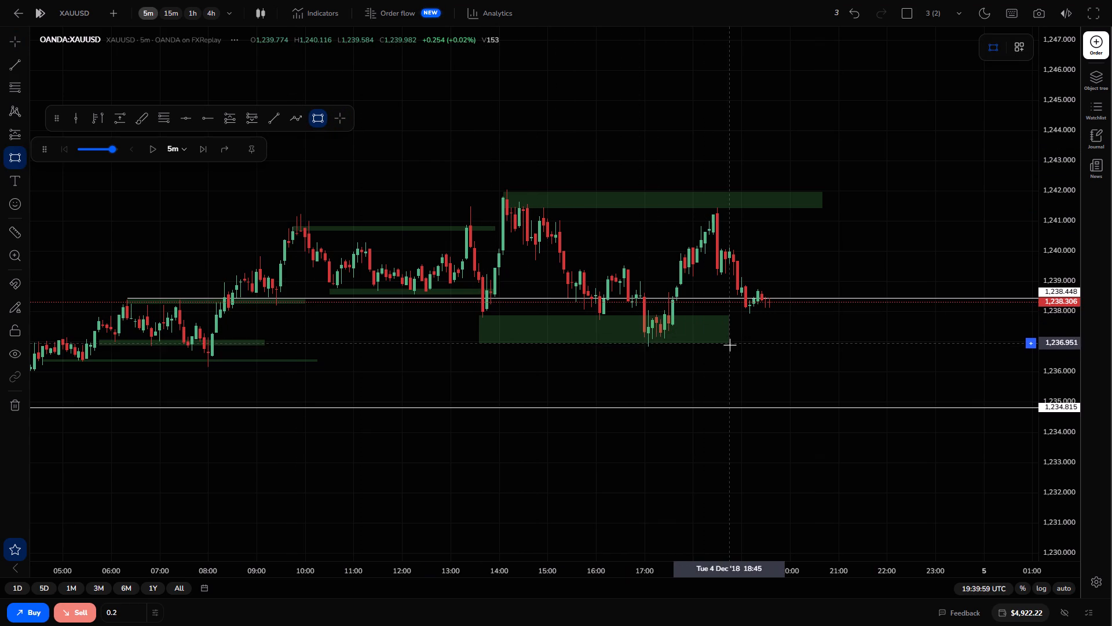
pyautogui.click(914, 343)
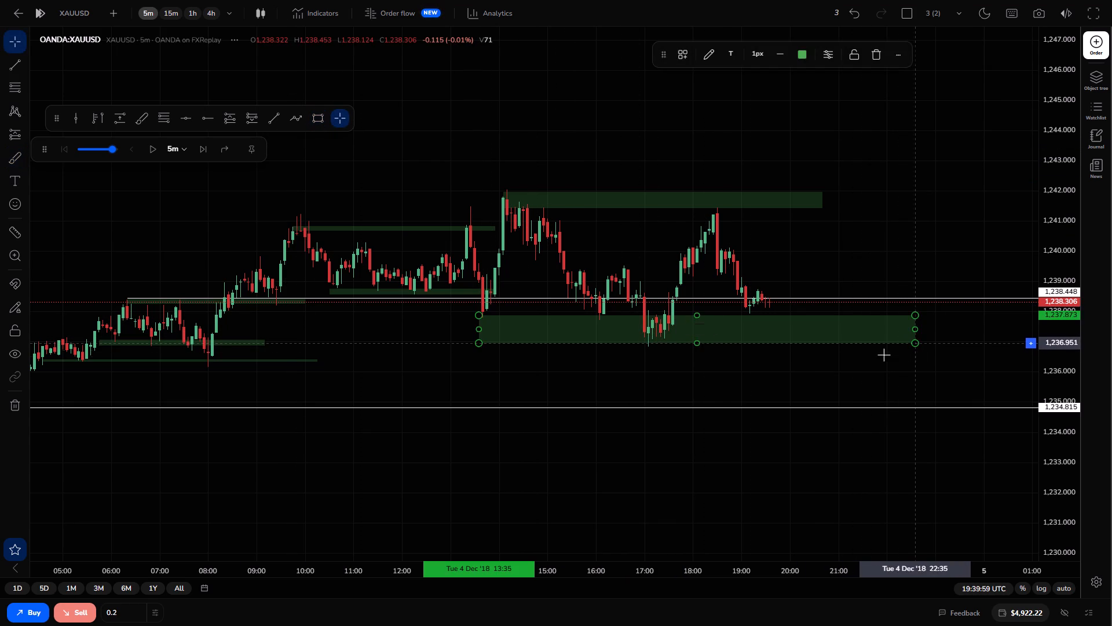
pyautogui.click(861, 356)
# Advance the 5-minute replay candle by candle to 23:34:59 UTC.
pyautogui.tripleClick(205, 148)
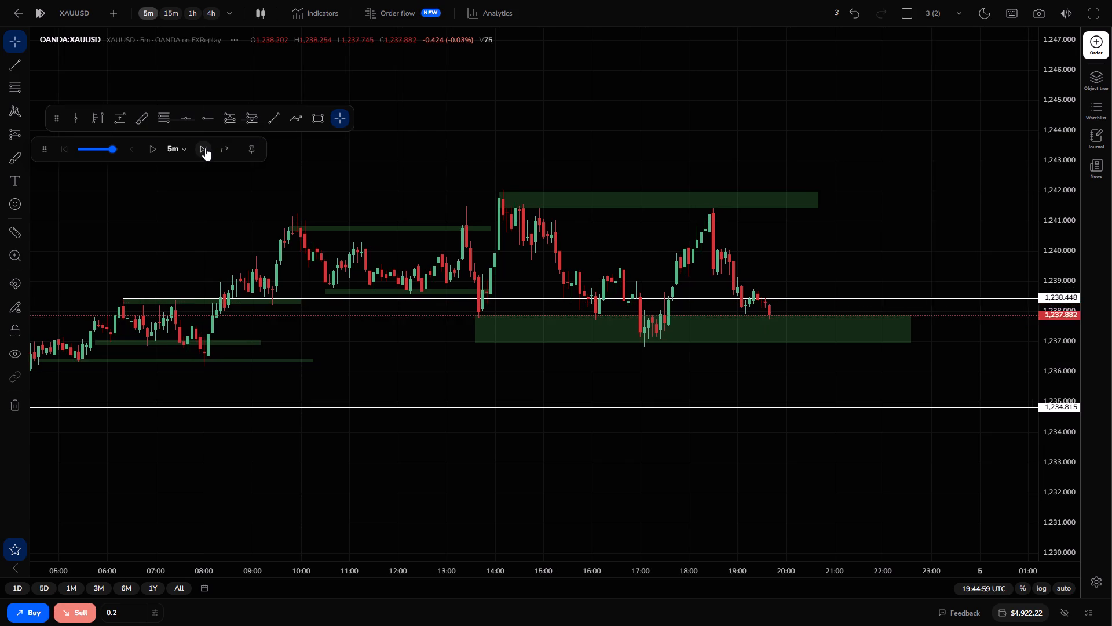
pyautogui.doubleClick(205, 148)
pyautogui.tripleClick(205, 148)
pyautogui.tripleClick(205, 148)
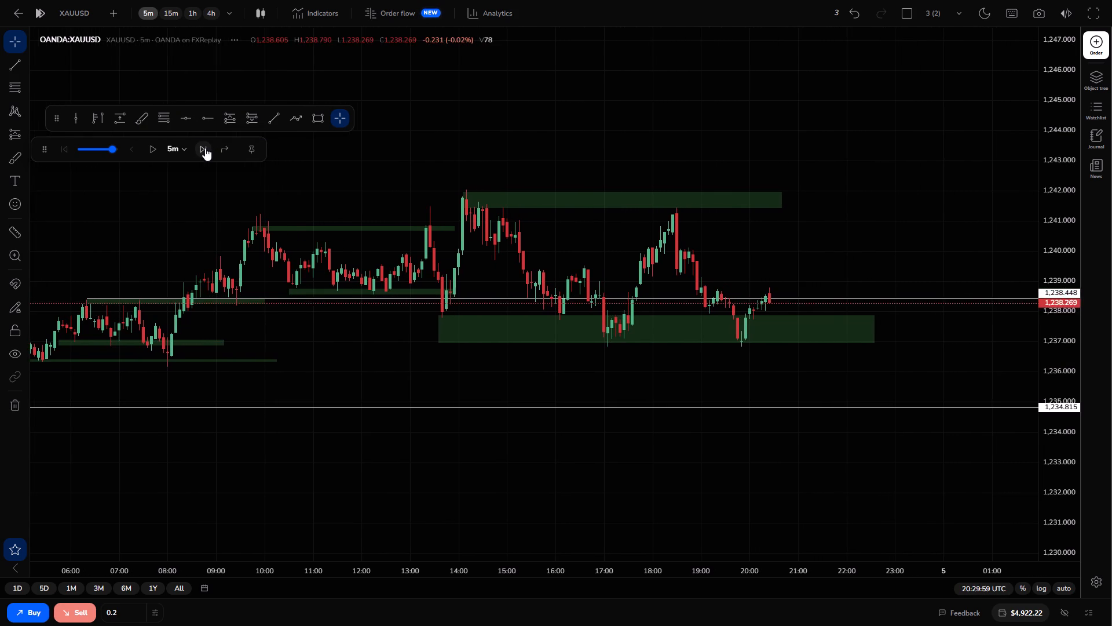
pyautogui.tripleClick(205, 148)
pyautogui.tripleClick(205, 148)
pyautogui.tripleClick(205, 148)
pyautogui.tripleClick(205, 148)
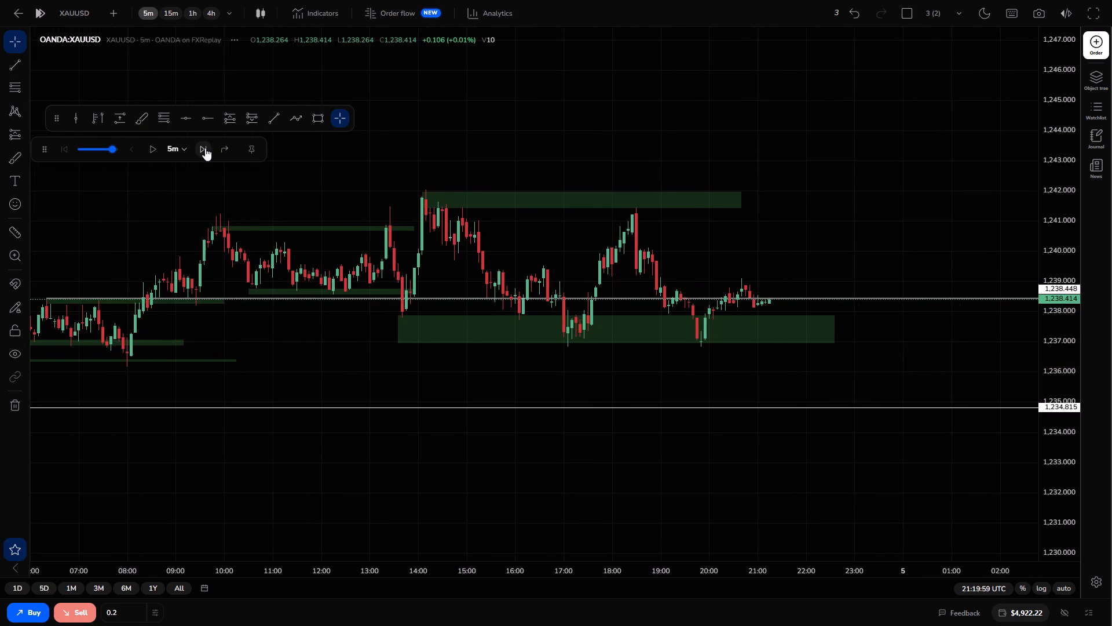
pyautogui.tripleClick(205, 148)
pyautogui.tripleClick(205, 148)
pyautogui.tripleClick(205, 148)
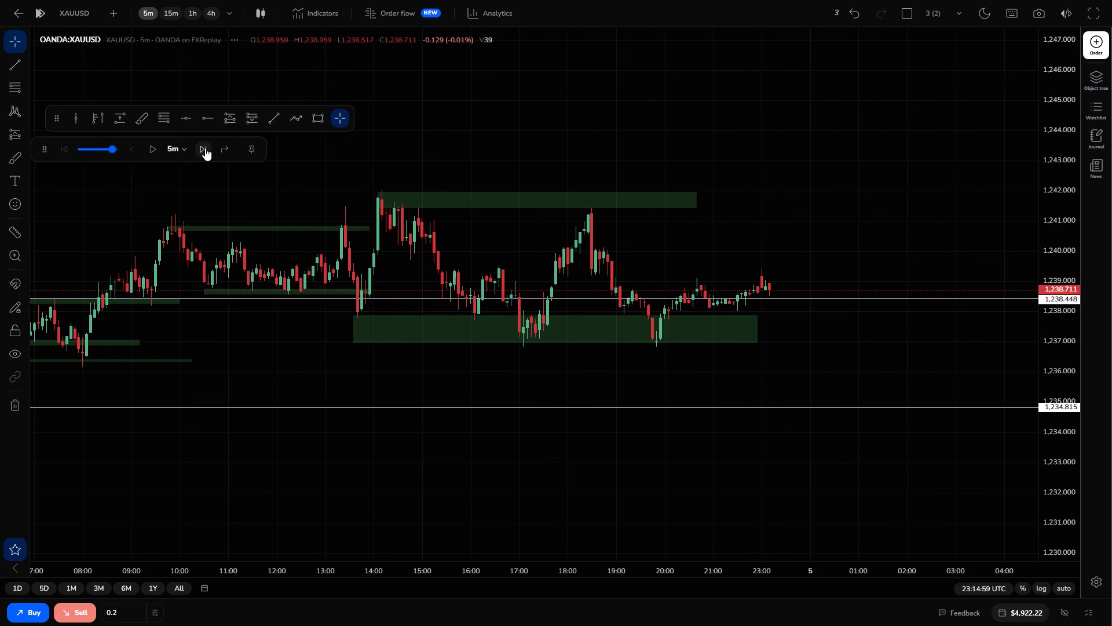
pyautogui.doubleClick(205, 148)
# Extend the end of the upper green zone at 1,241.967–1,241.429 to about 04:40 on 5 December.
pyautogui.moveTo(1065, 403); pyautogui.dragTo(1011, 247)
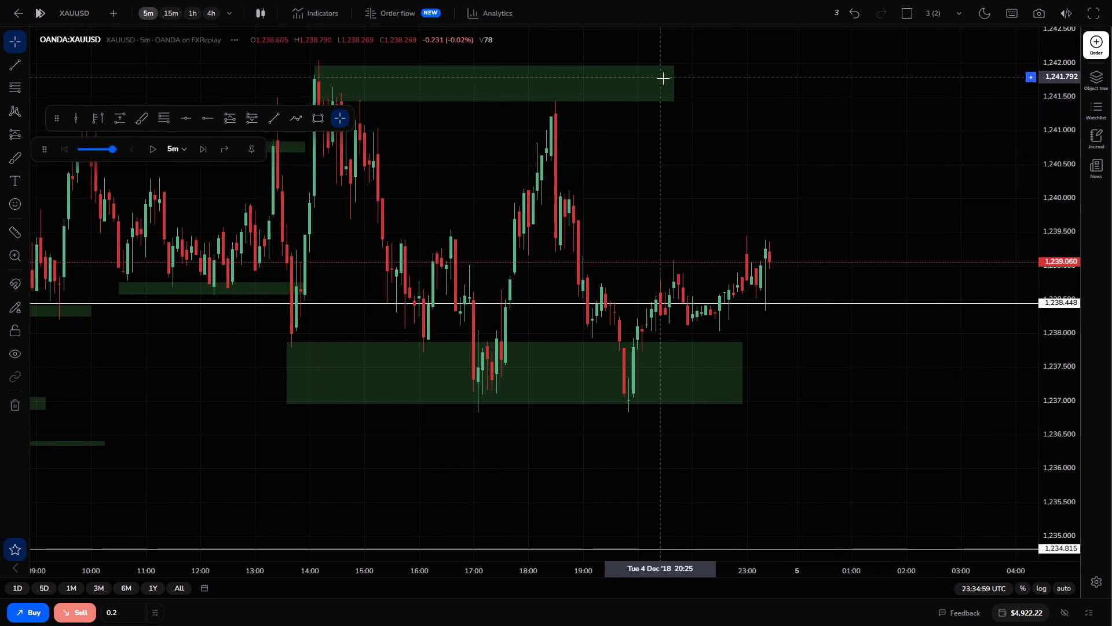
pyautogui.moveTo(674, 82); pyautogui.dragTo(1050, 152)
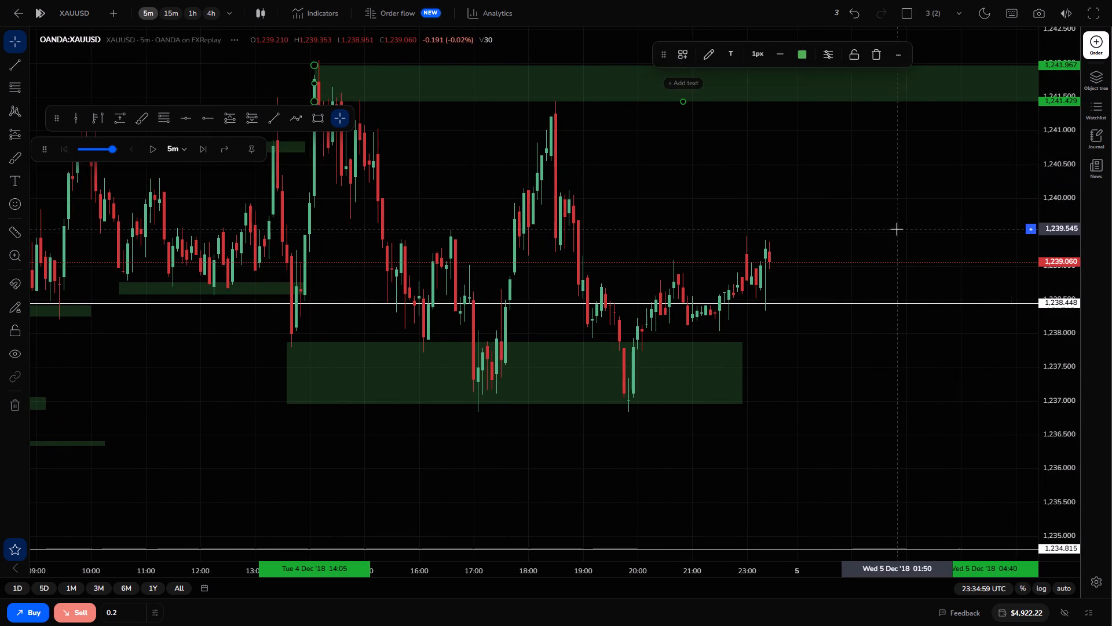
# Lower the upper edge of the zone under the lows to about 1,237.2 and extend its end to about 02:30 on 5 December.
pyautogui.moveTo(897, 229); pyautogui.dragTo(949, 206)
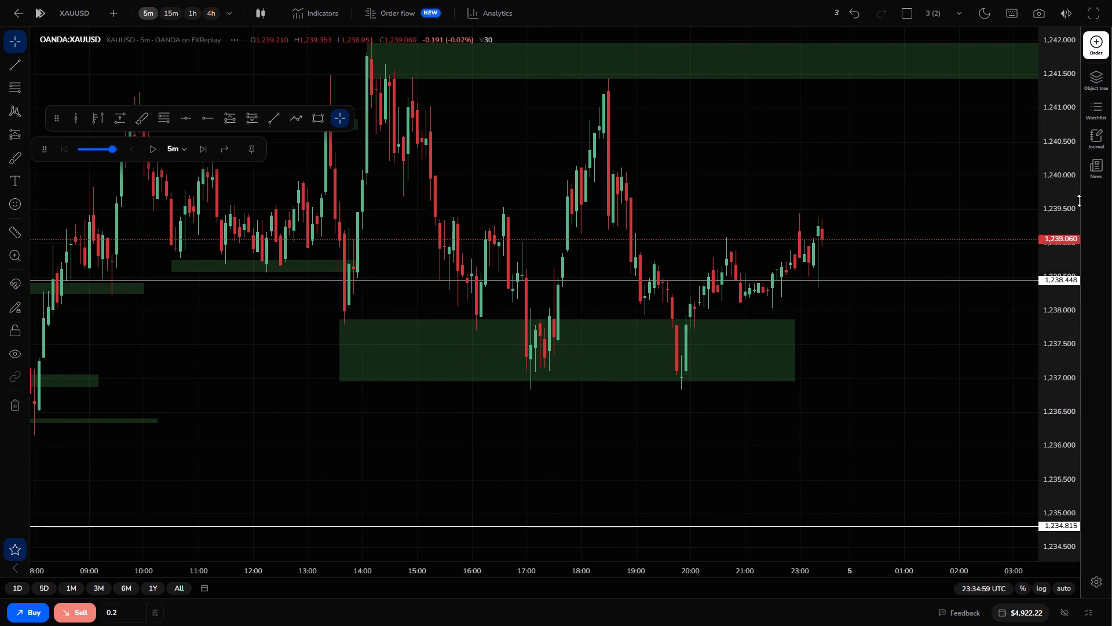
pyautogui.moveTo(1054, 201); pyautogui.dragTo(1039, 309)
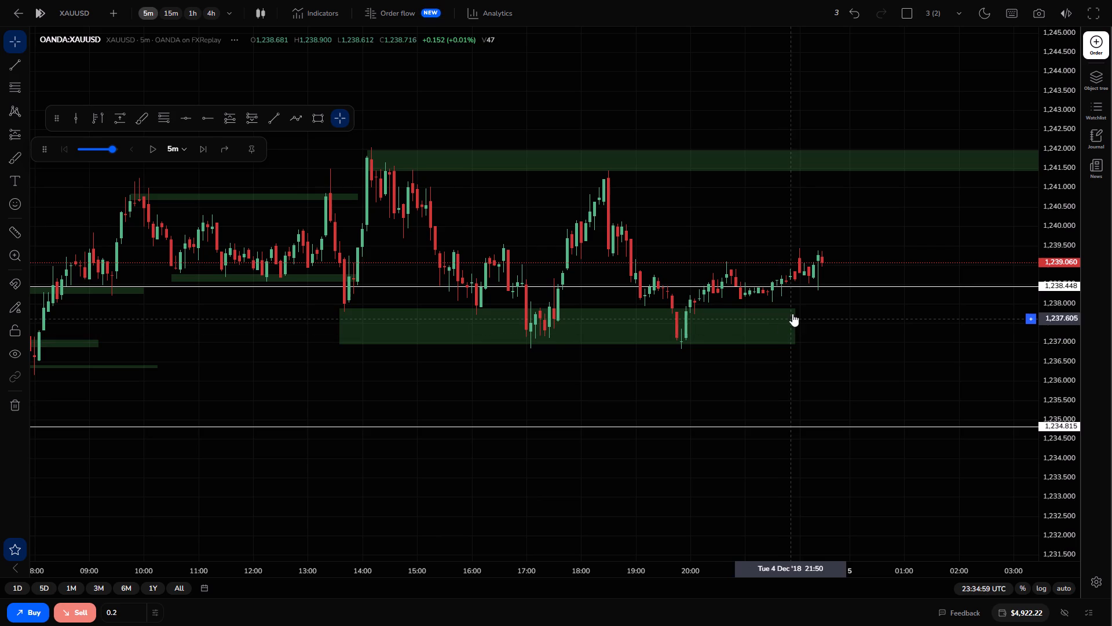
pyautogui.moveTo(794, 307); pyautogui.dragTo(790, 334)
pyautogui.moveTo(792, 337); pyautogui.dragTo(987, 337)
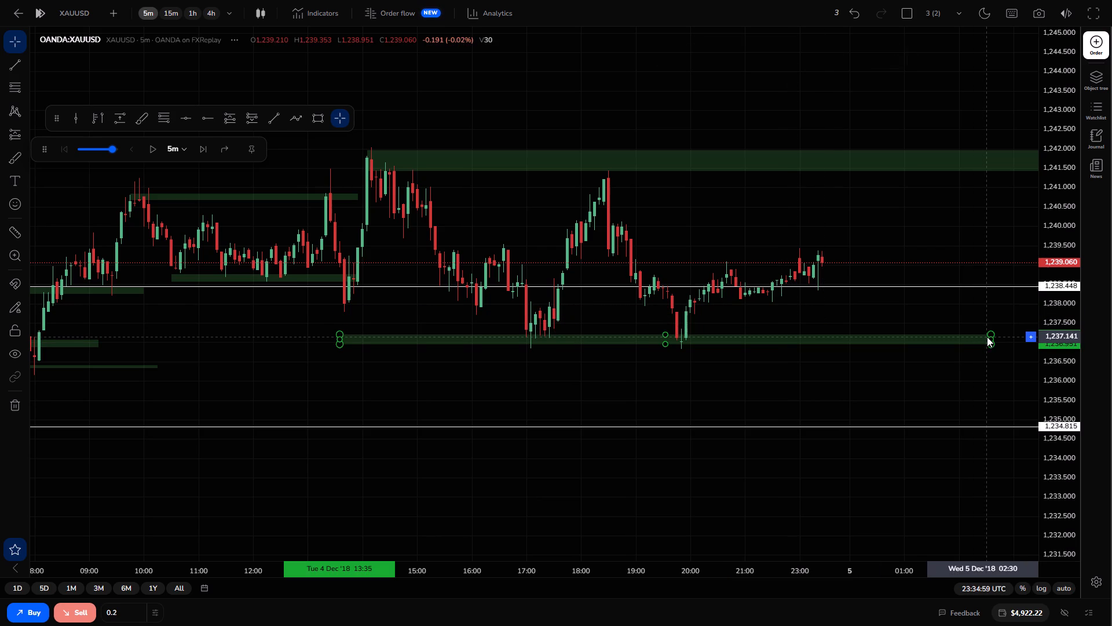
# Advance the 5-minute replay candle by candle to 00:44:59 UTC on 5 December.
pyautogui.moveTo(862, 376); pyautogui.dragTo(880, 449)
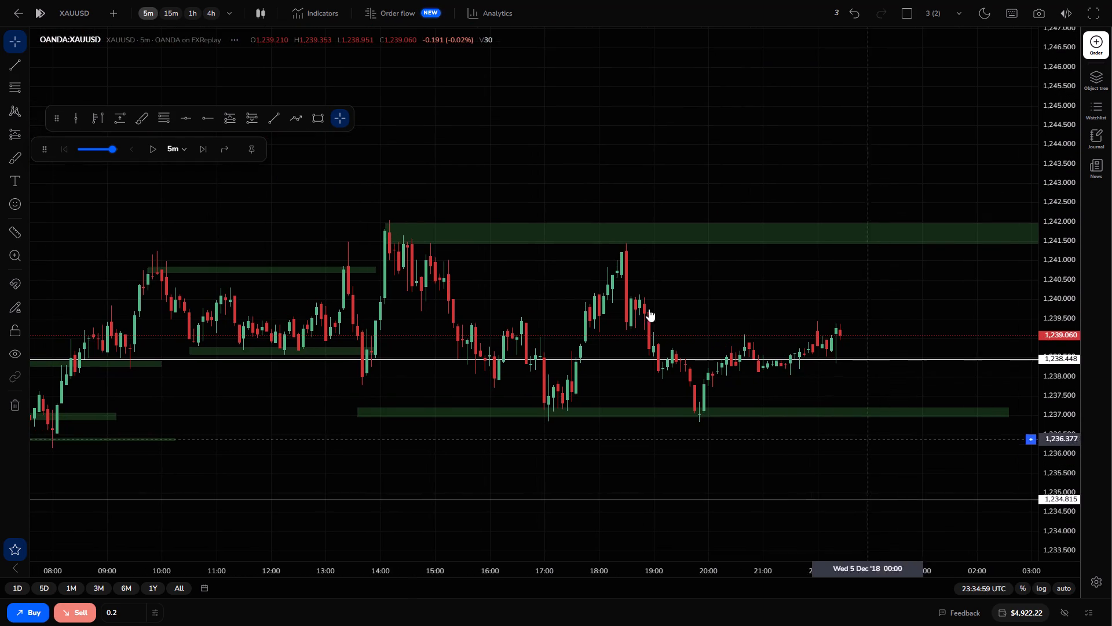
pyautogui.tripleClick(202, 151)
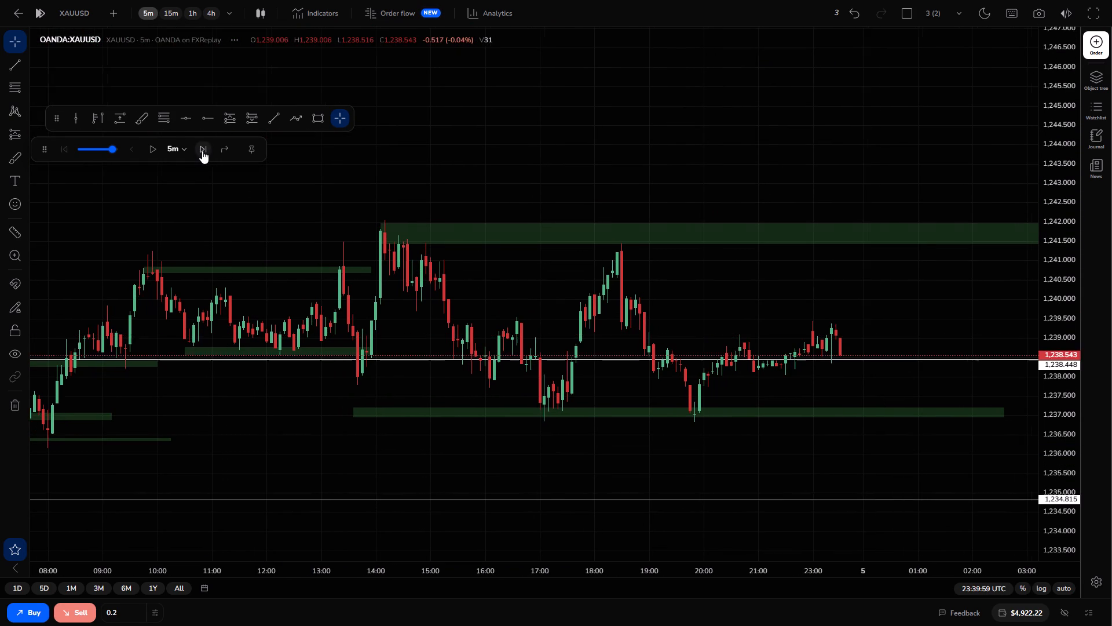
pyautogui.tripleClick(202, 151)
pyautogui.tripleClick(202, 151)
pyautogui.tripleClick(202, 151)
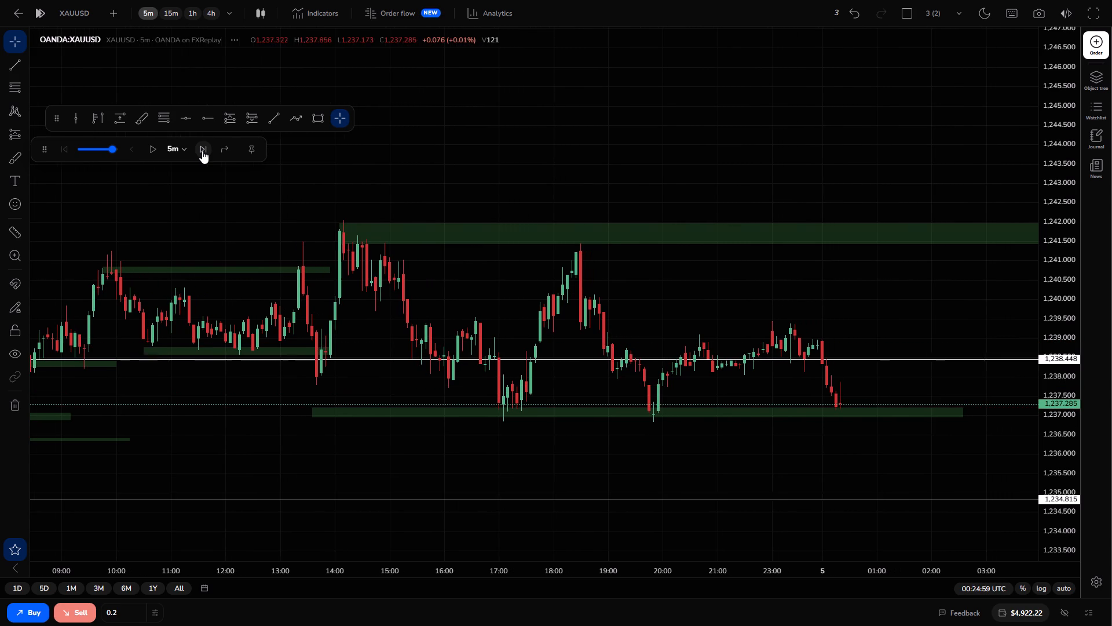
pyautogui.doubleClick(202, 151)
# Review the earlier price structure and advance the 5-minute replay one candle at a time to 01:19:59 UTC.
pyautogui.click(618, 513)
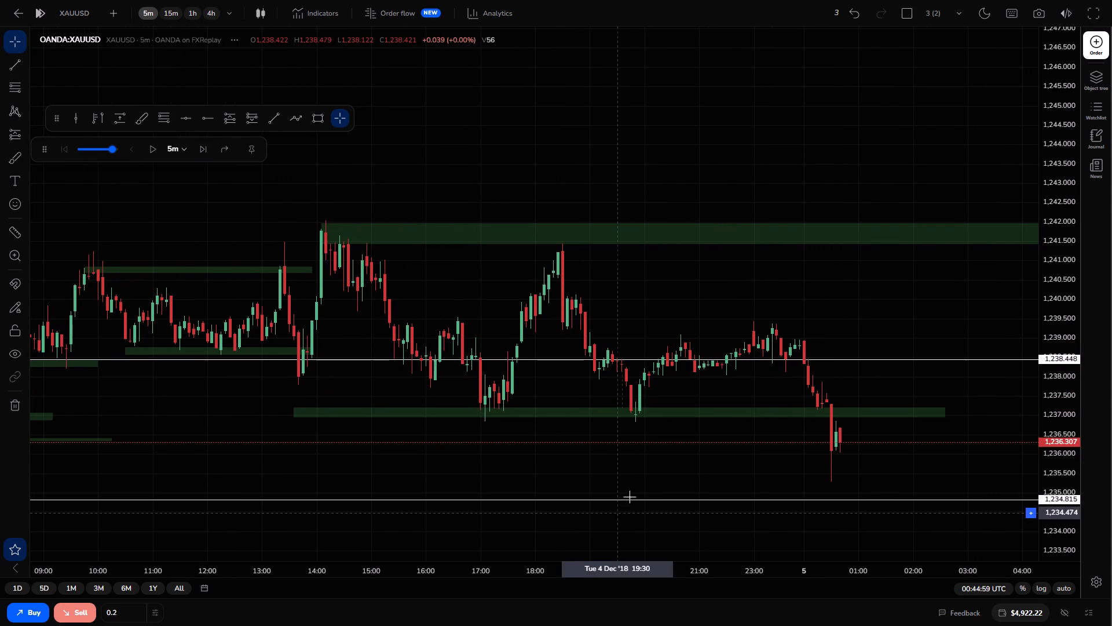
pyautogui.moveTo(640, 482); pyautogui.dragTo(759, 449)
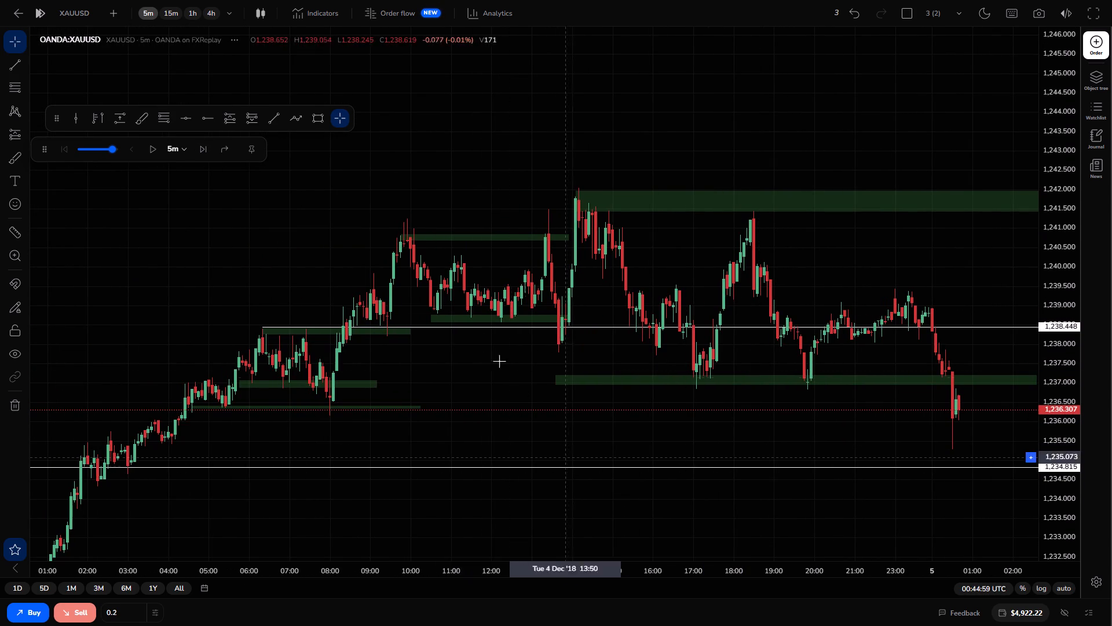
pyautogui.moveTo(732, 439); pyautogui.dragTo(576, 417)
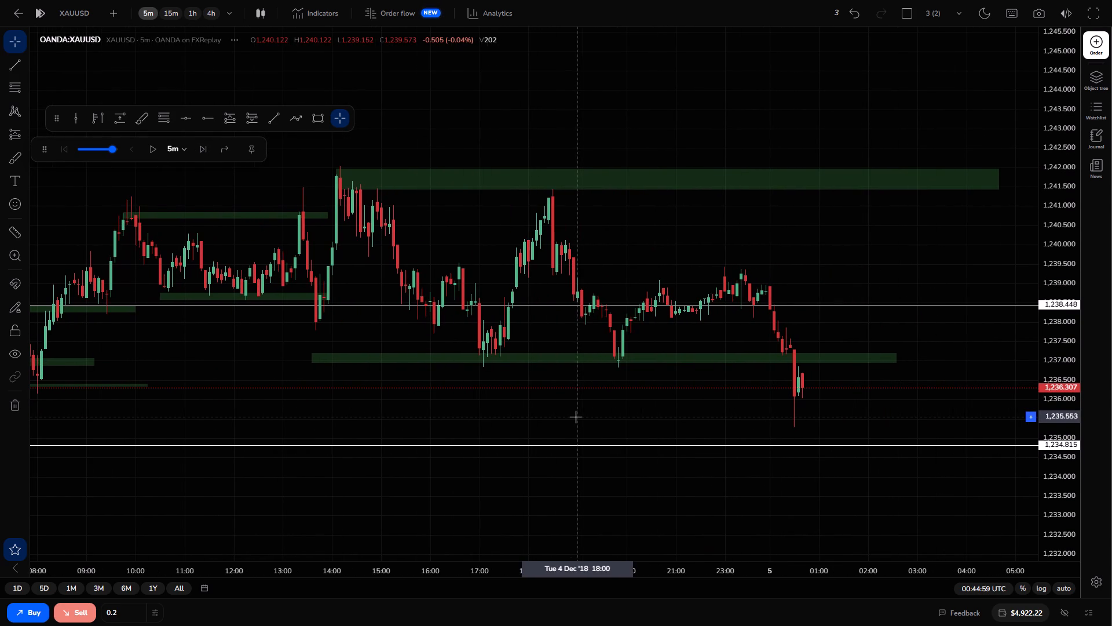
pyautogui.click(203, 151)
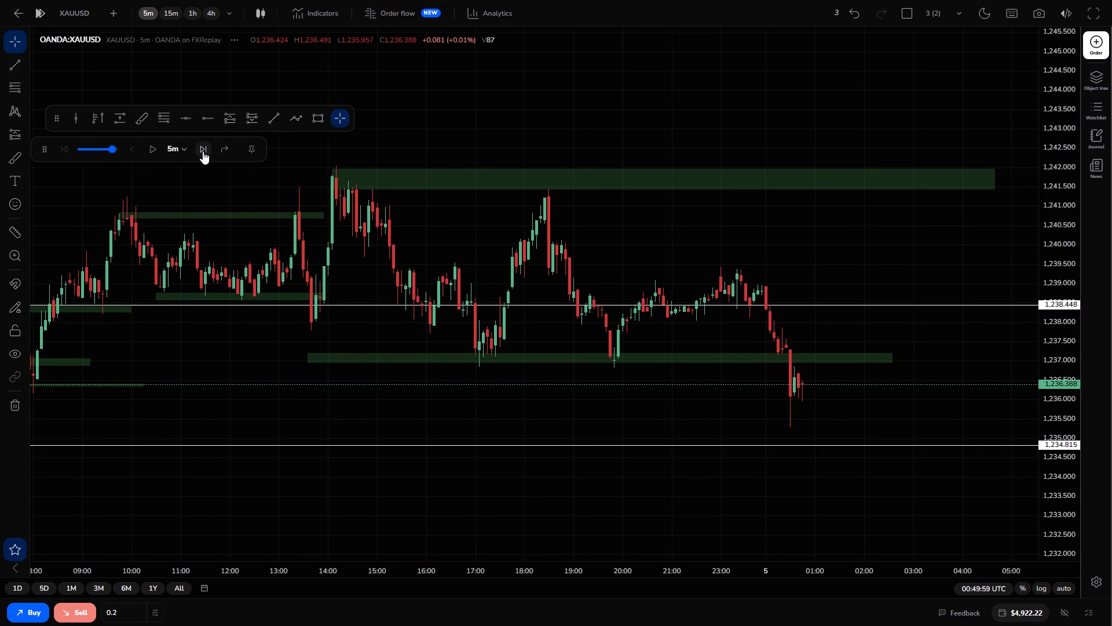
pyautogui.click(203, 151)
pyautogui.click(203, 151)
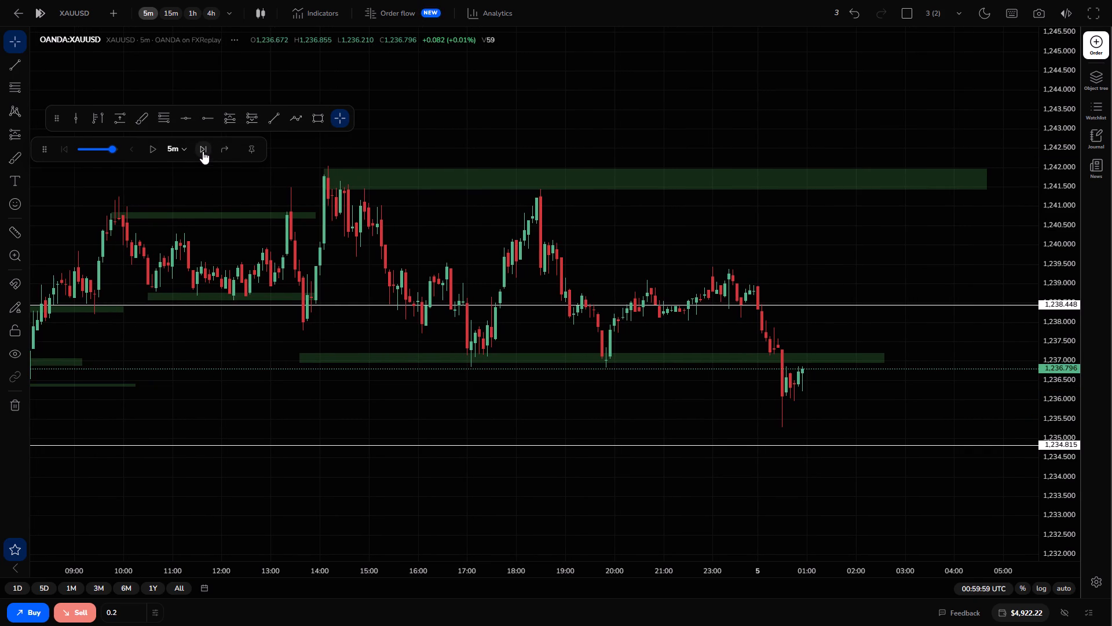
pyautogui.click(203, 151)
pyautogui.click(203, 151)
pyautogui.click(203, 151)
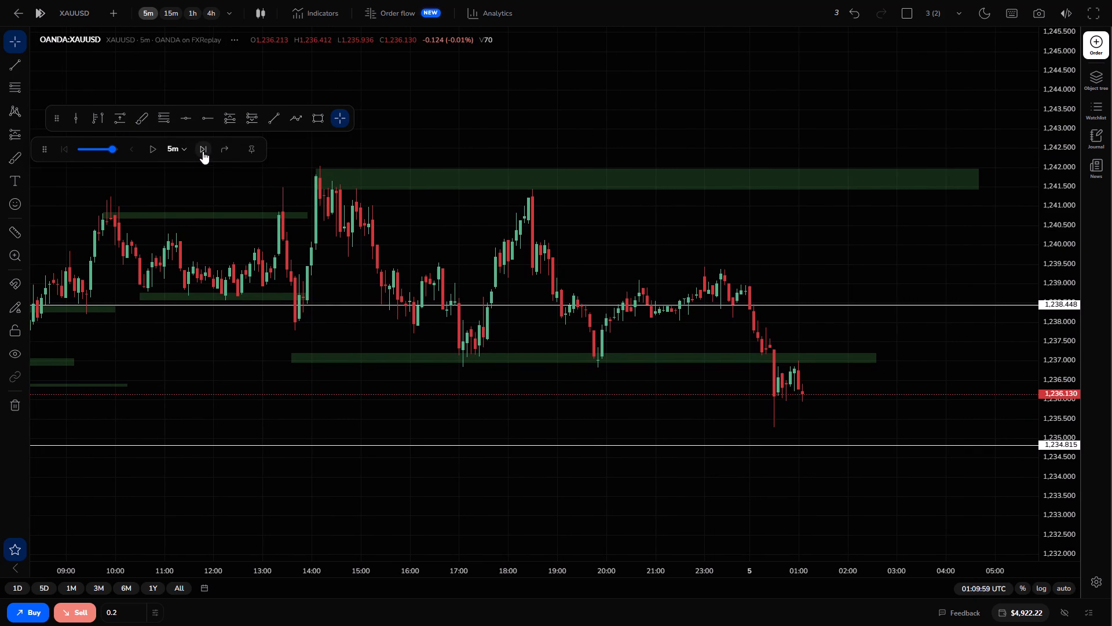
pyautogui.click(203, 151)
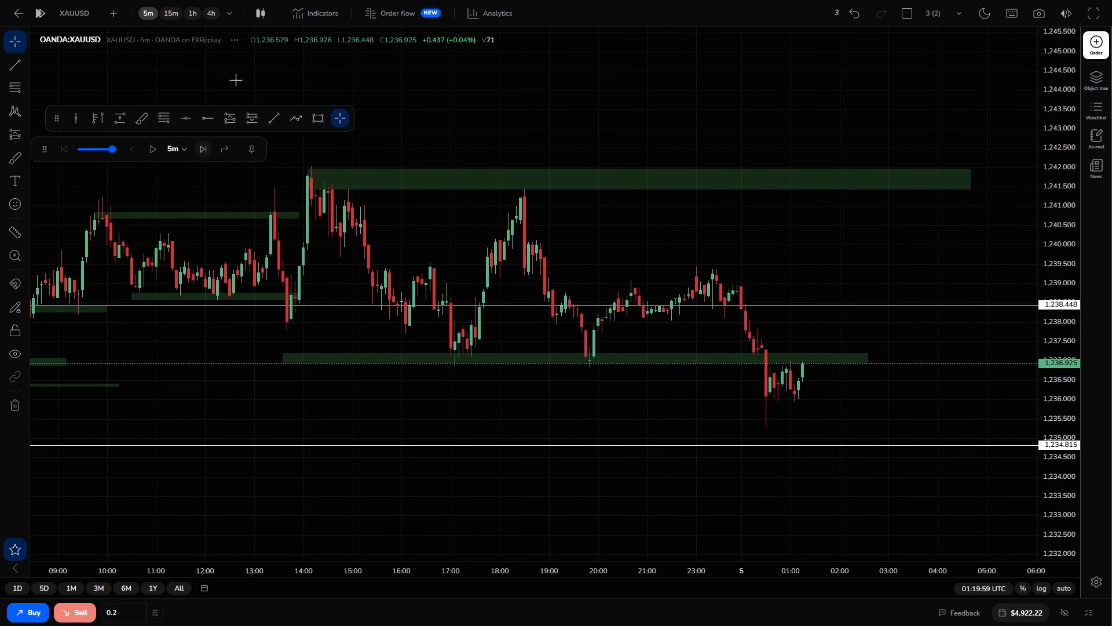
# Check the price structure on the 1-hour chart, returning to the 5-minute chart.
pyautogui.click(193, 16)
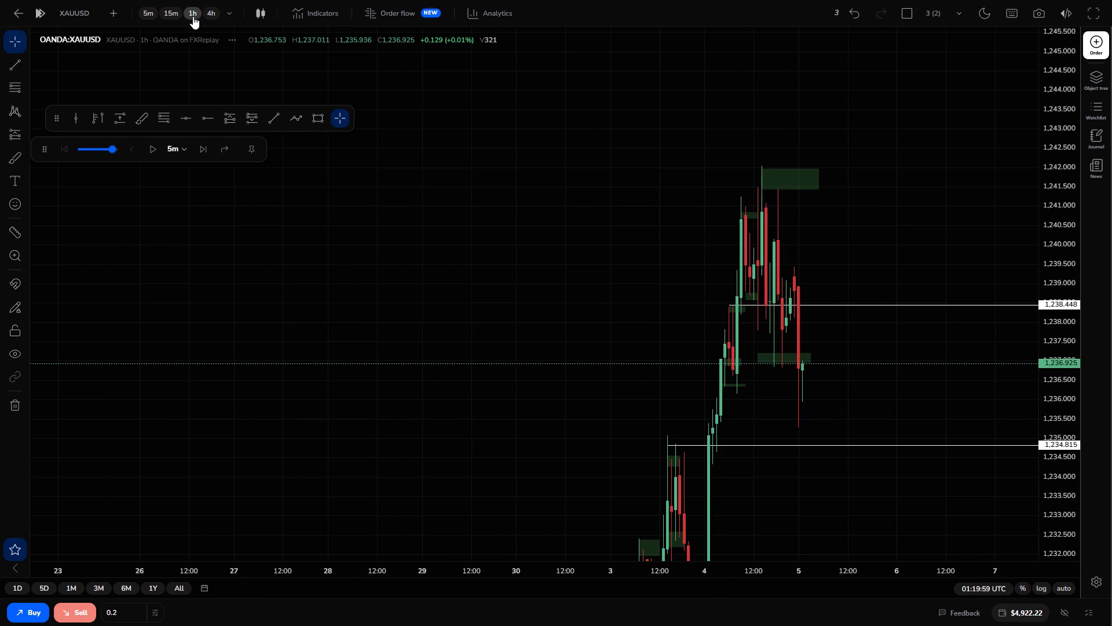
pyautogui.click(146, 12)
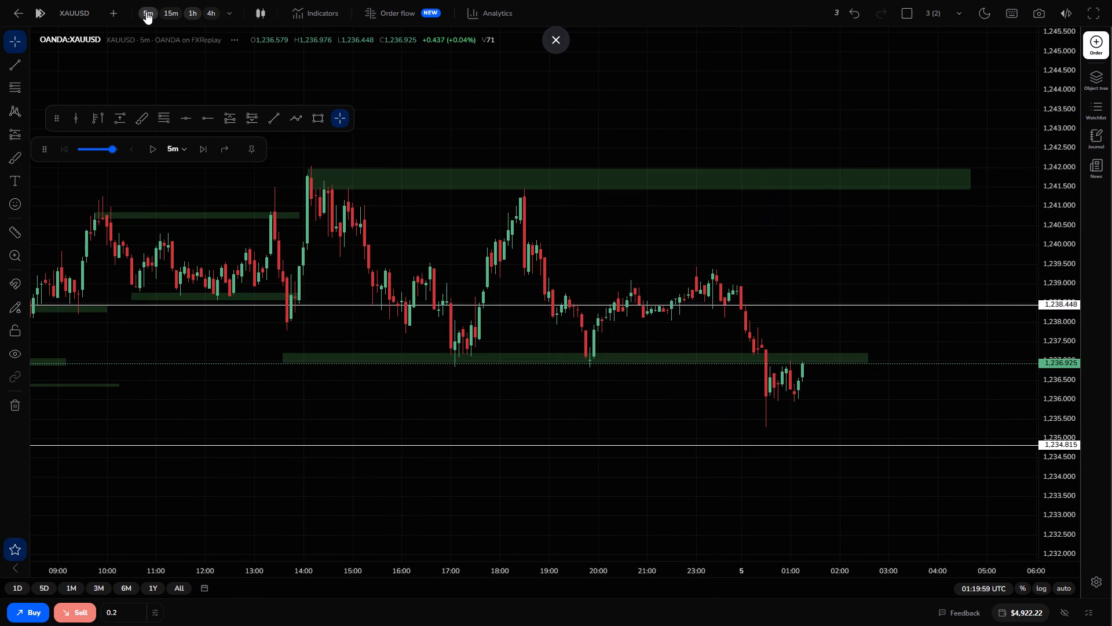
# Buy 0.2 lots of XAUUSD at market and set the take profit at 1,238.445, near the white 1,238.448 level.
pyautogui.click(37, 610)
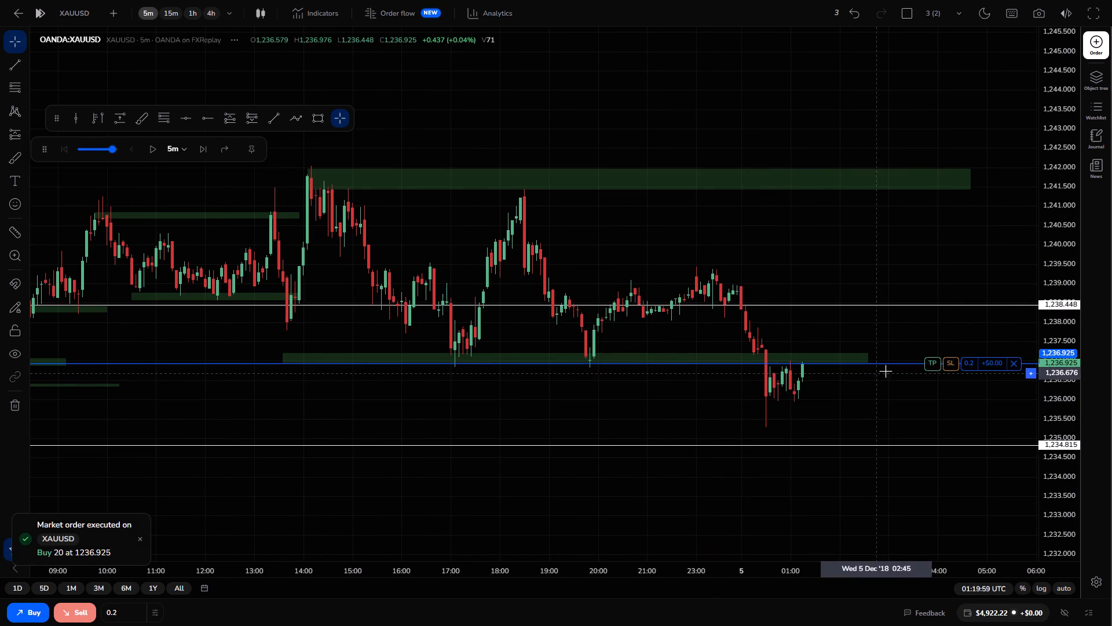
pyautogui.moveTo(934, 361); pyautogui.dragTo(921, 286)
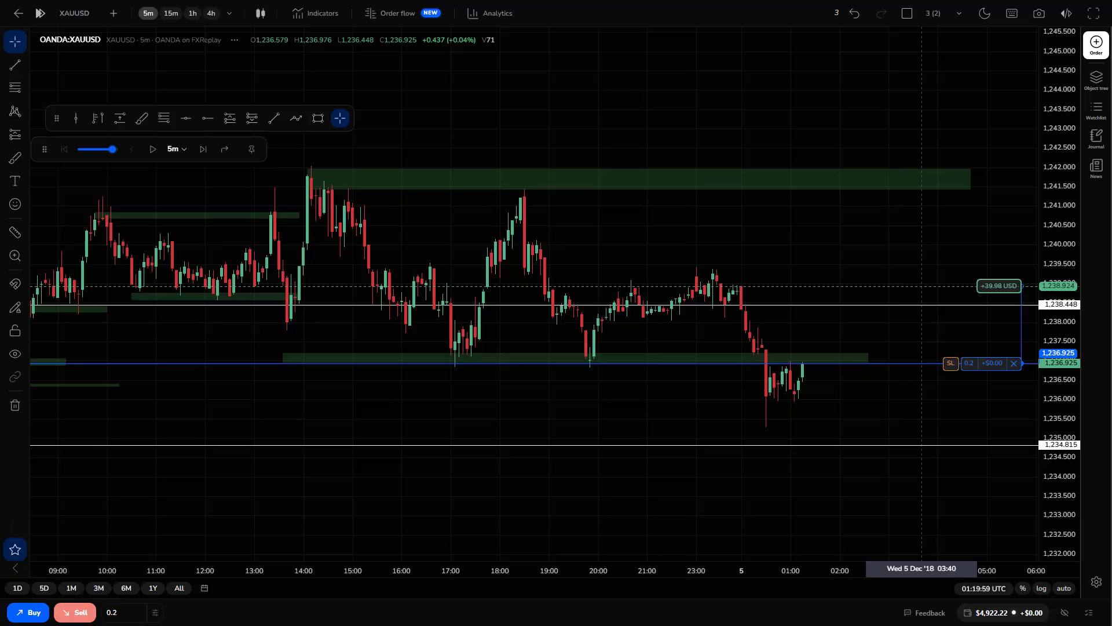
pyautogui.moveTo(921, 286); pyautogui.dragTo(921, 287)
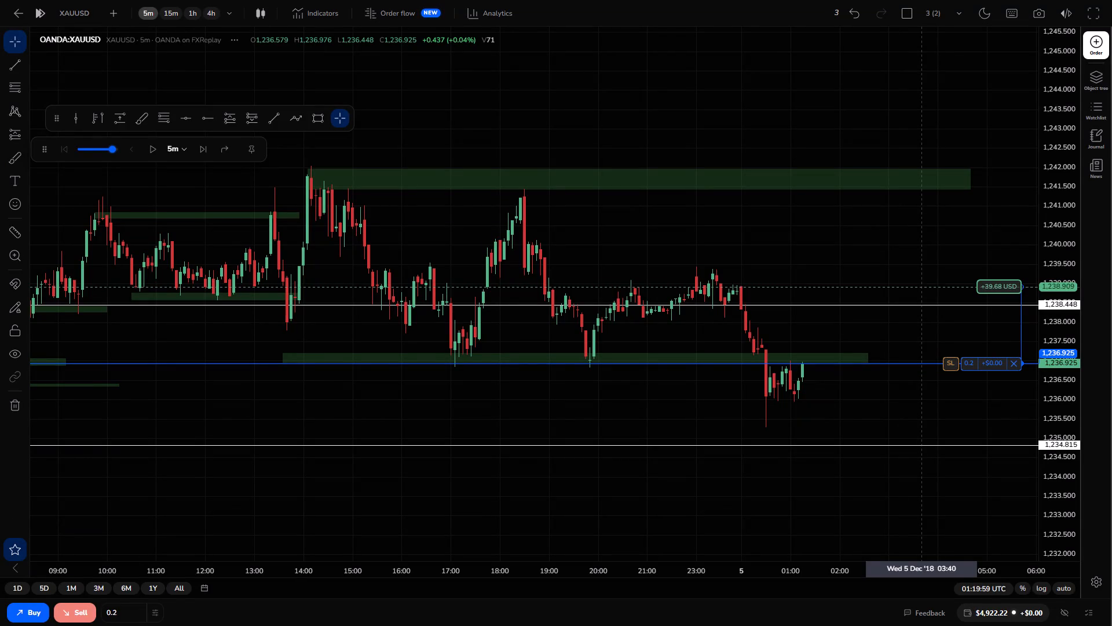
pyautogui.moveTo(921, 287); pyautogui.dragTo(920, 305)
# Set the long position's stop loss at 1,236.377.
pyautogui.moveTo(953, 361); pyautogui.dragTo(953, 376)
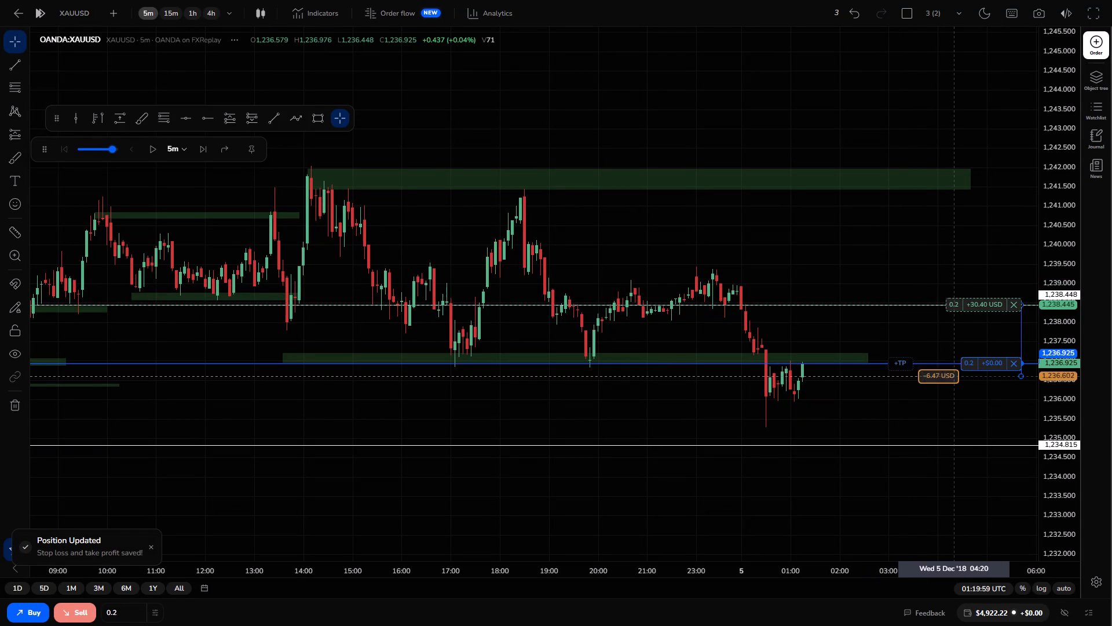
pyautogui.moveTo(953, 376); pyautogui.dragTo(952, 384)
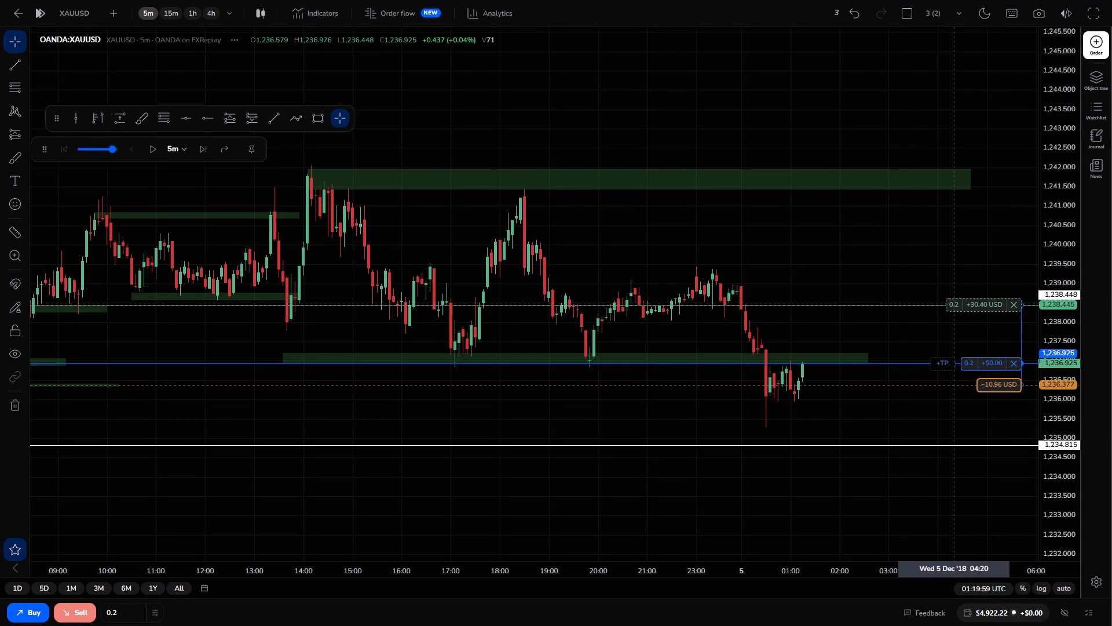
pyautogui.moveTo(952, 384); pyautogui.dragTo(952, 385)
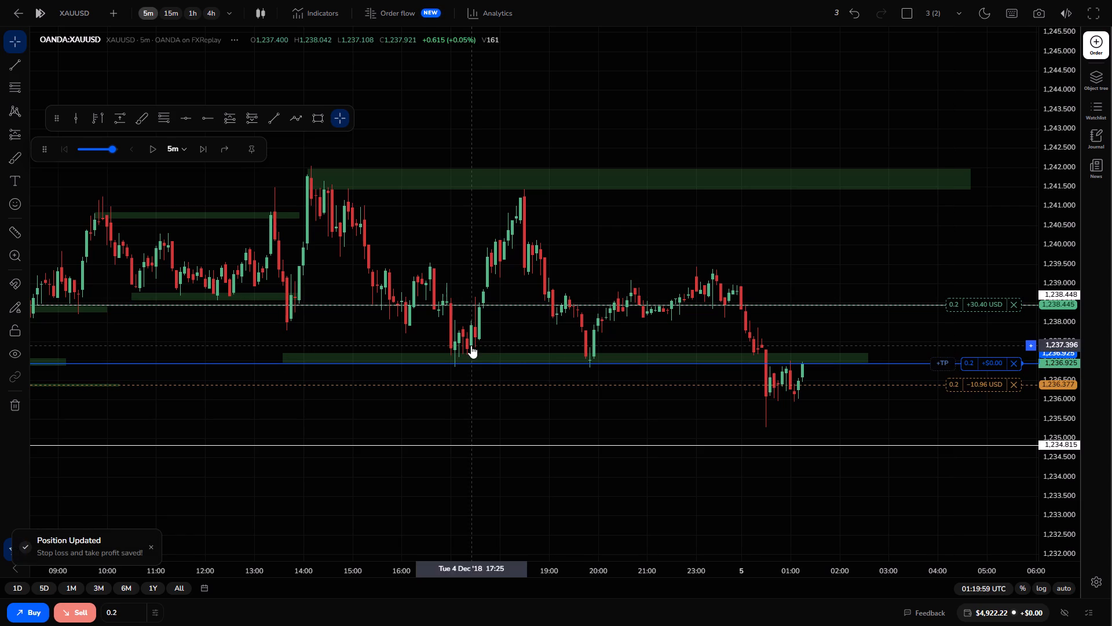
# Advance the 5-minute replay one candle at a time to 01:39:59 UTC with the long position running.
pyautogui.click(197, 146)
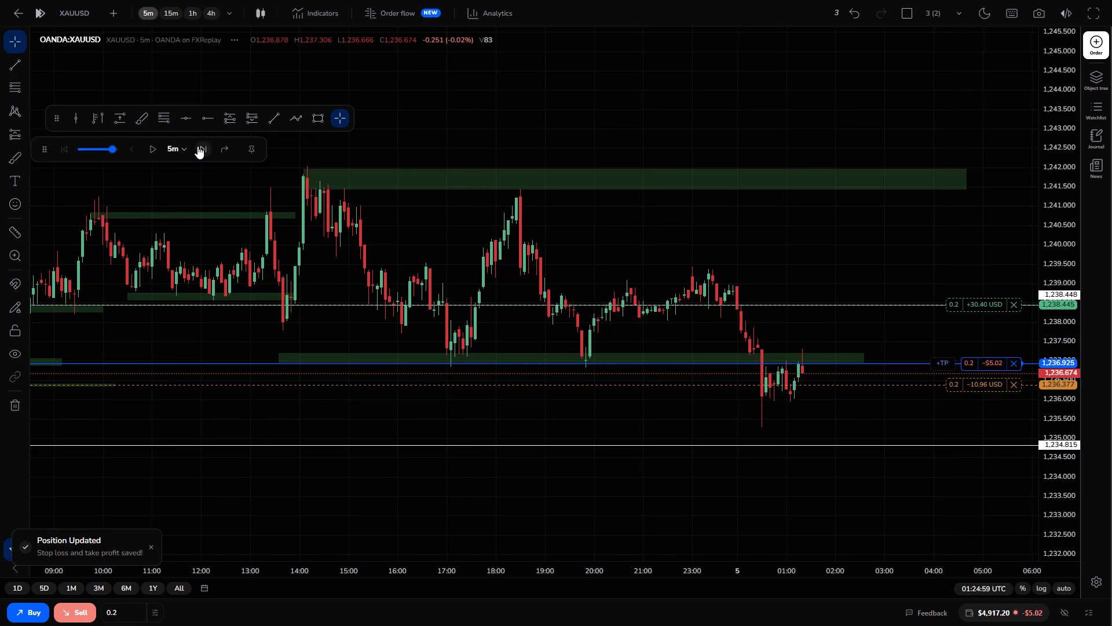
pyautogui.click(197, 146)
pyautogui.click(197, 146)
pyautogui.click(197, 146)
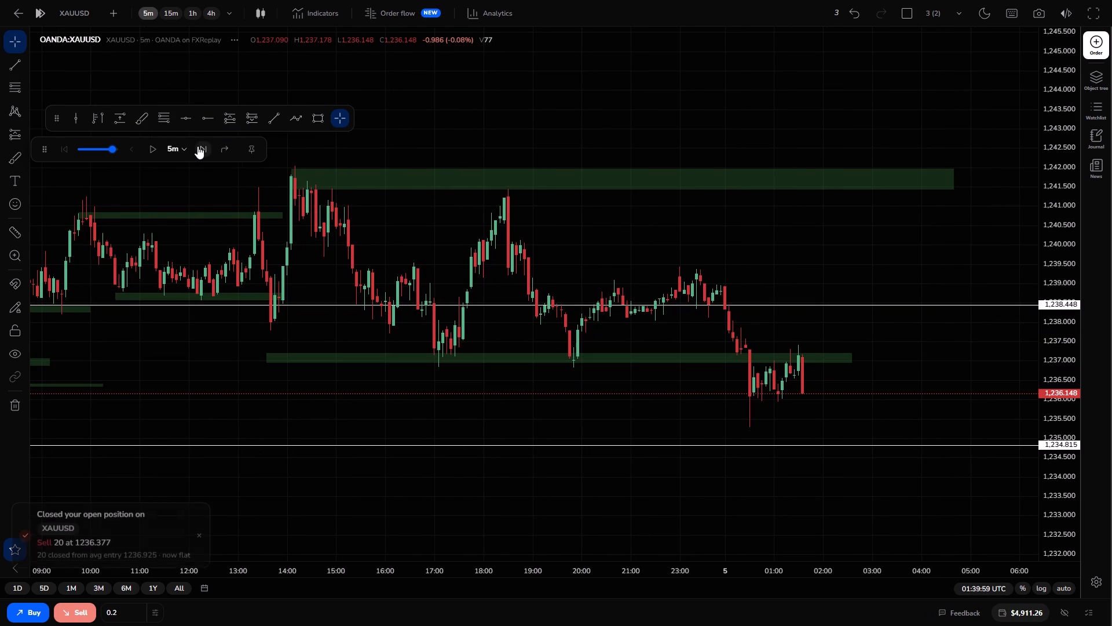
# Advance the 5-minute replay candle by candle to 03:29:59 UTC.
pyautogui.tripleClick(197, 146)
pyautogui.tripleClick(197, 146)
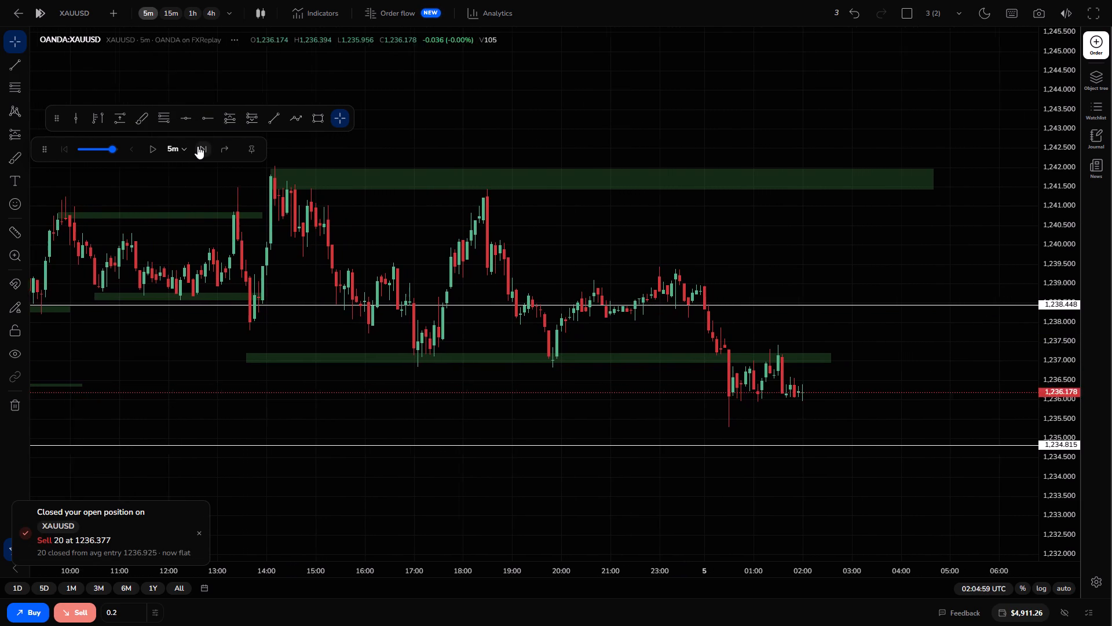
pyautogui.tripleClick(197, 146)
pyautogui.tripleClick(197, 146)
pyautogui.tripleClick(197, 146)
pyautogui.tripleClick(197, 146)
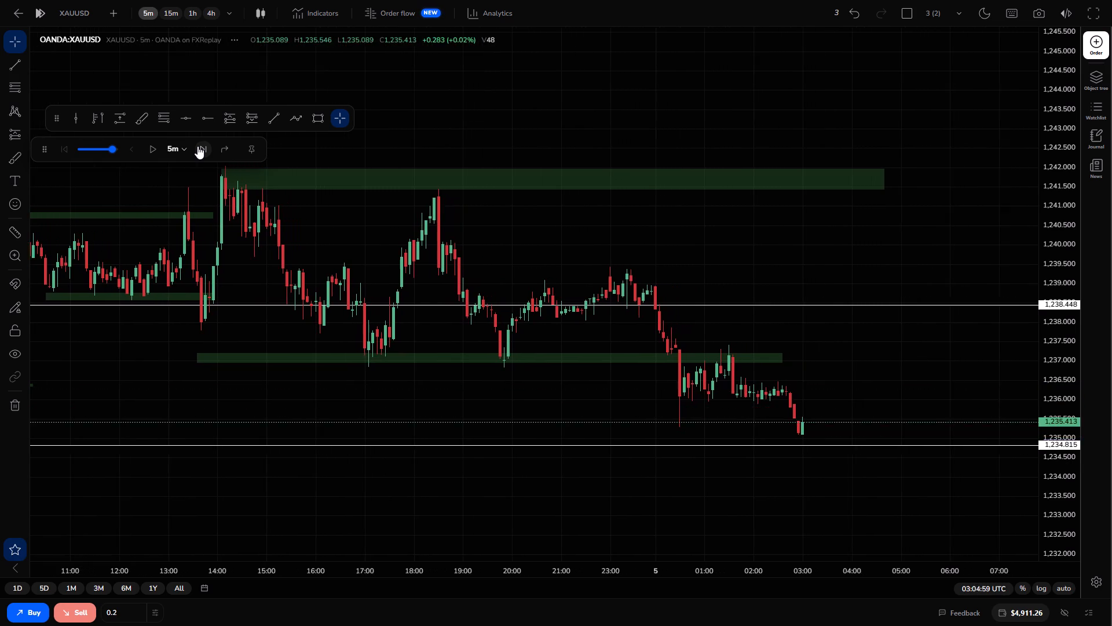
pyautogui.tripleClick(197, 146)
pyautogui.click(197, 146)
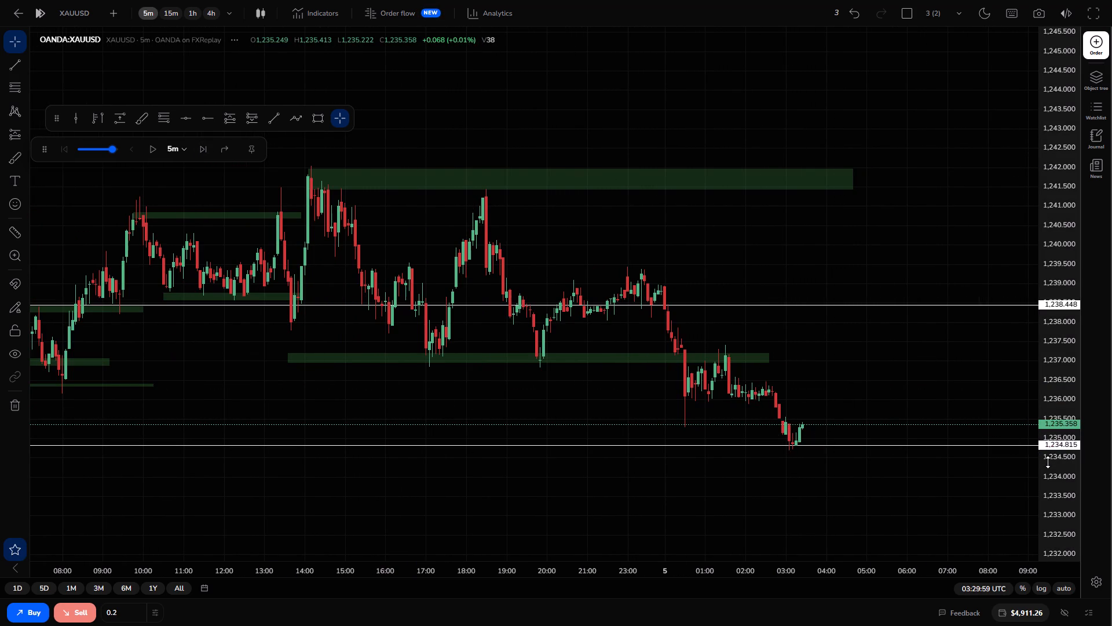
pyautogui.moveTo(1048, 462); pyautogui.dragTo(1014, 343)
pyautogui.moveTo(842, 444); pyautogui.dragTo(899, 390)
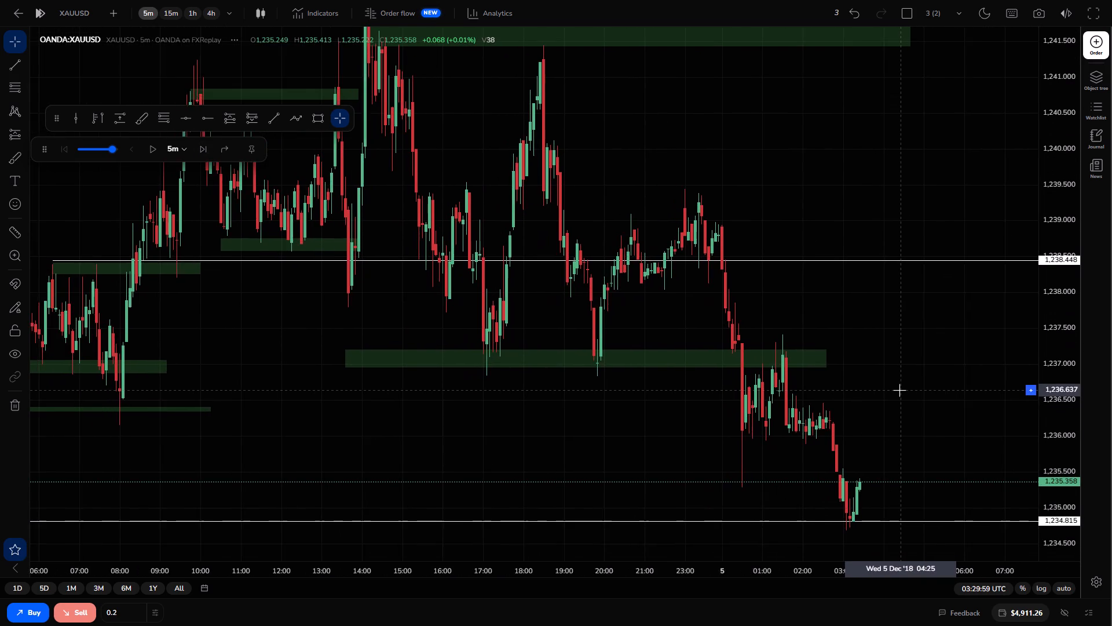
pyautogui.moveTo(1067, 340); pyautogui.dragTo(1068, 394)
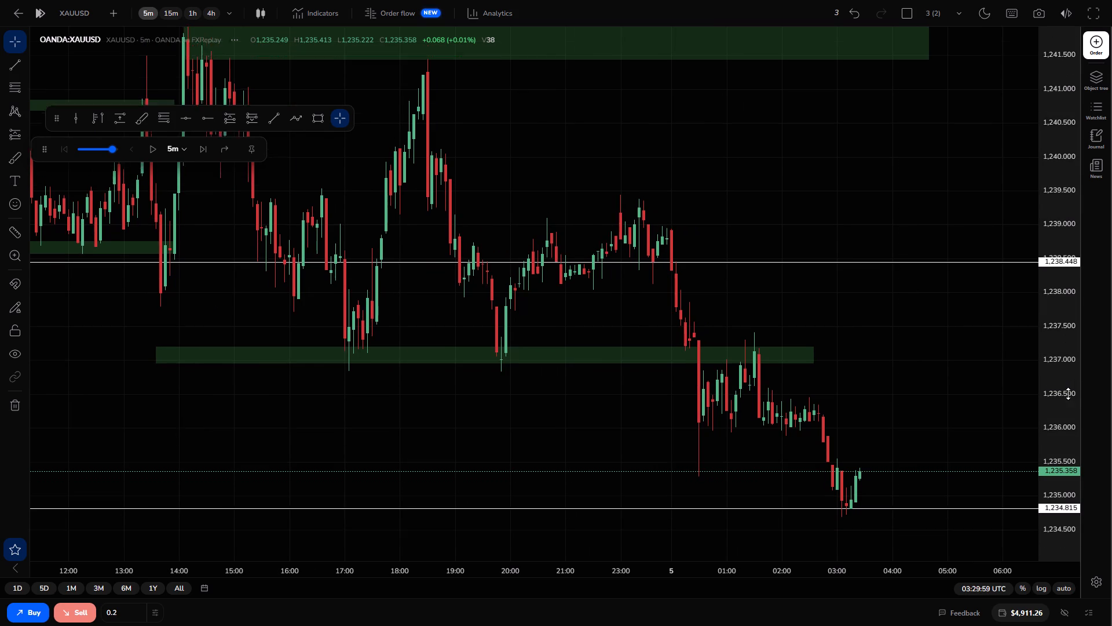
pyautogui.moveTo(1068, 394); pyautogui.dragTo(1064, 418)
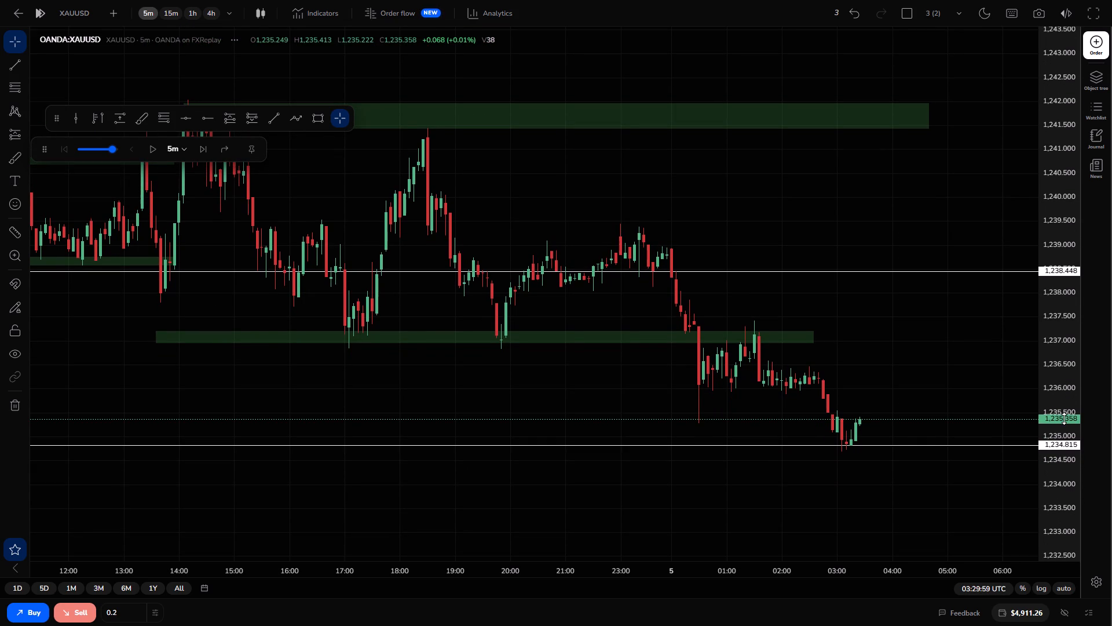
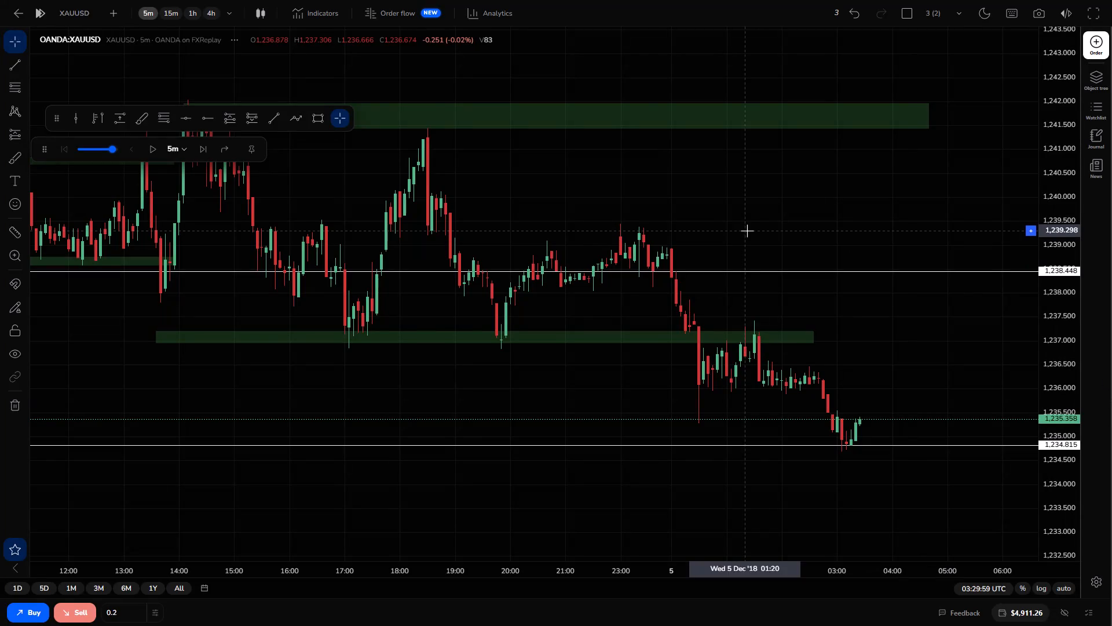
# Advance the 5-minute replay to 06:29:59 UTC on 5 December.
pyautogui.doubleClick(208, 148)
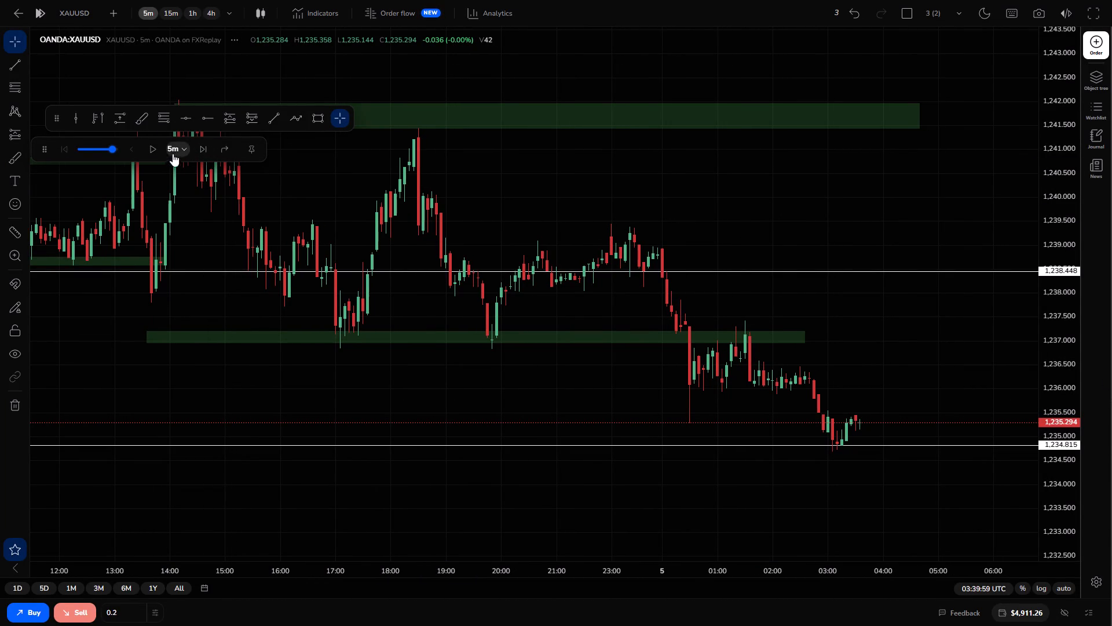
pyautogui.click(152, 150)
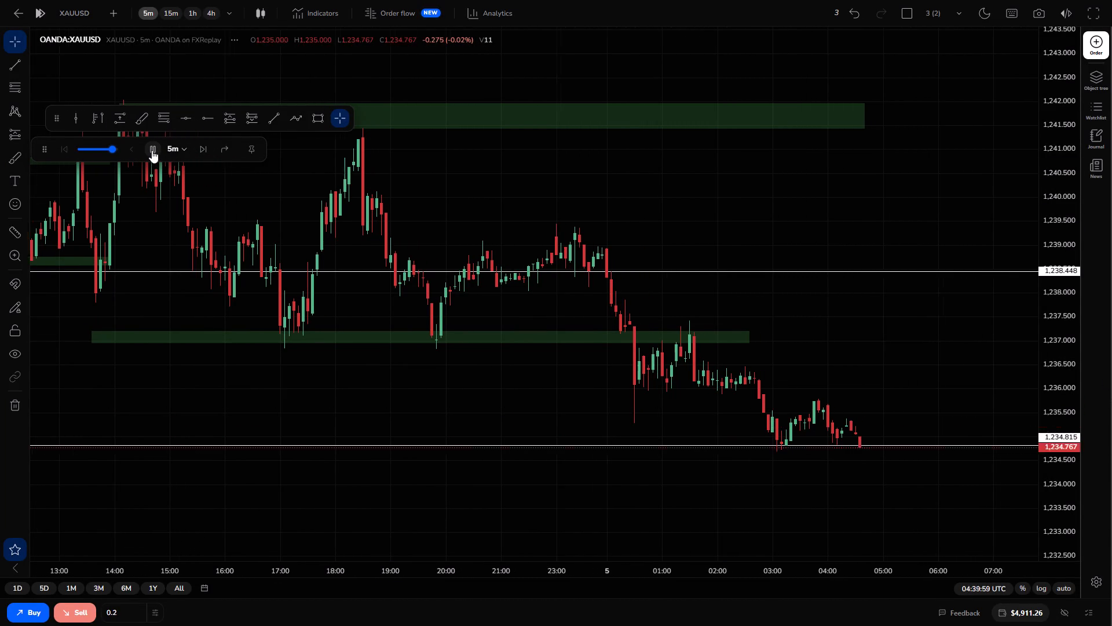
pyautogui.click(152, 150)
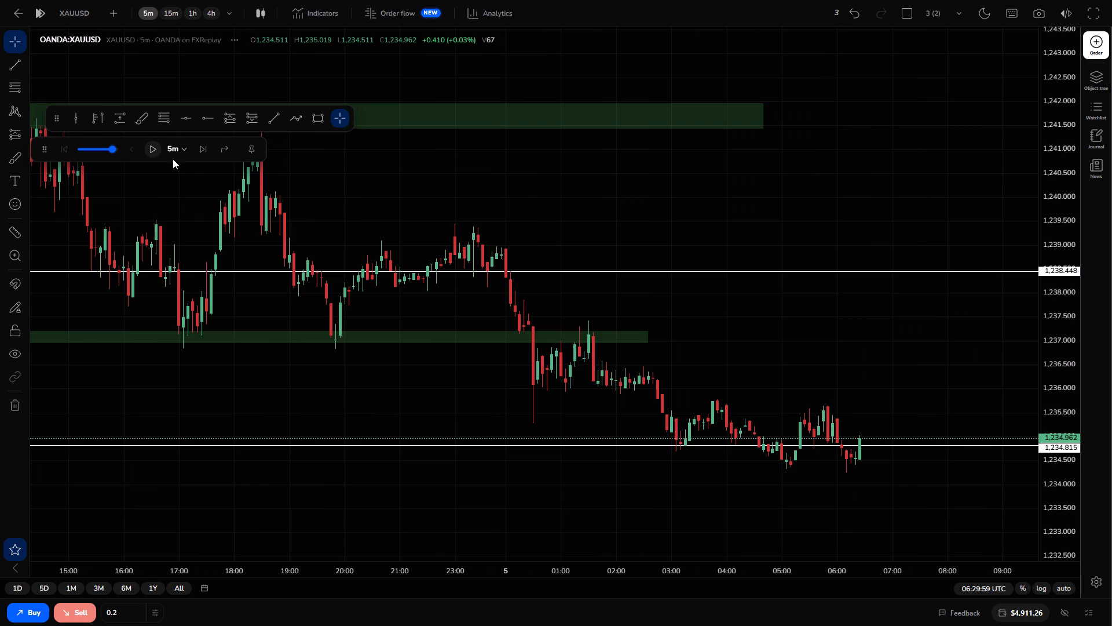
# Move the green zone near 1,237 forward in time so it starts at 00:35 on 5 December, with its top edge at about 1,237.15.
pyautogui.moveTo(1062, 501); pyautogui.dragTo(1051, 408)
pyautogui.moveTo(918, 453); pyautogui.dragTo(914, 221)
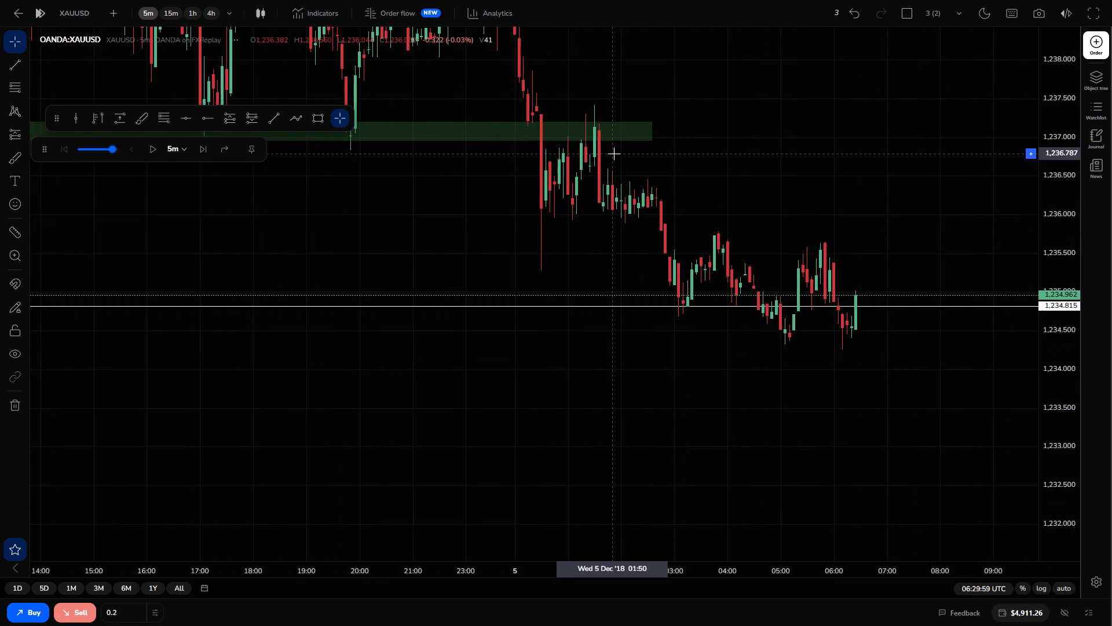
pyautogui.moveTo(563, 140); pyautogui.dragTo(950, 134)
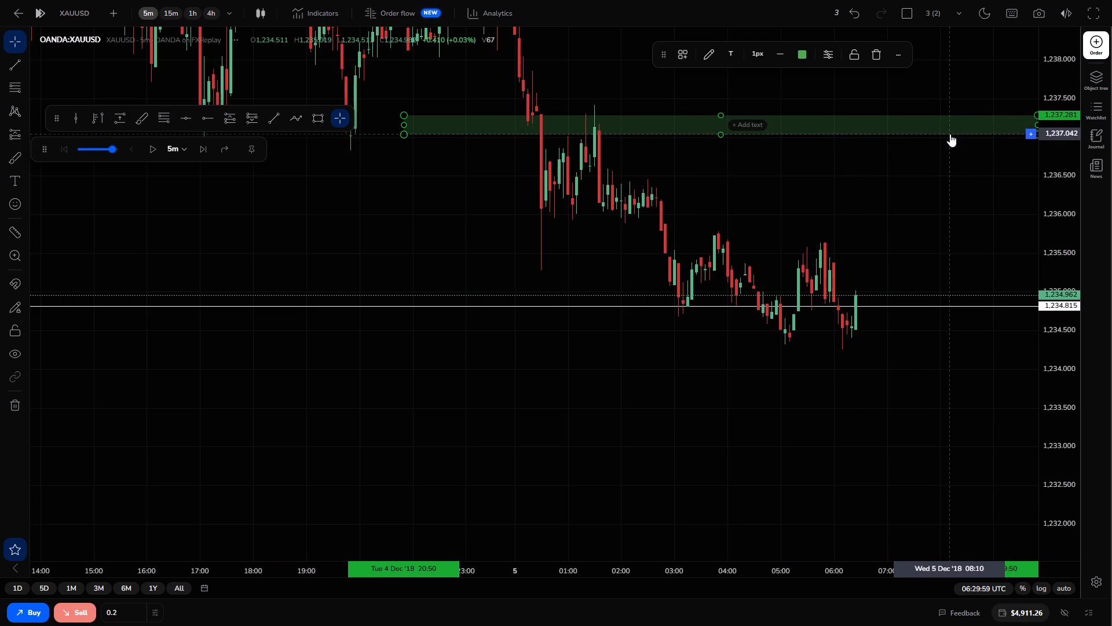
pyautogui.moveTo(425, 136); pyautogui.dragTo(655, 126)
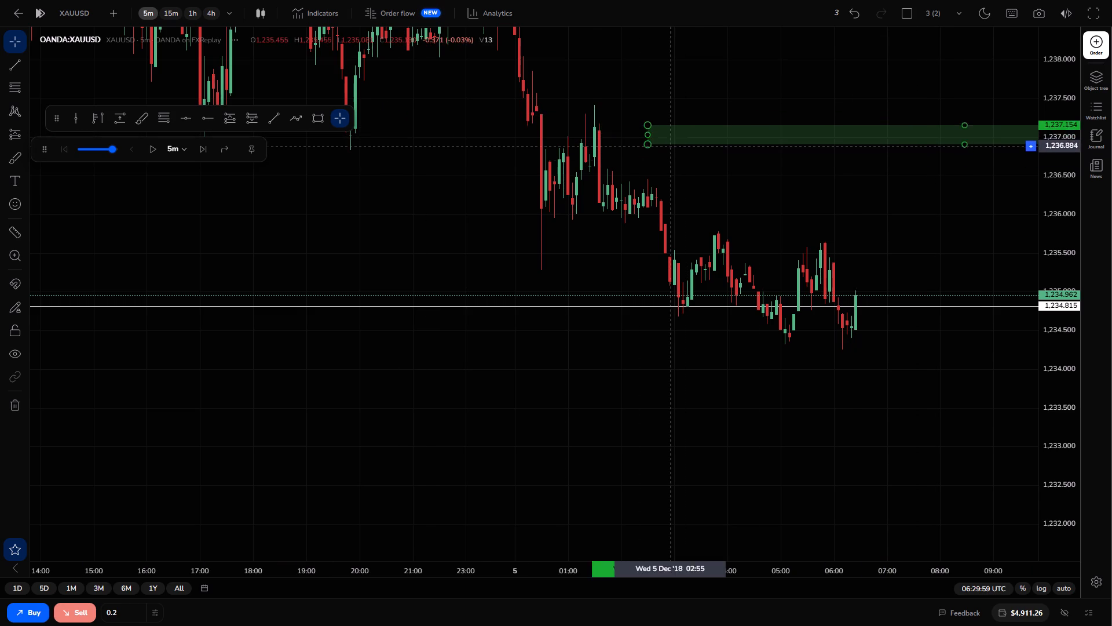
pyautogui.moveTo(655, 126); pyautogui.dragTo(566, 147)
pyautogui.click(564, 219)
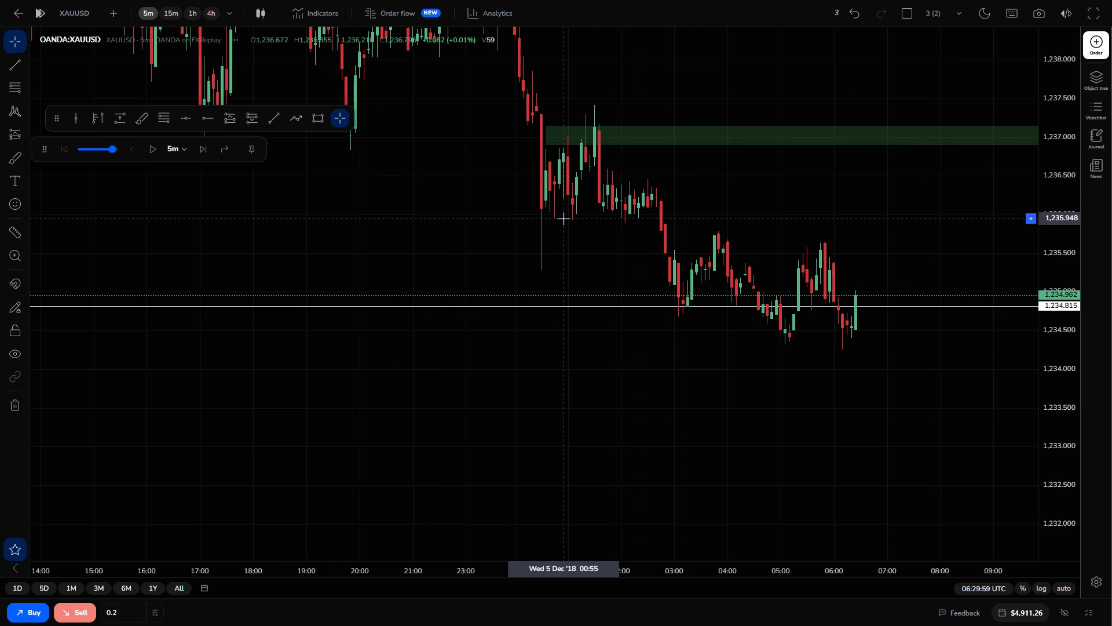
# Draw a rectangle zone from 1,235.992 down to 1,235.798, spanning 00:35 to about 06:00 on 5 December.
pyautogui.click(316, 114)
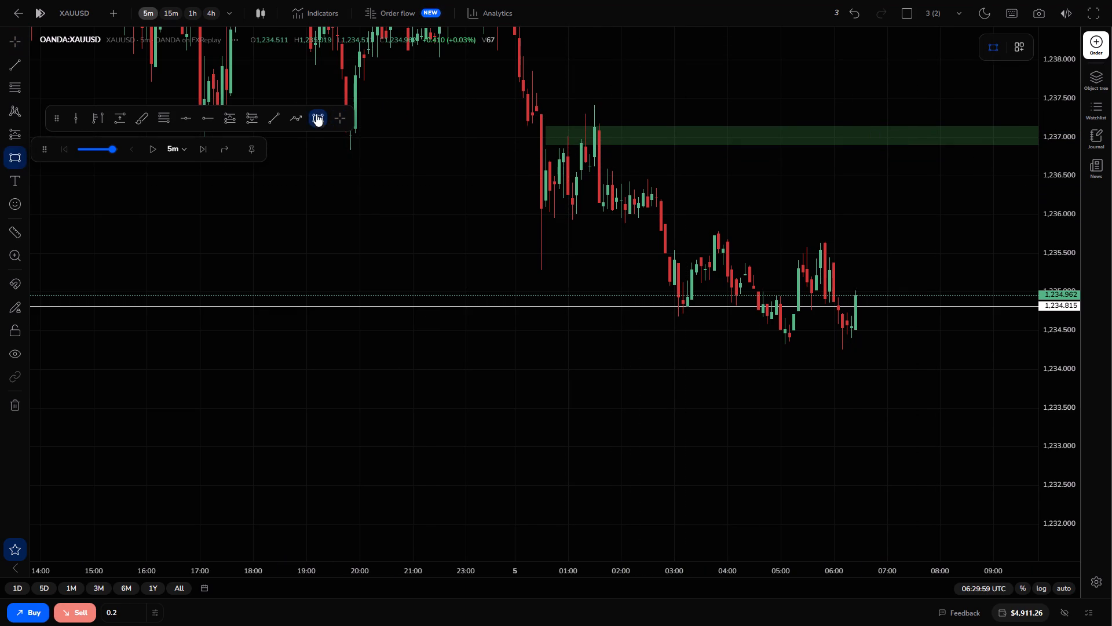
pyautogui.moveTo(545, 215); pyautogui.dragTo(587, 227)
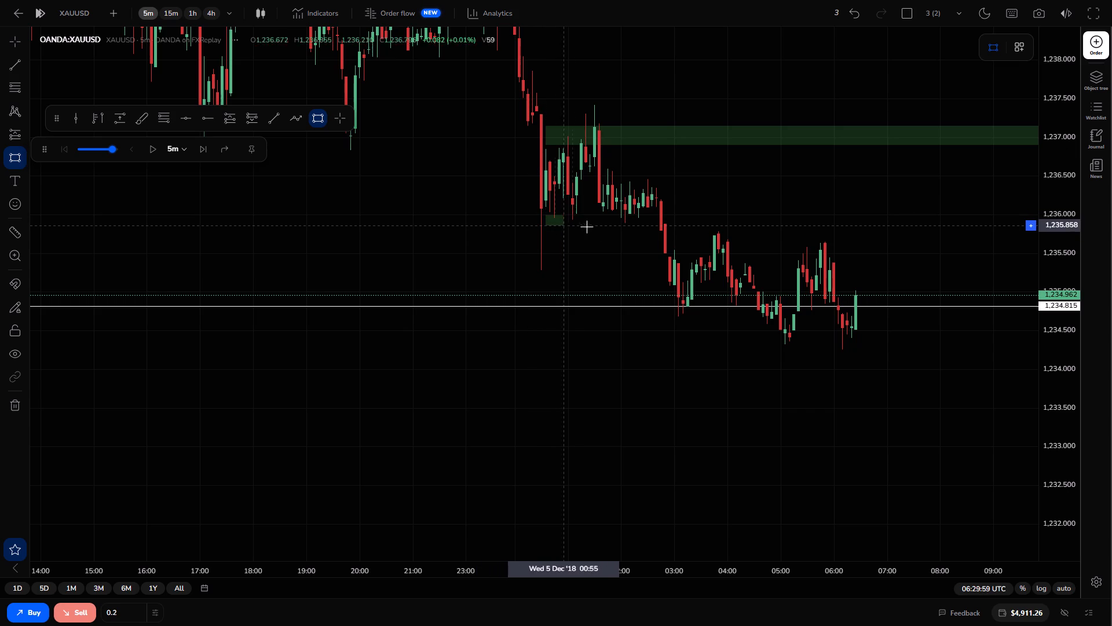
pyautogui.moveTo(587, 227); pyautogui.dragTo(625, 226)
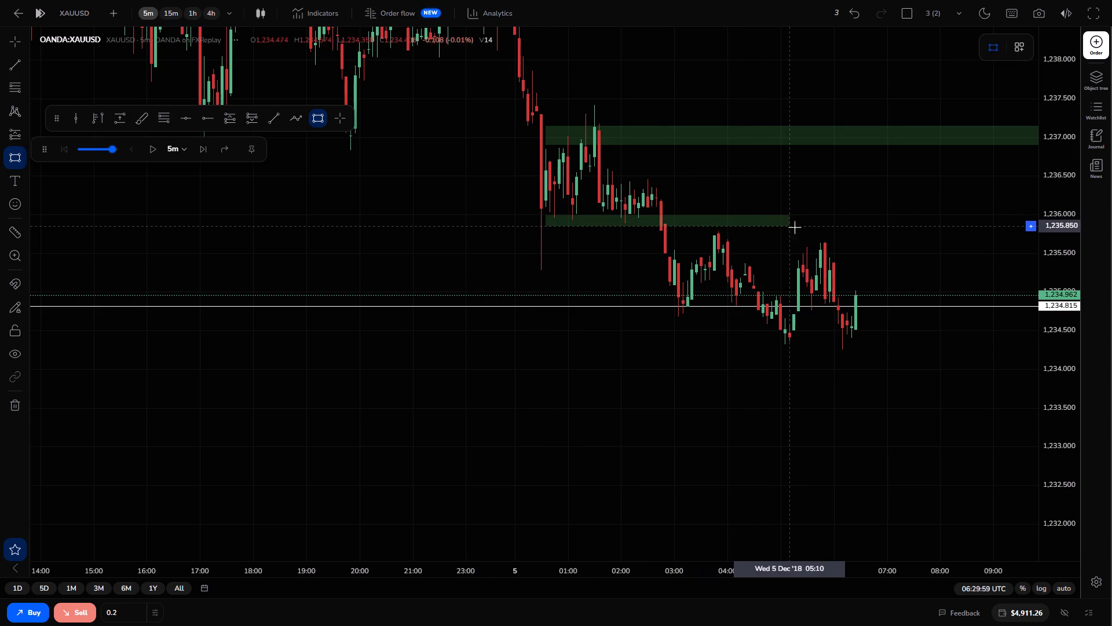
pyautogui.click(832, 230)
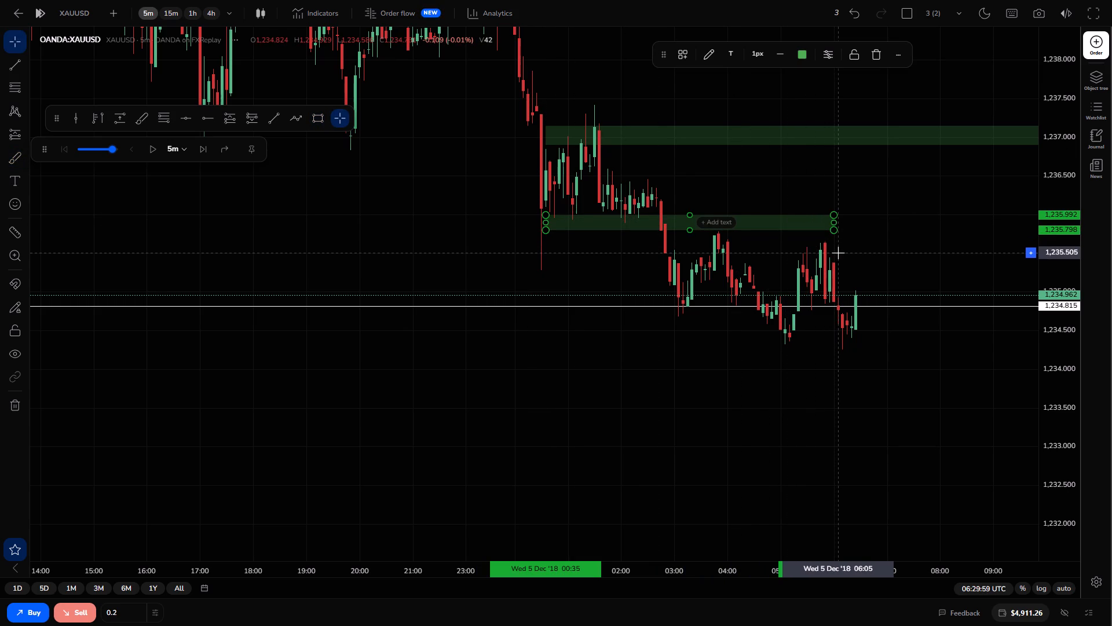
pyautogui.click(838, 253)
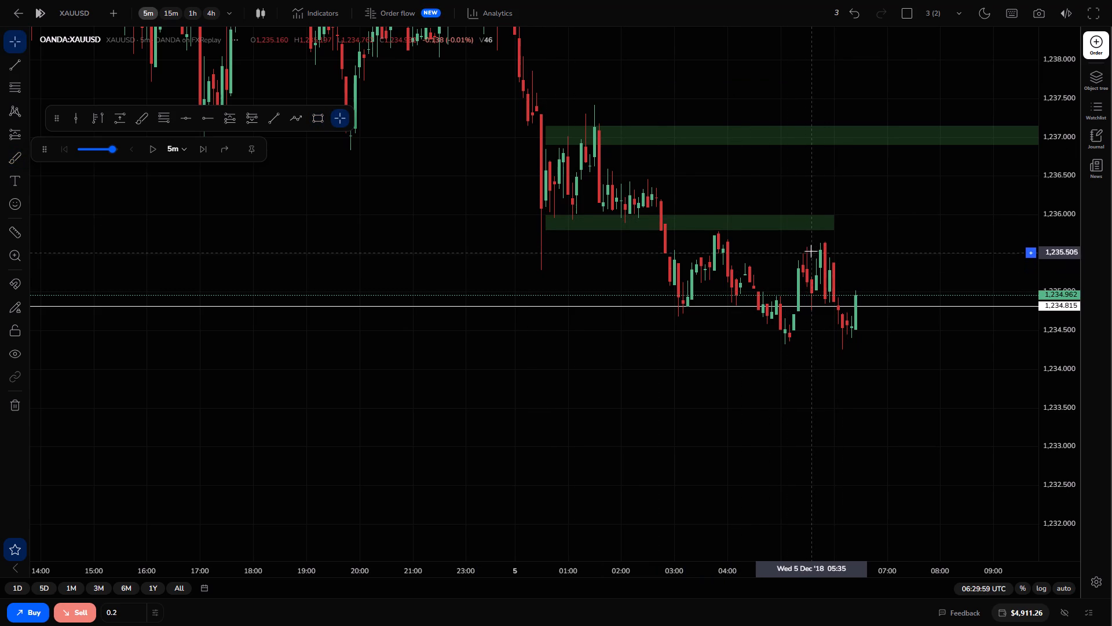
# Advance the 5-minute replay candle by candle to 06:54:59 UTC.
pyautogui.moveTo(811, 251); pyautogui.dragTo(812, 236)
pyautogui.press('Escape')
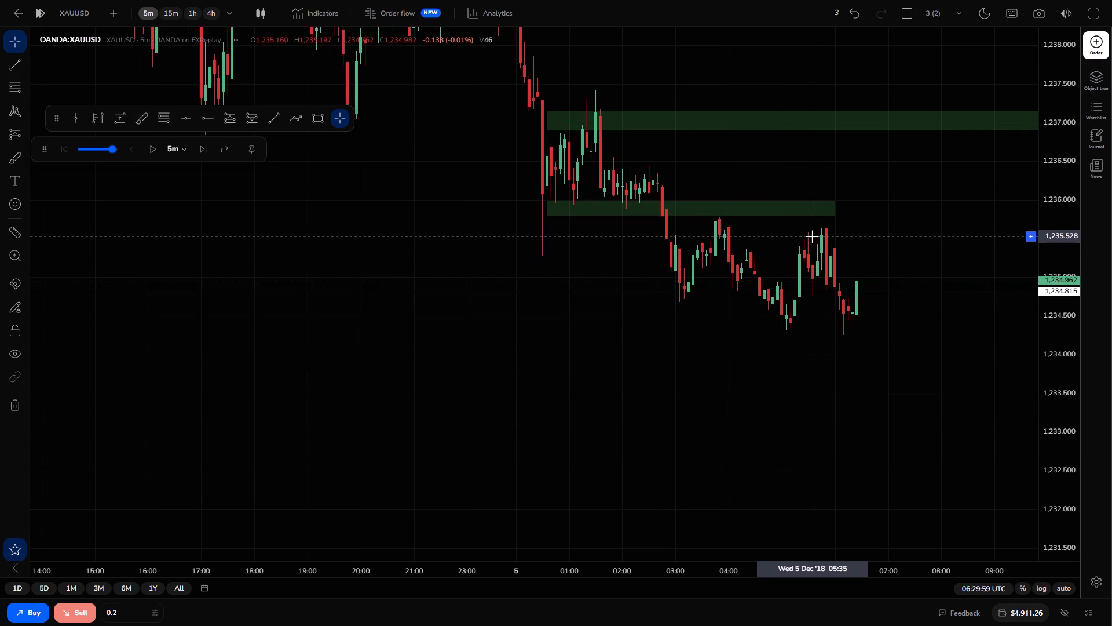
pyautogui.doubleClick(207, 142)
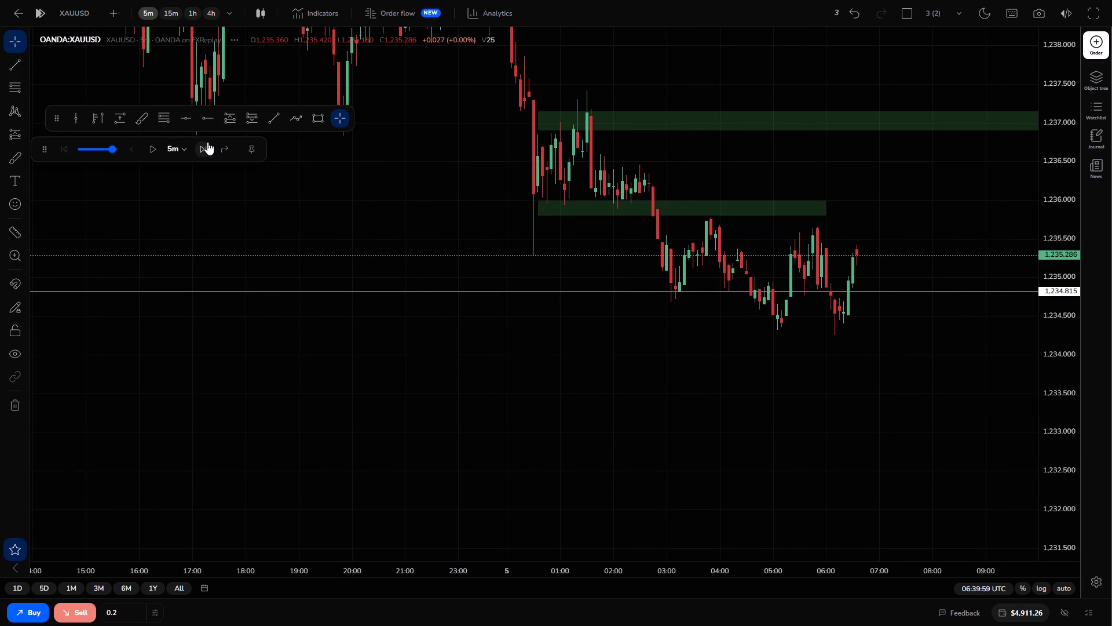
pyautogui.tripleClick(207, 142)
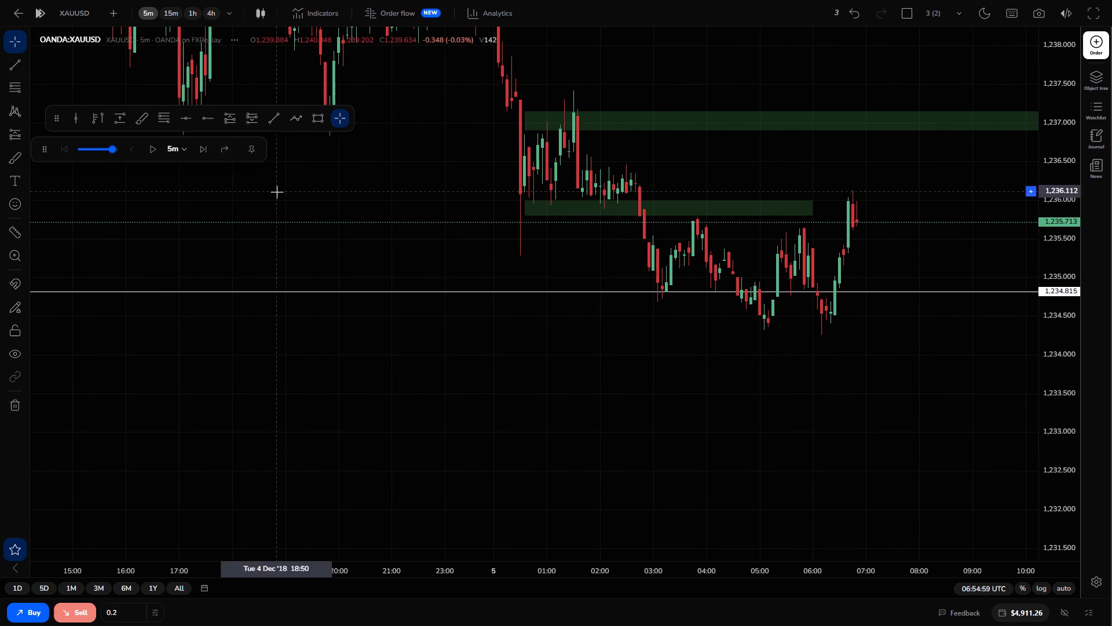
# Draw a rectangle zone around the recent lows, about 1,234.55 to 1,234.28, from 03:00 to about 07:55.
pyautogui.click(321, 115)
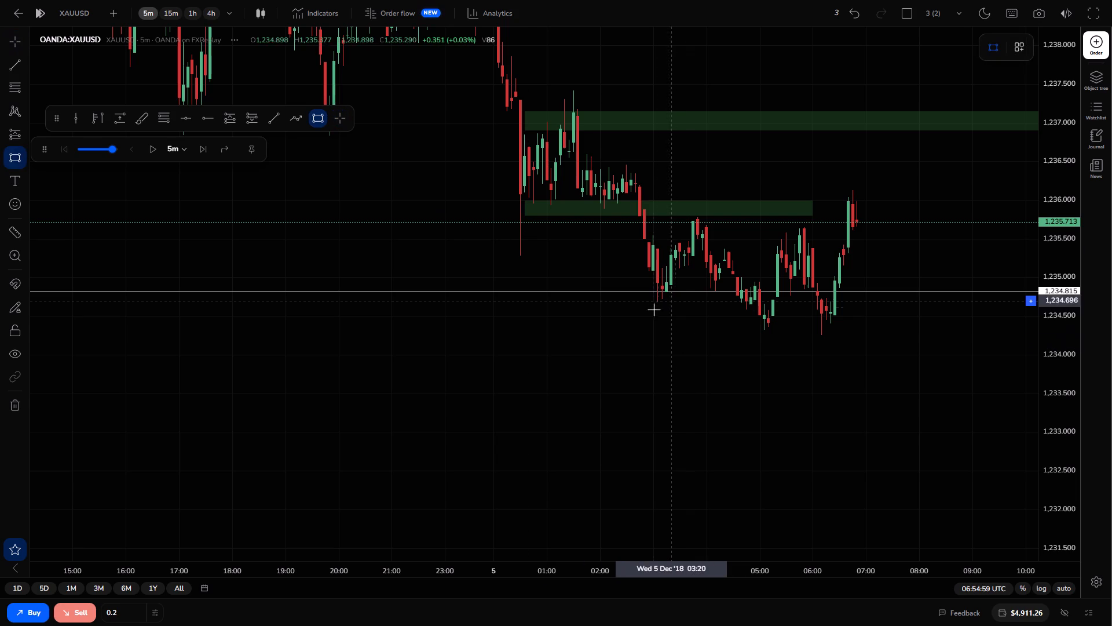
pyautogui.moveTo(652, 312); pyautogui.dragTo(787, 333)
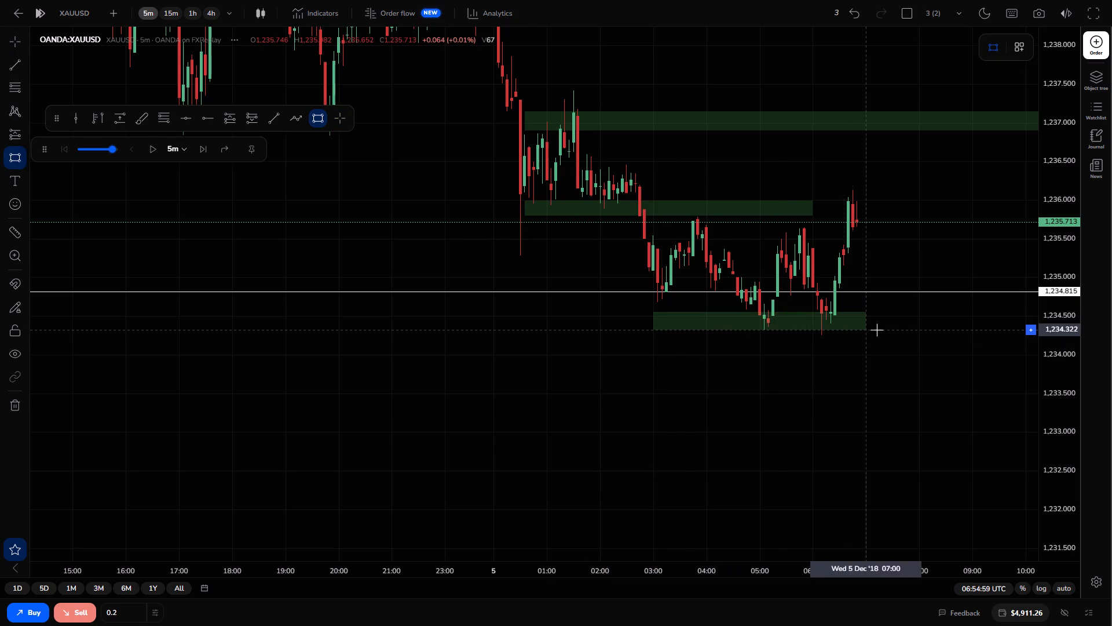
pyautogui.click(917, 333)
# Advance the 5-minute replay candle by candle to 08:24:59 UTC.
pyautogui.moveTo(554, 255); pyautogui.dragTo(617, 242)
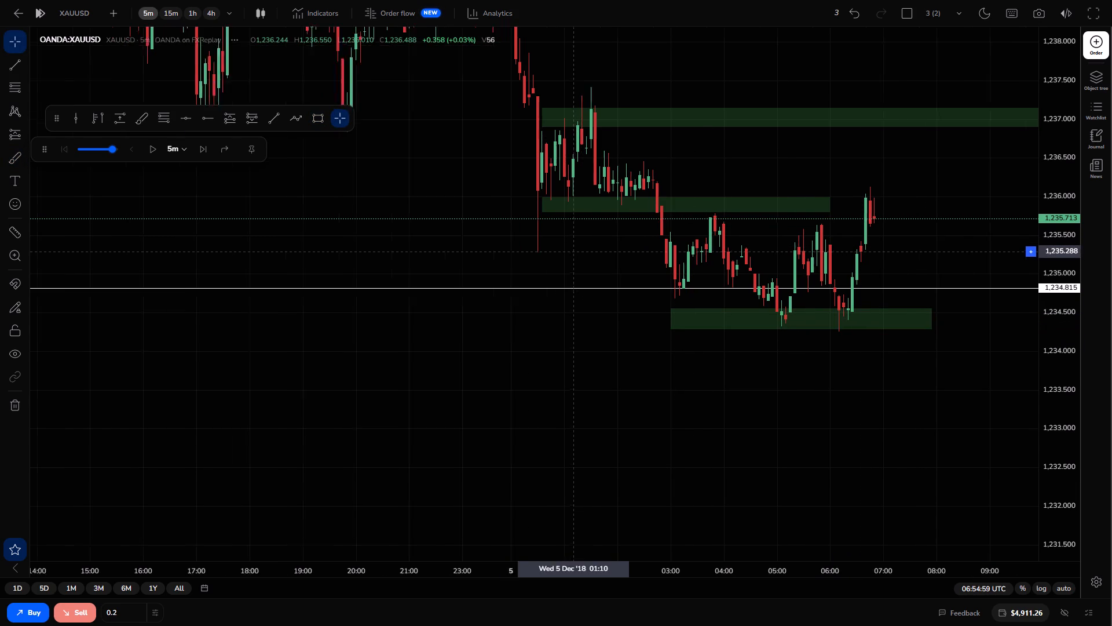
pyautogui.moveTo(617, 242); pyautogui.dragTo(449, 354)
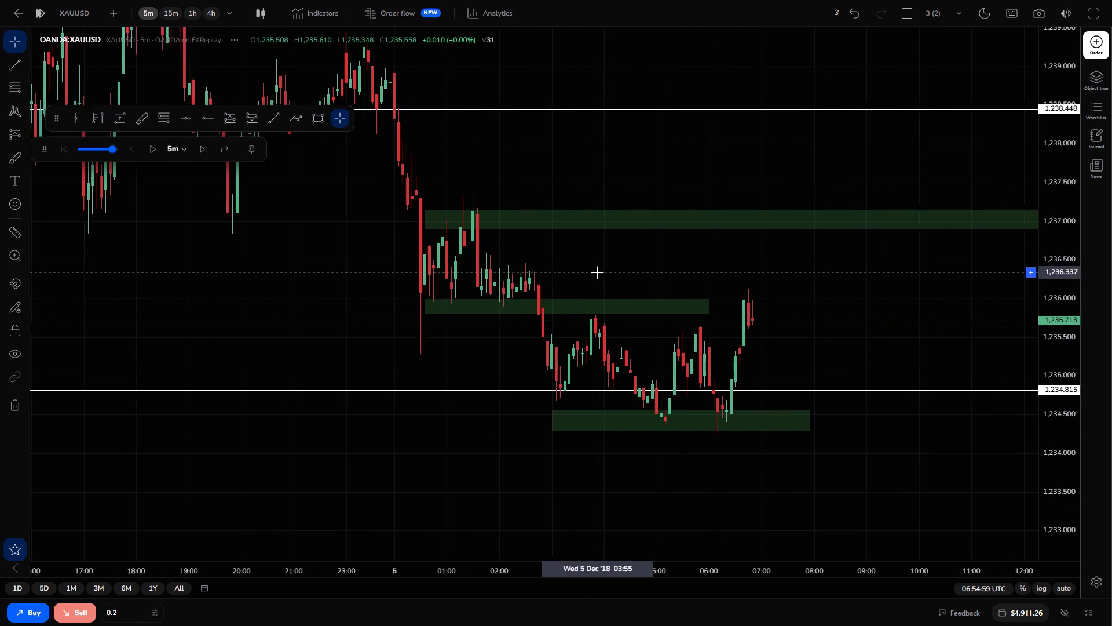
pyautogui.tripleClick(203, 149)
pyautogui.click(203, 149)
pyautogui.click(203, 149)
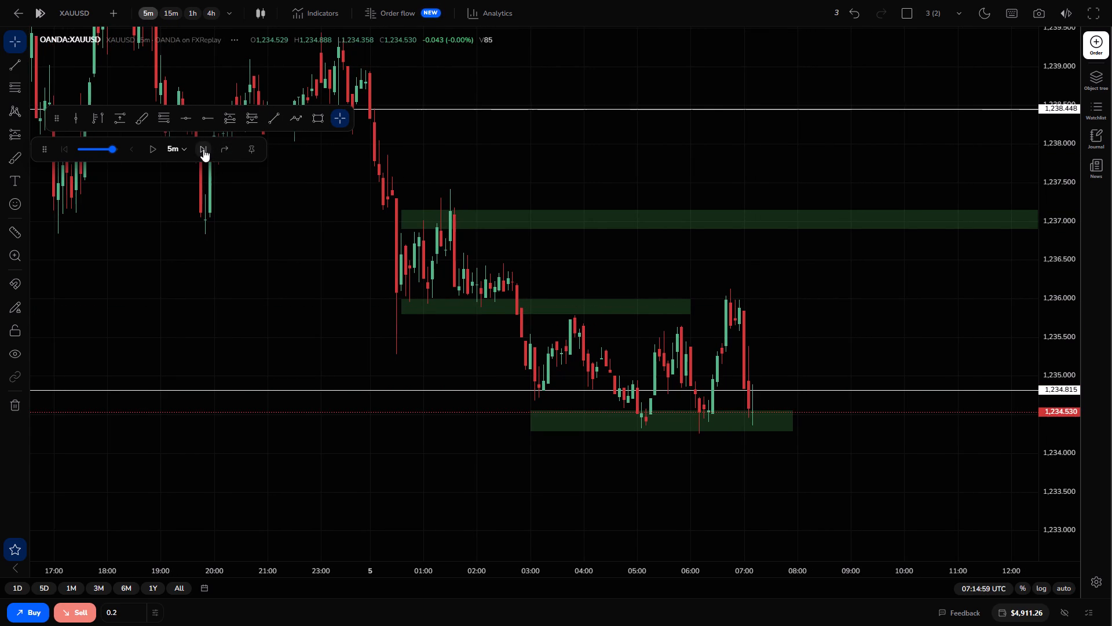
pyautogui.click(203, 149)
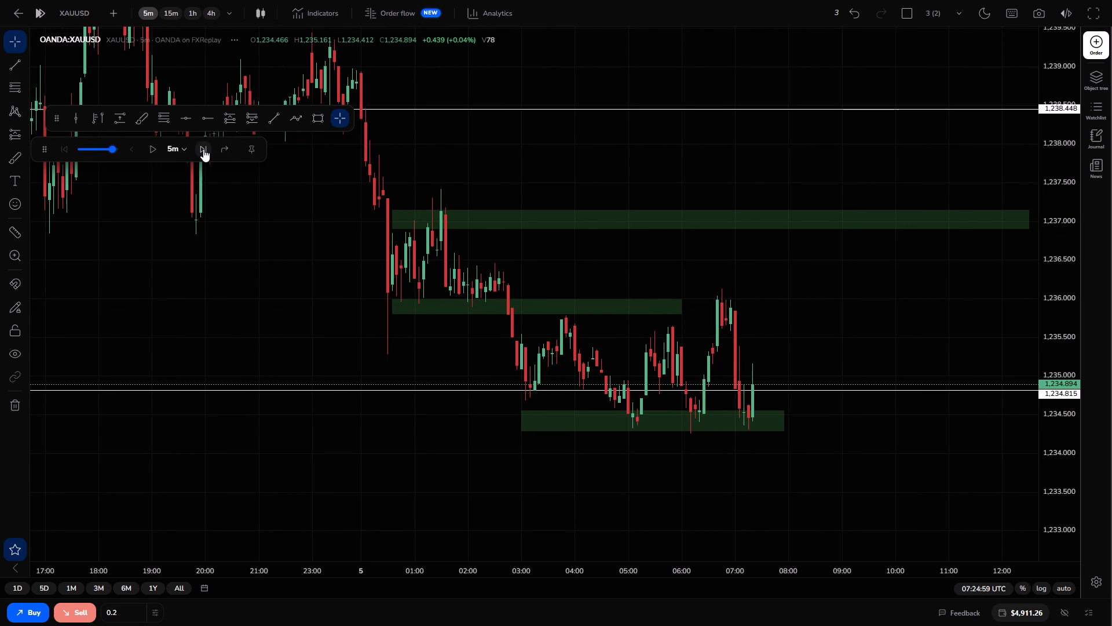
pyautogui.click(203, 149)
pyautogui.doubleClick(203, 149)
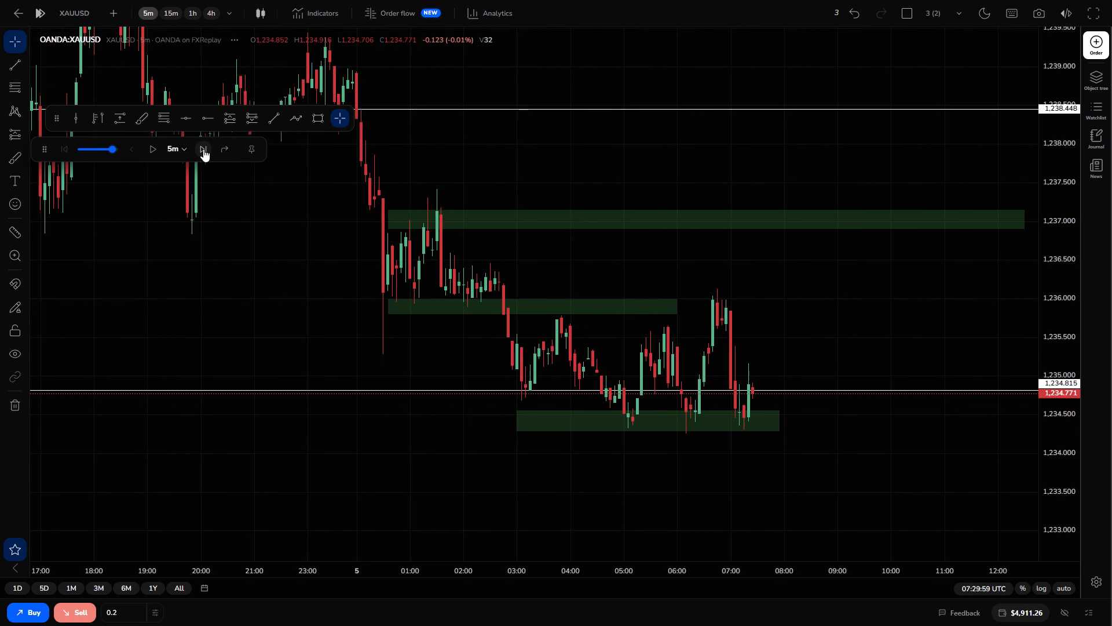
pyautogui.doubleClick(203, 149)
pyautogui.click(203, 149)
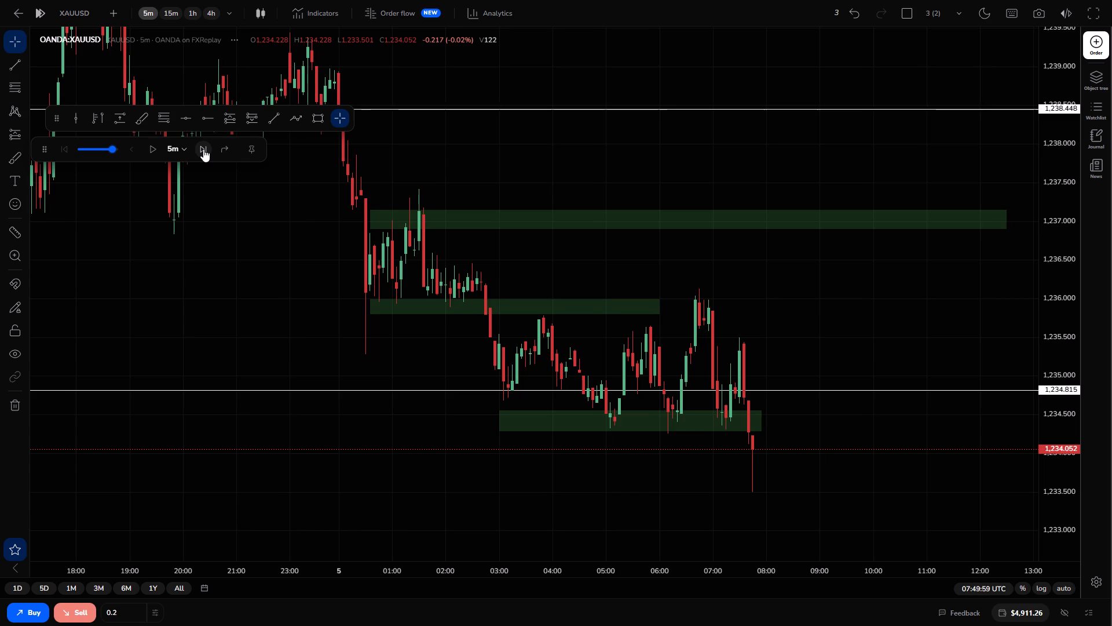
pyautogui.click(203, 149)
pyautogui.click(203, 149)
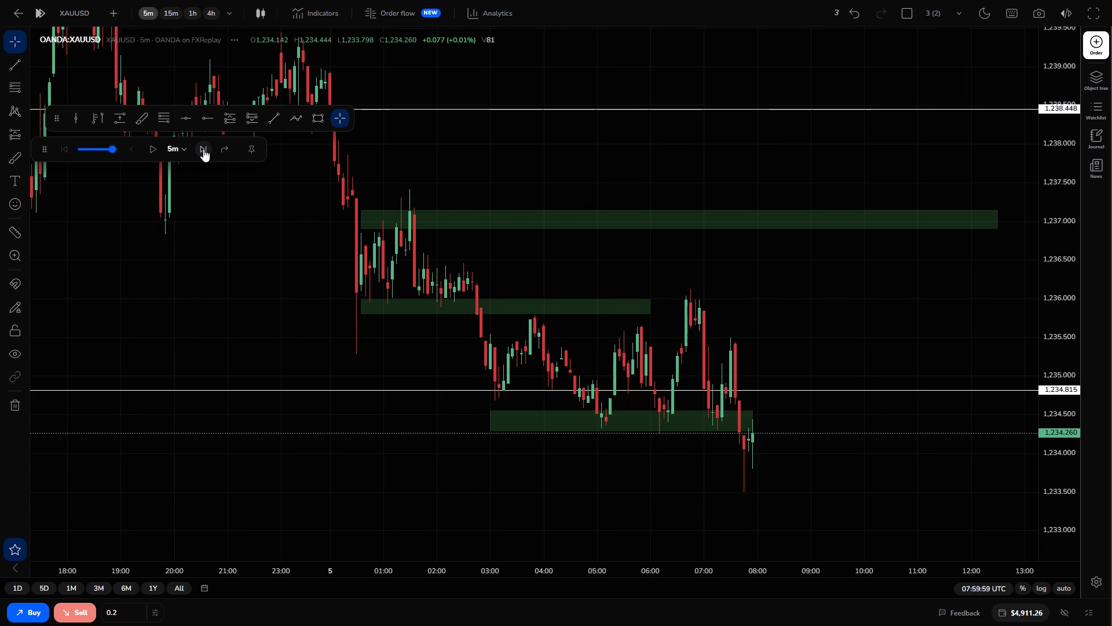
pyautogui.click(203, 149)
pyautogui.click(203, 149)
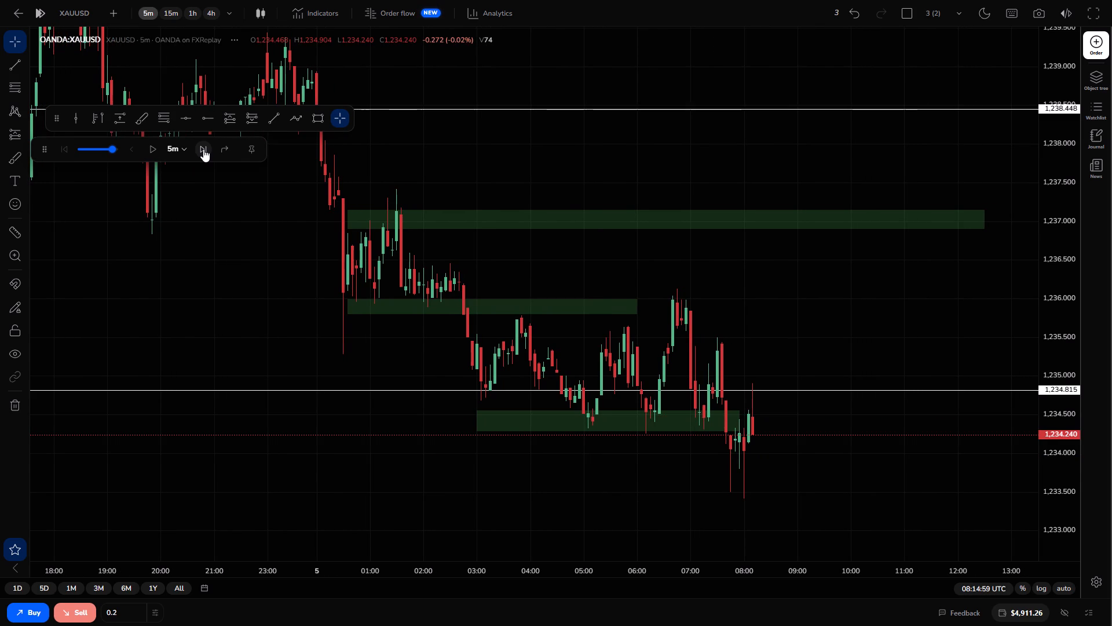
pyautogui.click(203, 149)
pyautogui.click(203, 149)
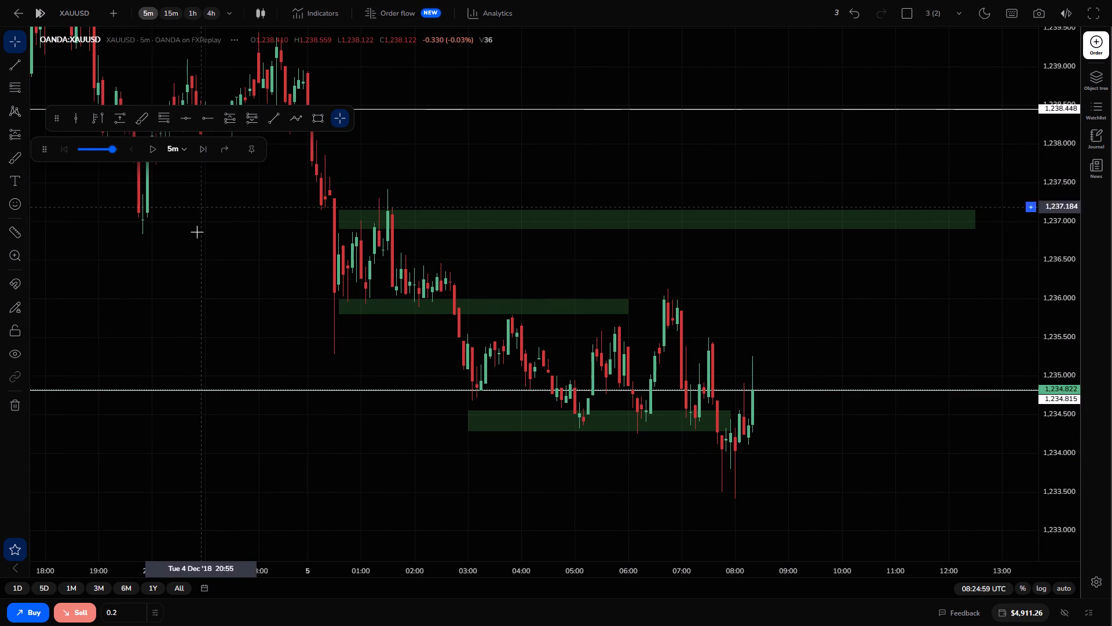
# Buy 0.2 lots of XAUUSD at market and set the take profit at 1,236.457.
pyautogui.click(30, 610)
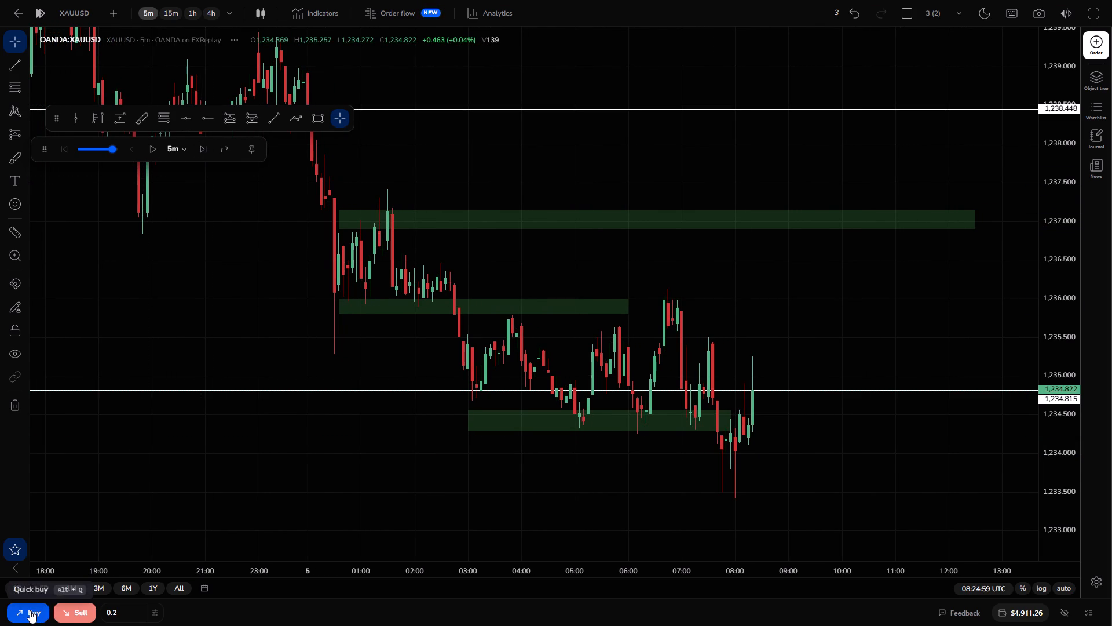
pyautogui.moveTo(928, 394); pyautogui.dragTo(902, 263)
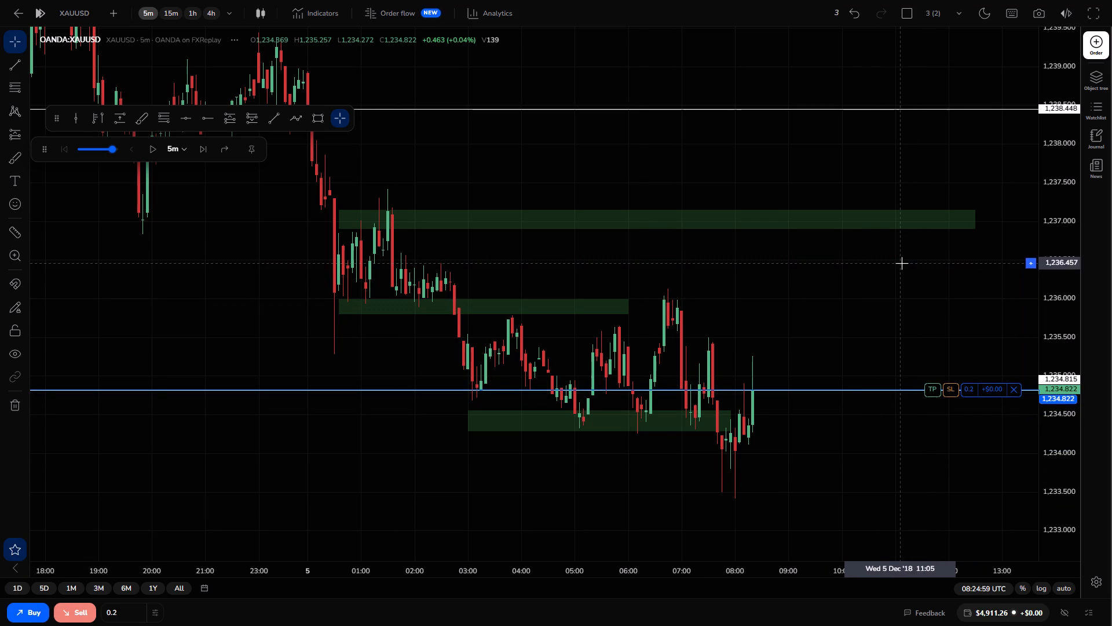
# Set the long position's stop loss at 1,234.074, just below the lowest green zone.
pyautogui.moveTo(949, 390); pyautogui.dragTo(950, 487)
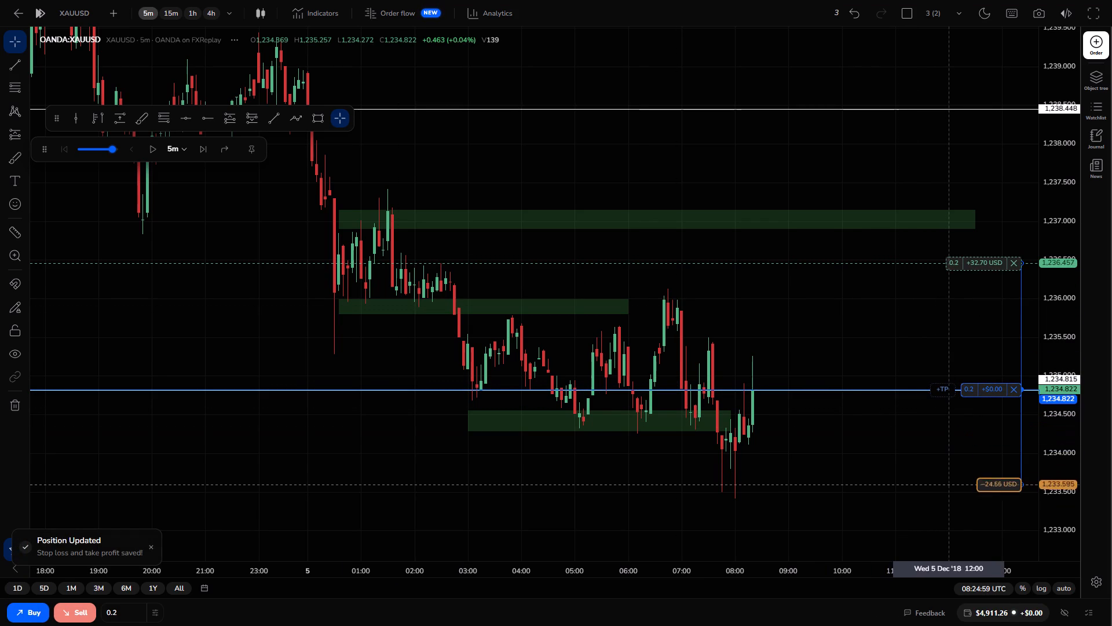
pyautogui.moveTo(950, 487); pyautogui.dragTo(942, 447)
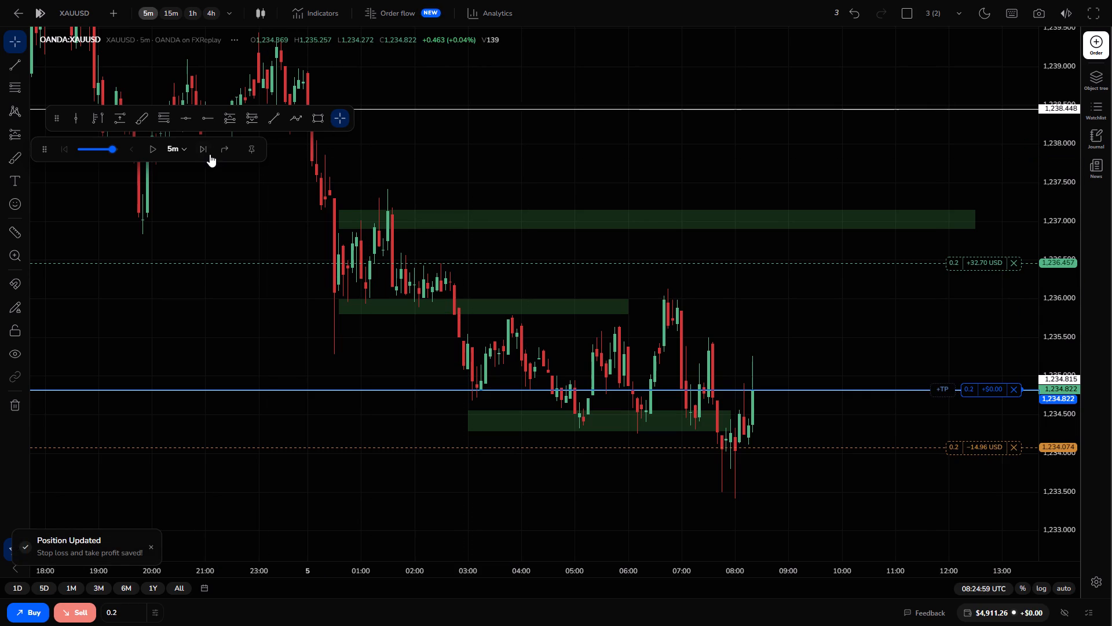
# Advance the 5-minute replay candle by candle to 08:49:59 UTC with the long position running.
pyautogui.click(204, 152)
pyautogui.click(204, 152)
pyautogui.click(204, 152)
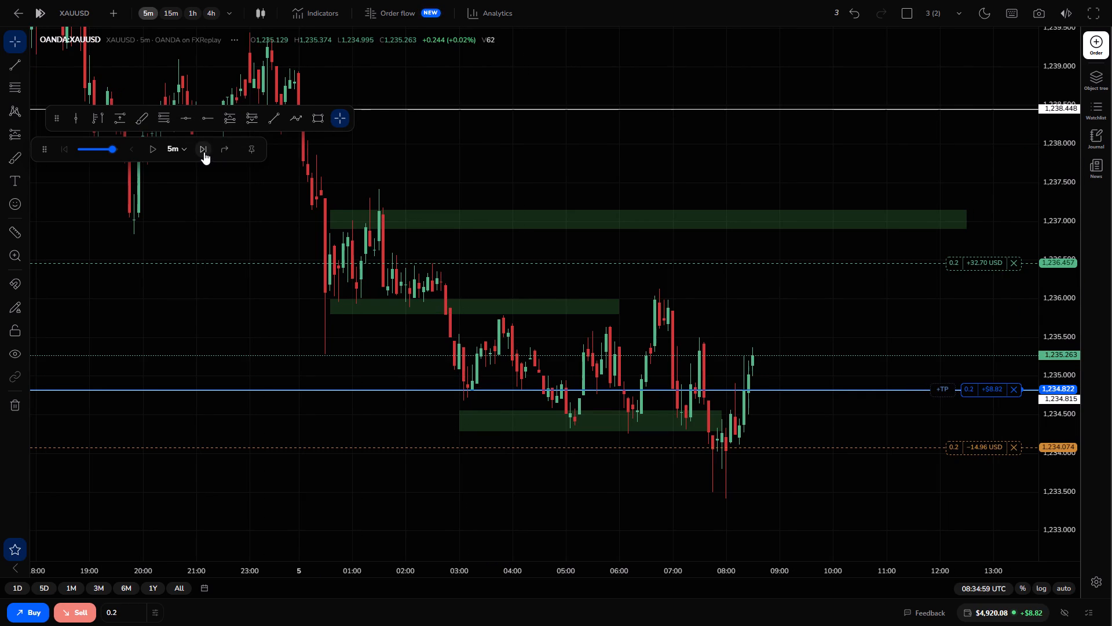
pyautogui.click(204, 152)
pyautogui.click(204, 152)
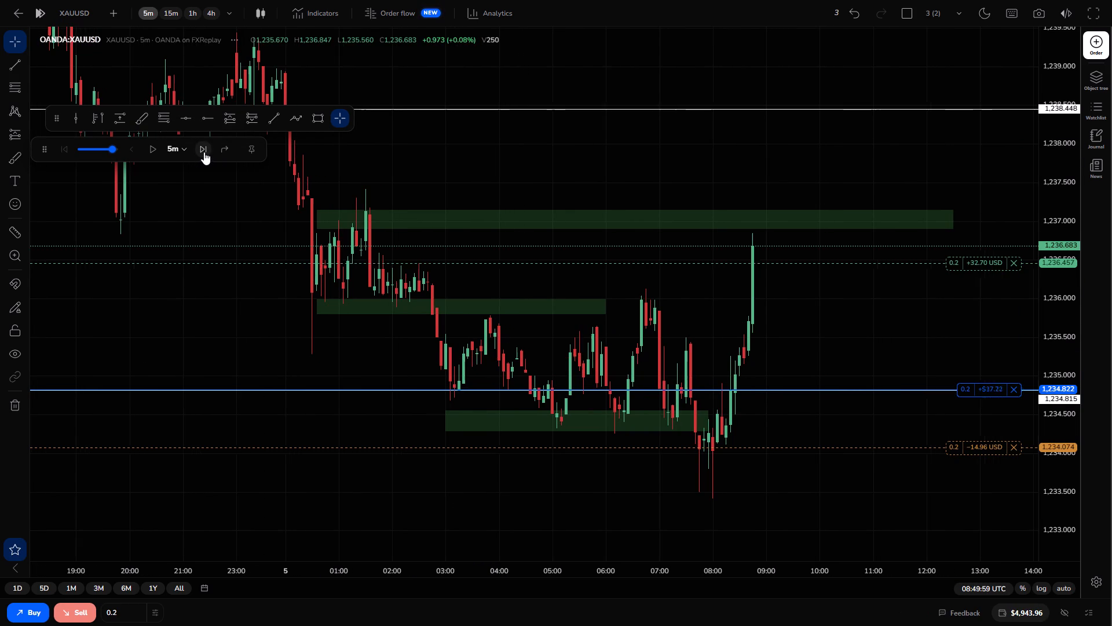
# Extend the end of the green zone just below 1,236 to about 07:45 on 5 December.
pyautogui.moveTo(301, 296); pyautogui.dragTo(353, 325)
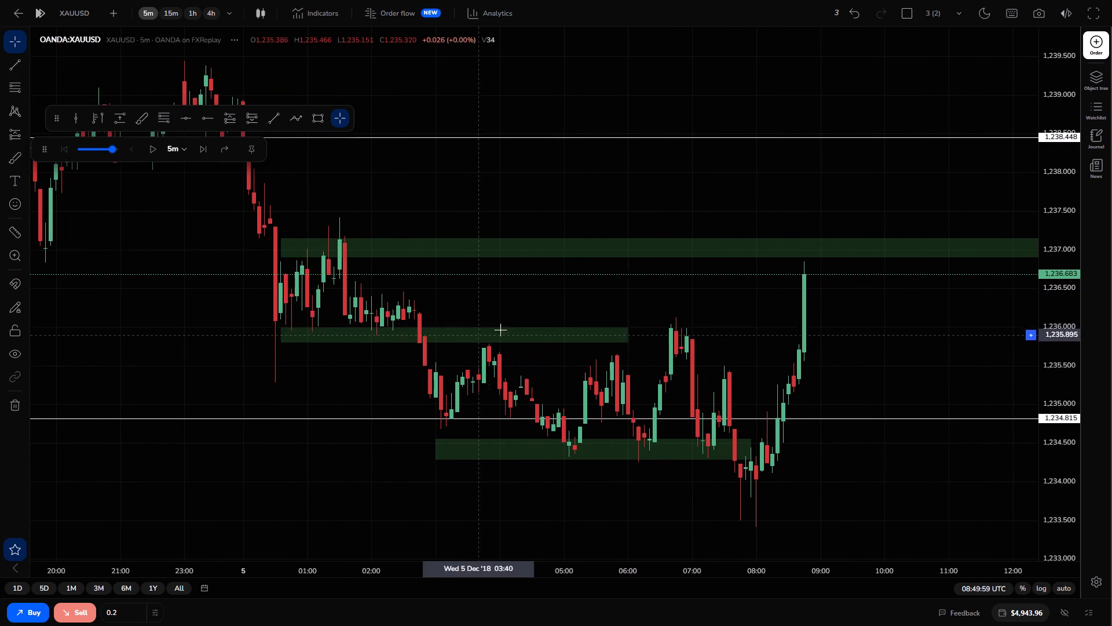
pyautogui.click(509, 327)
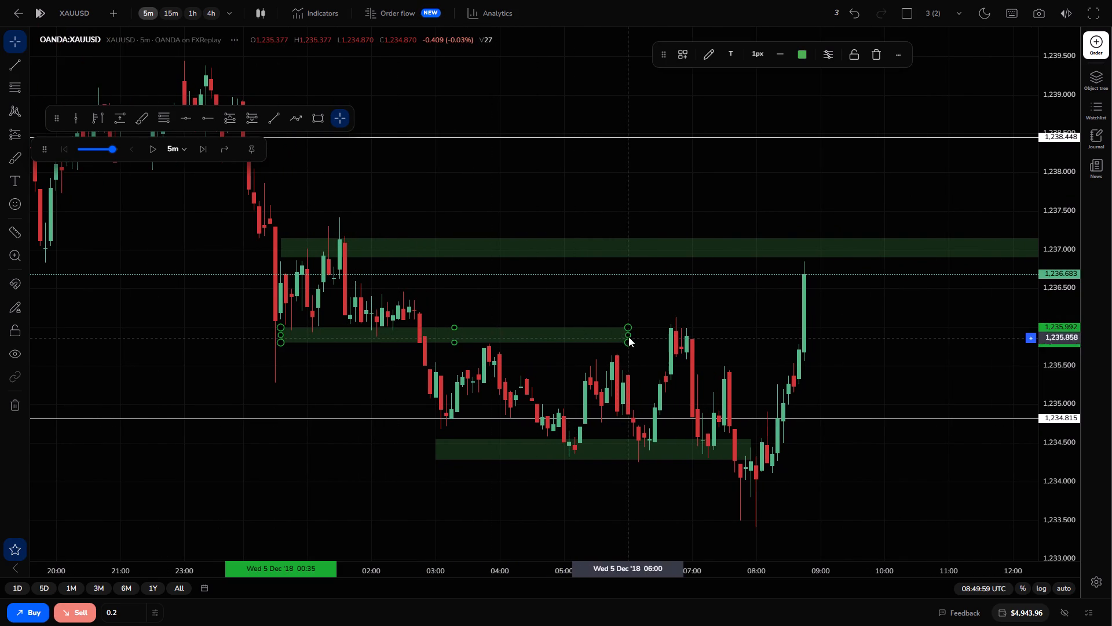
pyautogui.moveTo(627, 333); pyautogui.dragTo(738, 345)
pyautogui.click(584, 293)
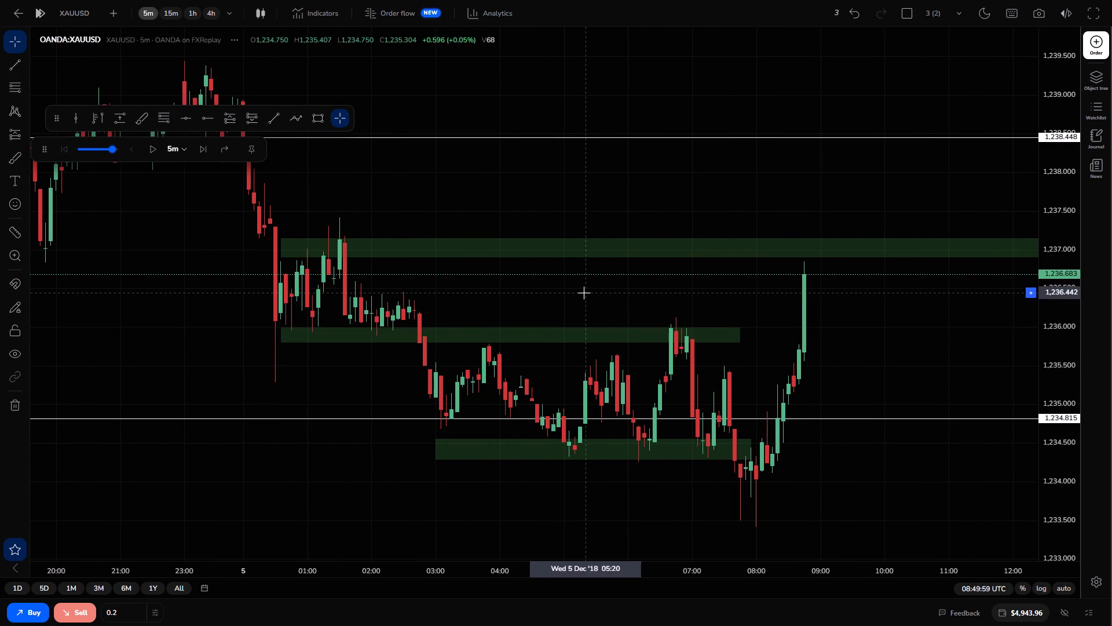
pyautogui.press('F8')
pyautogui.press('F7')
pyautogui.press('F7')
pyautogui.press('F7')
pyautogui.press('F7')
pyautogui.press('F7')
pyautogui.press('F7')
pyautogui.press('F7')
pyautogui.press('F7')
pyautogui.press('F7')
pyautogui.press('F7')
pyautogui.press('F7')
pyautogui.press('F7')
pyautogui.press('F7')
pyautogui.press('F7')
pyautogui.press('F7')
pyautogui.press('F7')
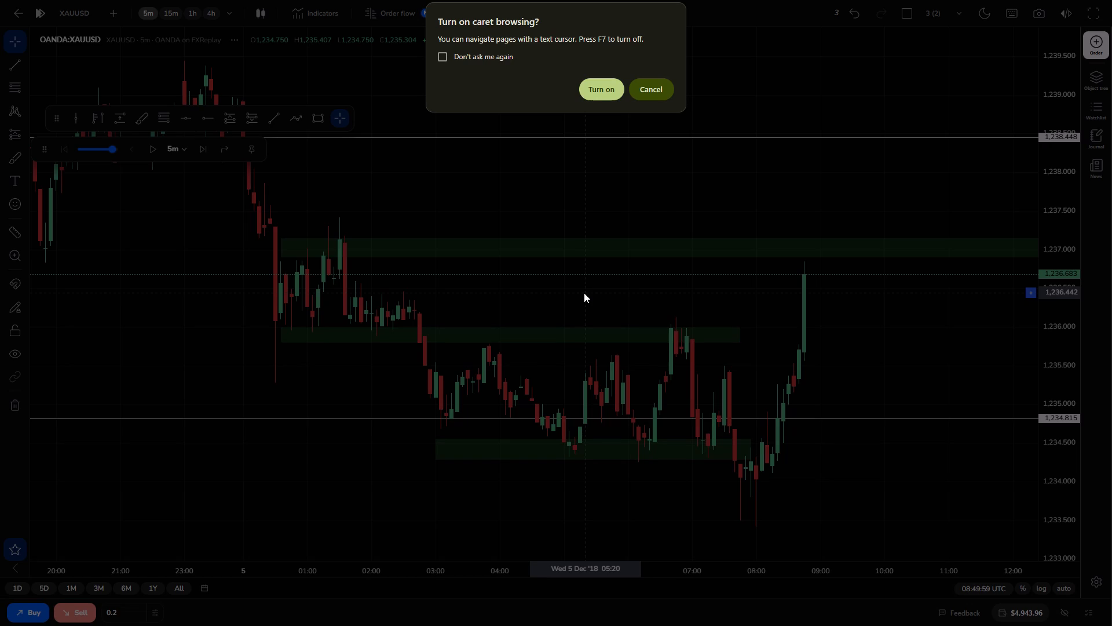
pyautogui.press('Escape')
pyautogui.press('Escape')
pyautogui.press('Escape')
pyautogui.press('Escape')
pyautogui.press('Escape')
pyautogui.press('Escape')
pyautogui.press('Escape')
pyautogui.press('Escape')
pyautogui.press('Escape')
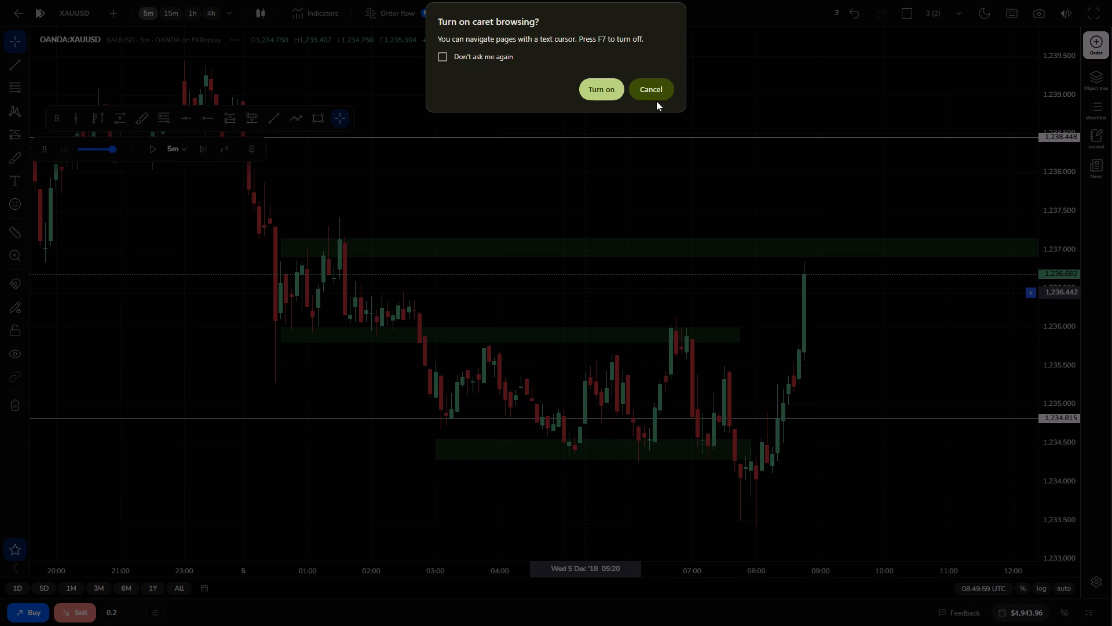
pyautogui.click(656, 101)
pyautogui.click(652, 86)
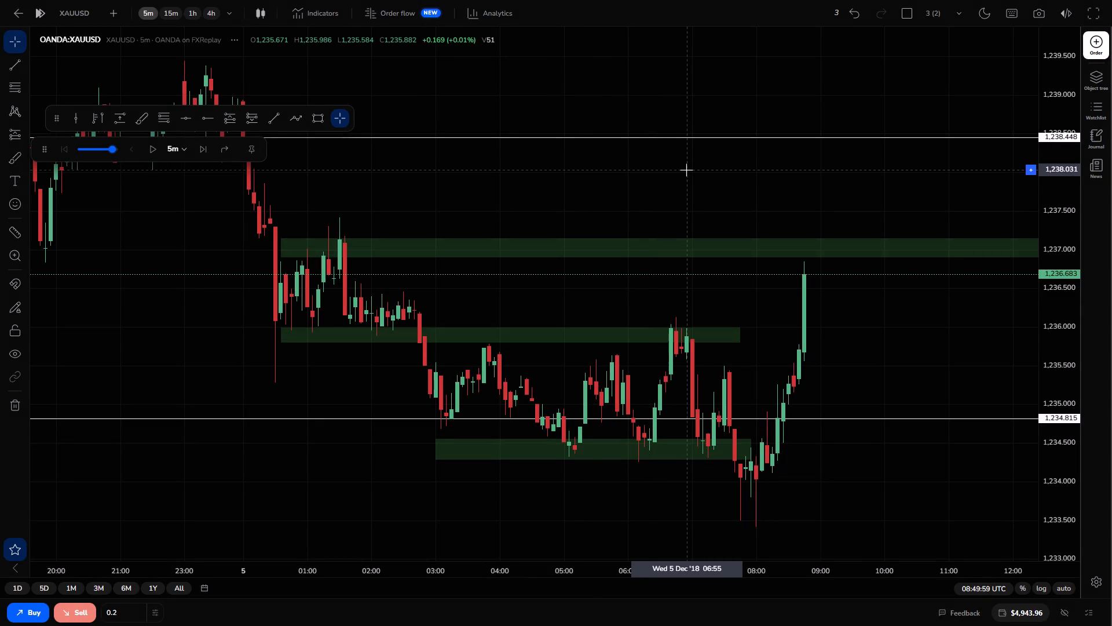
# Switch to Steam to check its downloads page, close its window, and return to the full-screen replay chart.
pyautogui.press('F11')
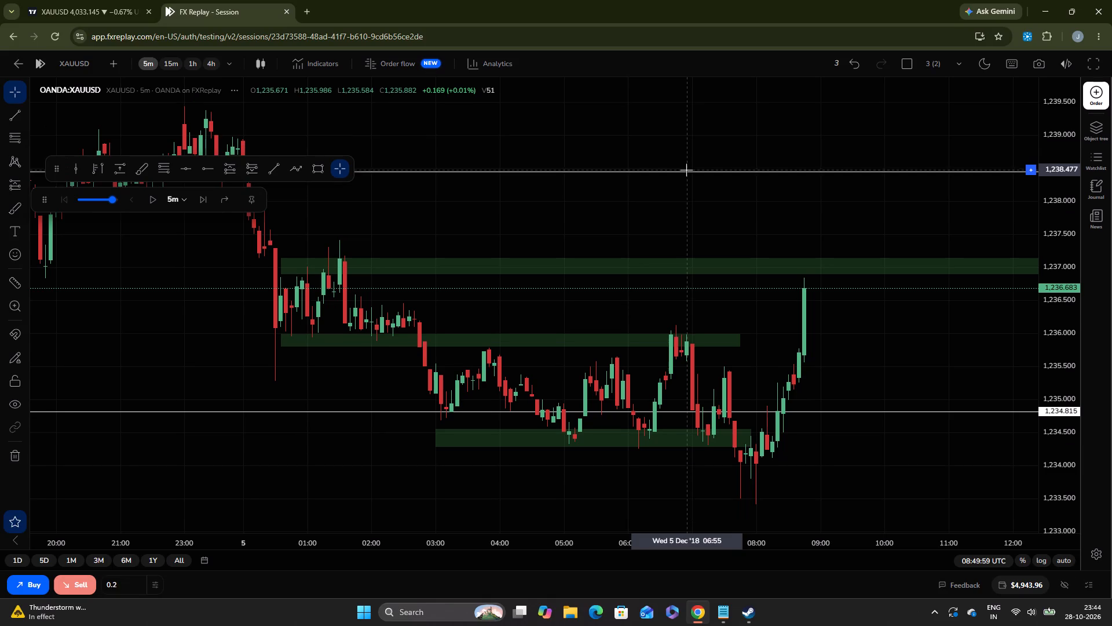
pyautogui.click(747, 609)
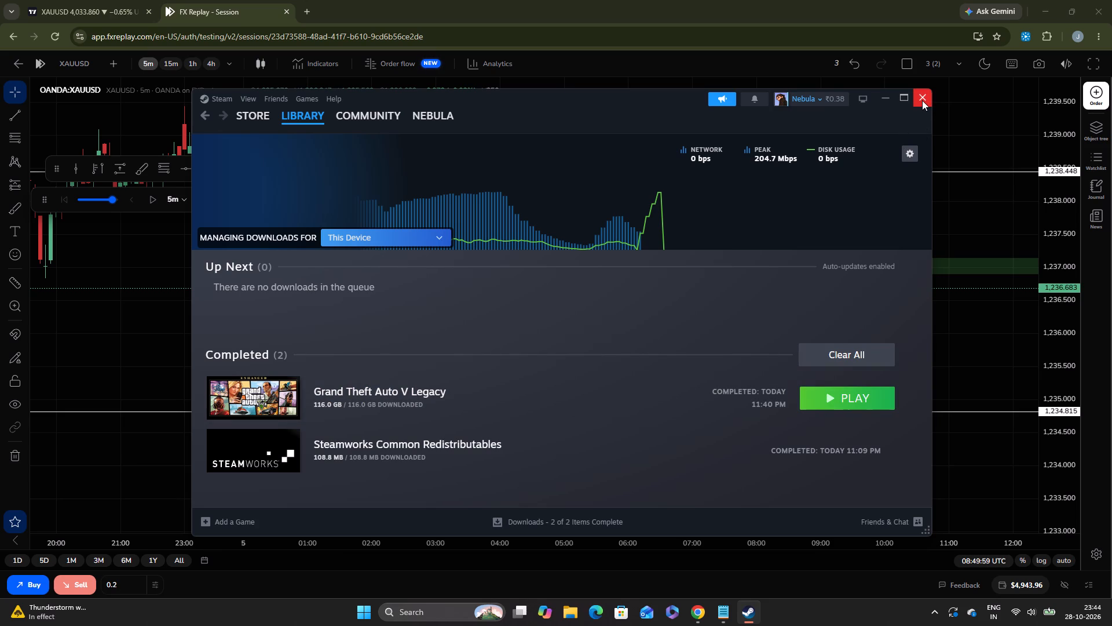
pyautogui.click(922, 100)
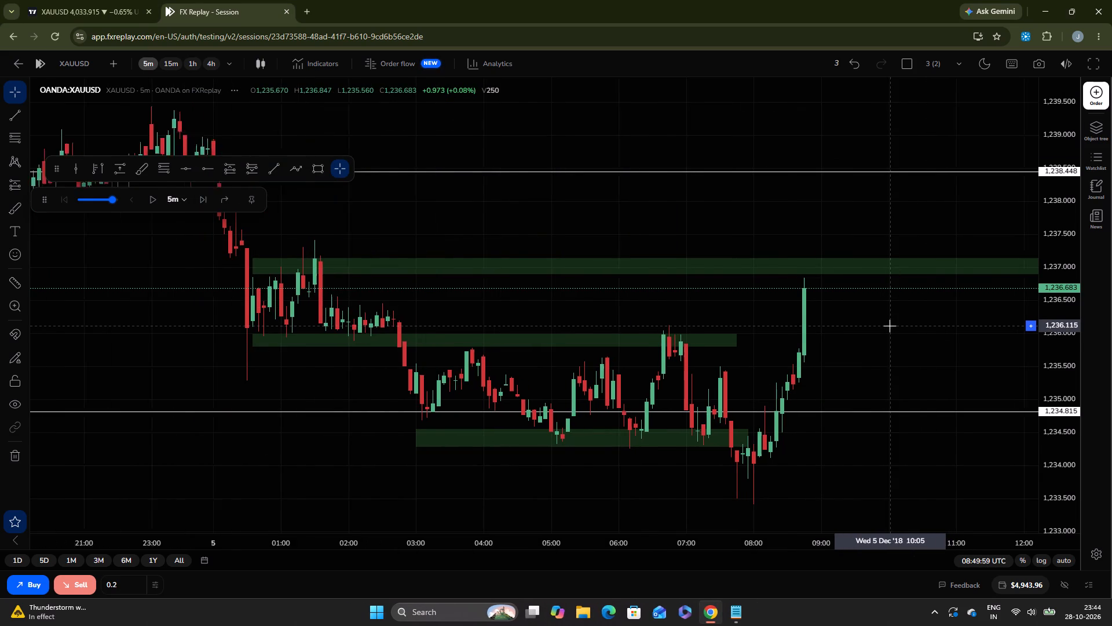
pyautogui.press('F11')
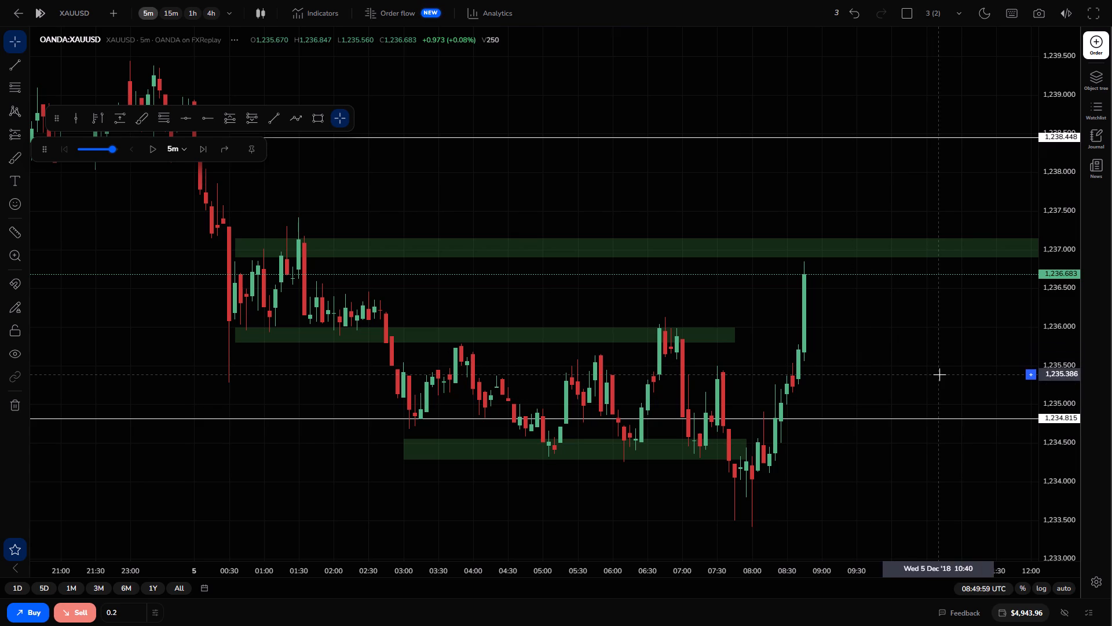
# Advance the 5-minute replay candle by candle from 08:49:59 to 11:24:59 UTC on 5 December.
pyautogui.moveTo(871, 344); pyautogui.dragTo(887, 292)
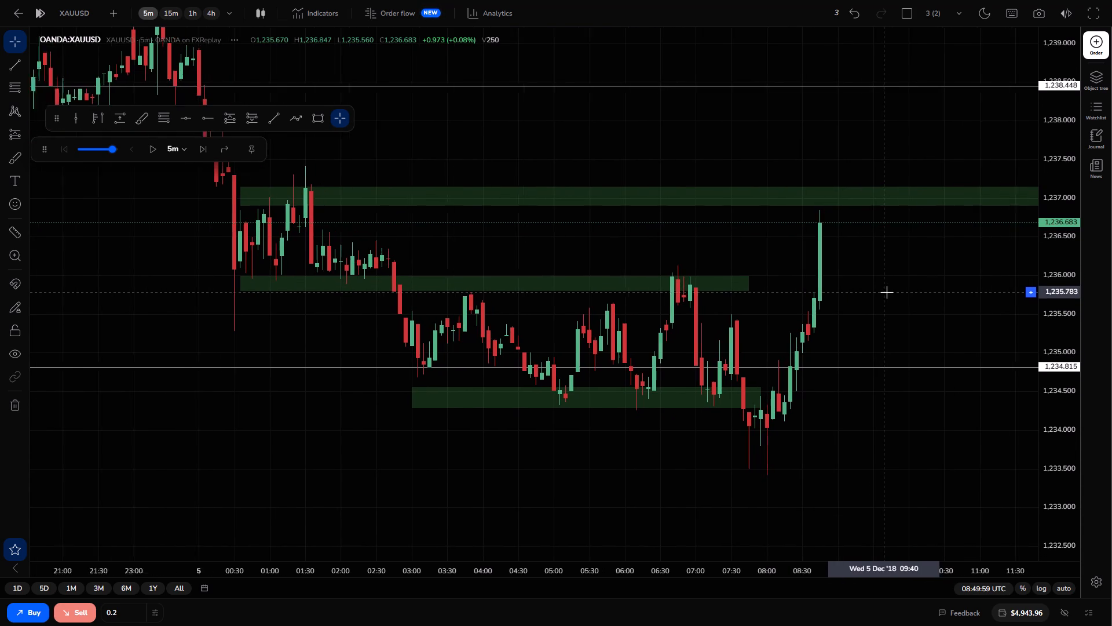
pyautogui.moveTo(1059, 270); pyautogui.dragTo(1058, 304)
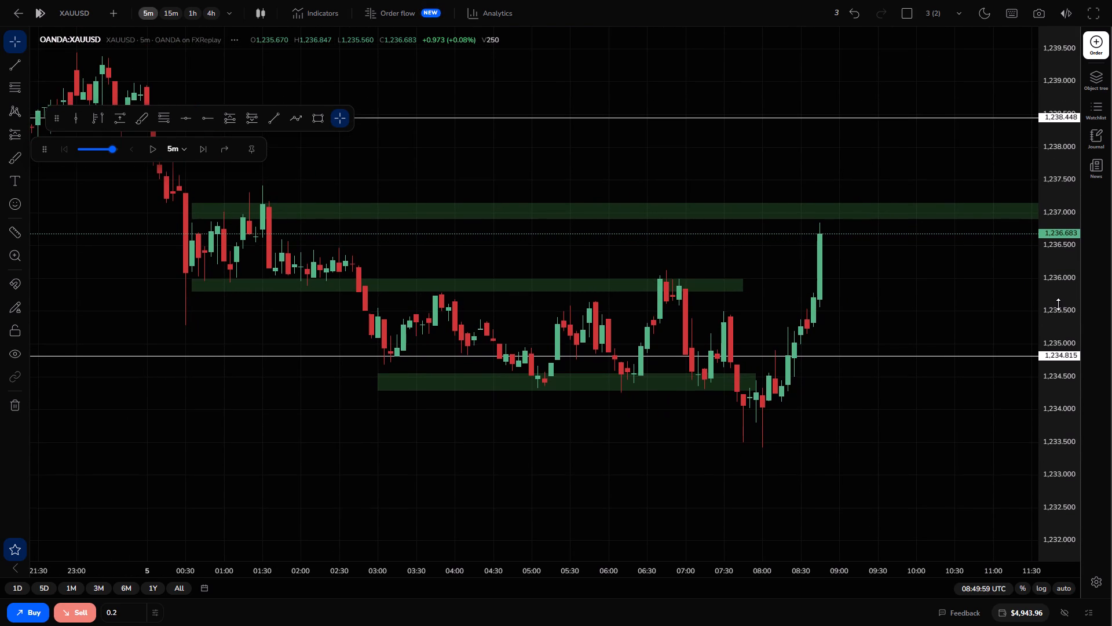
pyautogui.moveTo(1058, 304); pyautogui.dragTo(1058, 305)
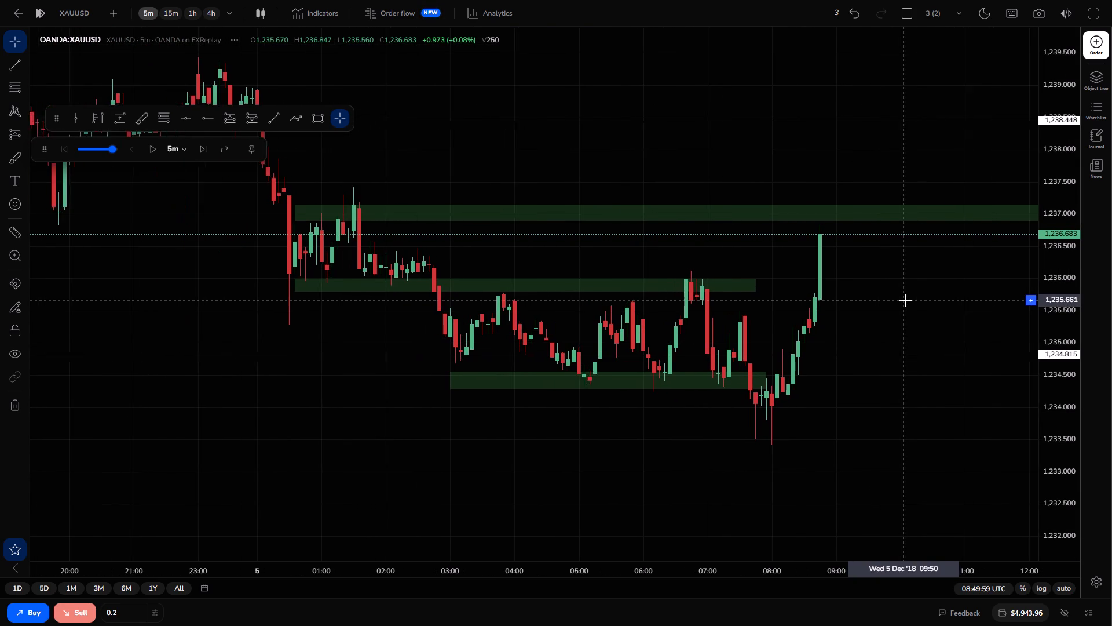
pyautogui.doubleClick(203, 153)
pyautogui.tripleClick(203, 153)
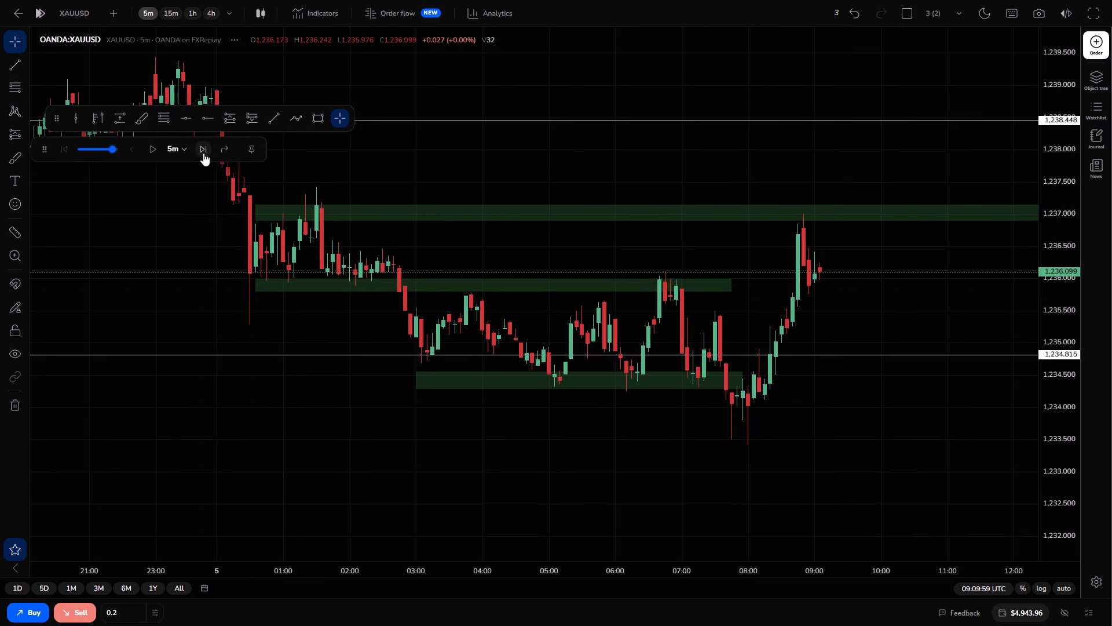
pyautogui.tripleClick(203, 153)
pyautogui.tripleClick(203, 153)
pyautogui.tripleClick(203, 153)
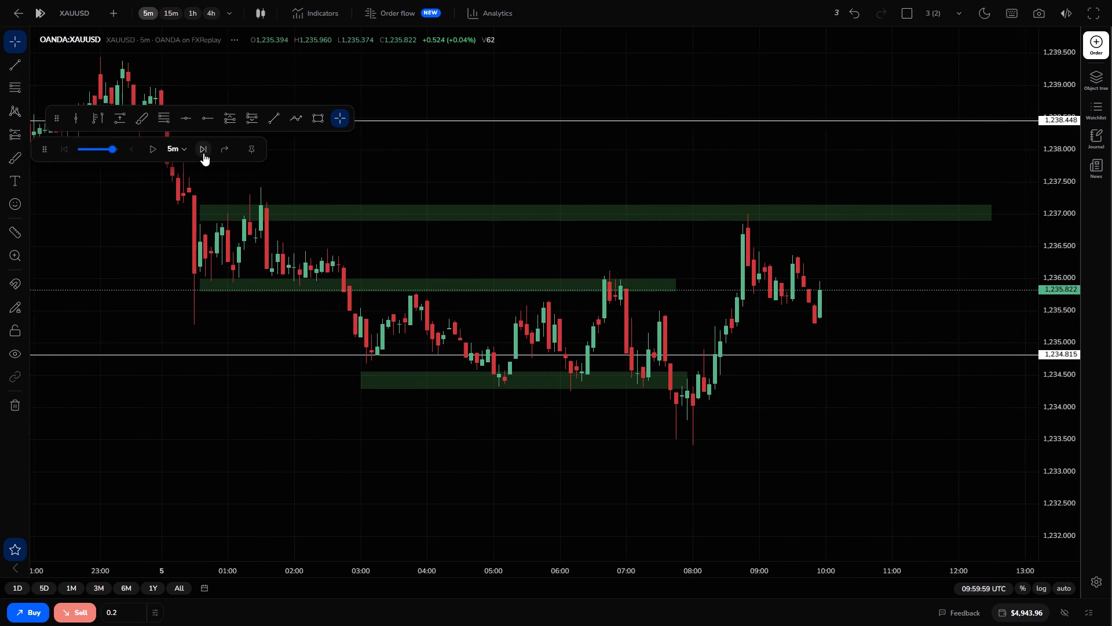
pyautogui.tripleClick(203, 153)
pyautogui.tripleClick(203, 153)
pyautogui.tripleClick(203, 153)
pyautogui.tripleClick(203, 153)
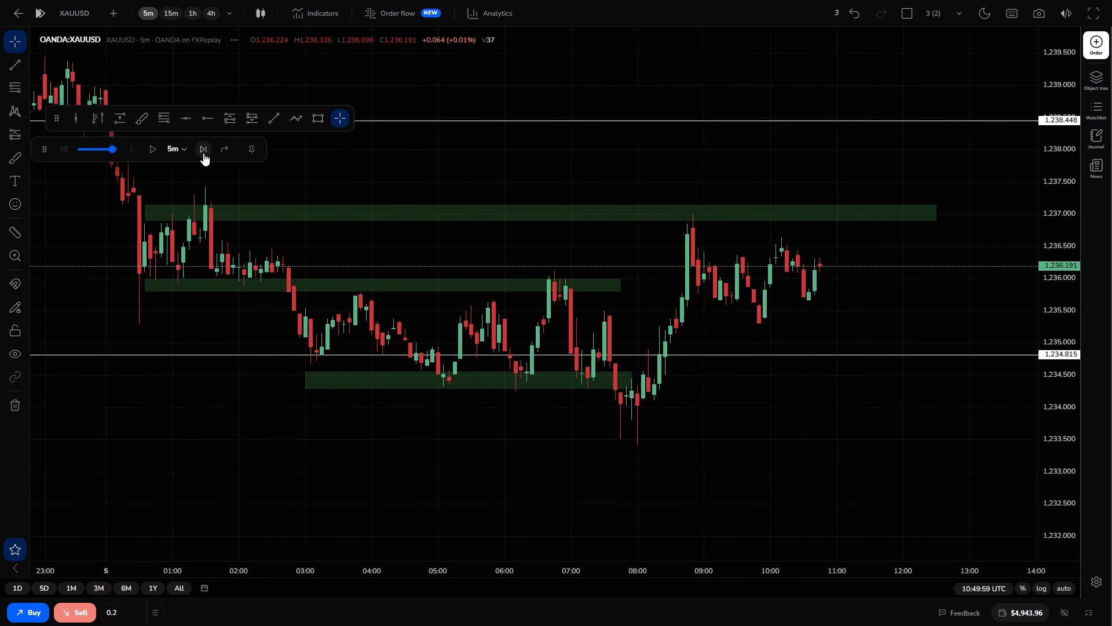
pyautogui.tripleClick(203, 153)
pyautogui.doubleClick(203, 153)
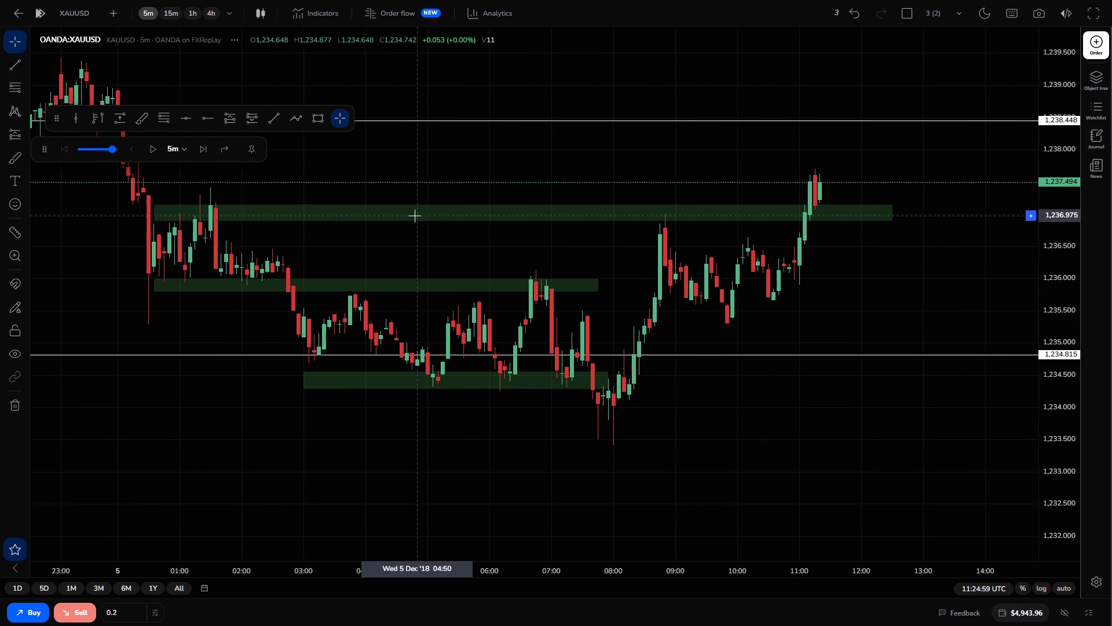
# Advance the 5-minute replay candle by candle to 13:34:59 UTC on 5 December.
pyautogui.click(203, 143)
pyautogui.click(203, 143)
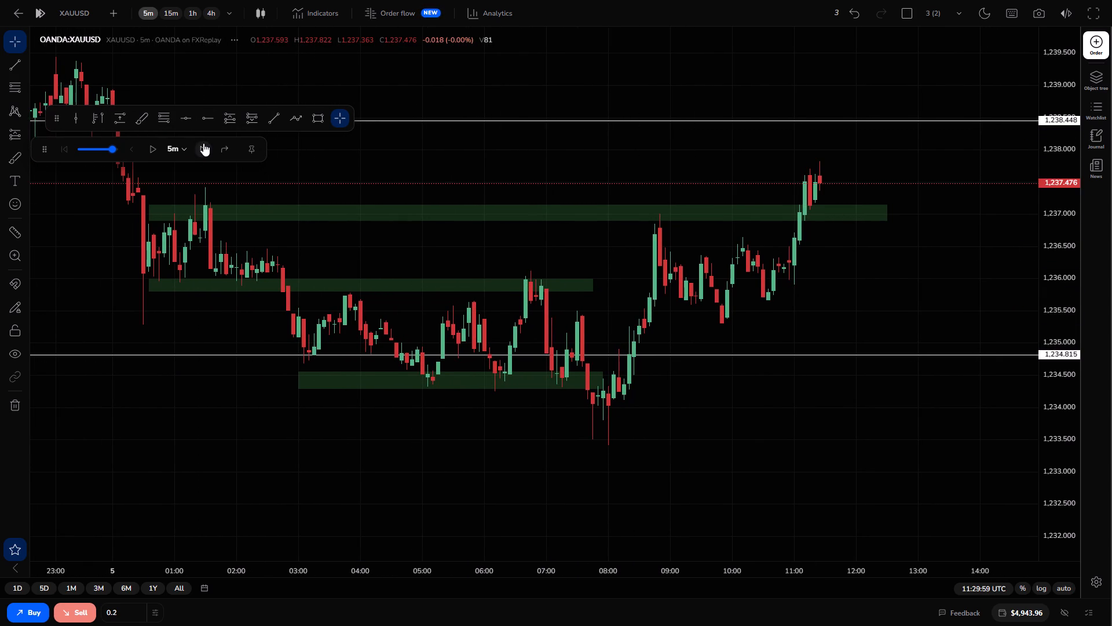
pyautogui.click(203, 143)
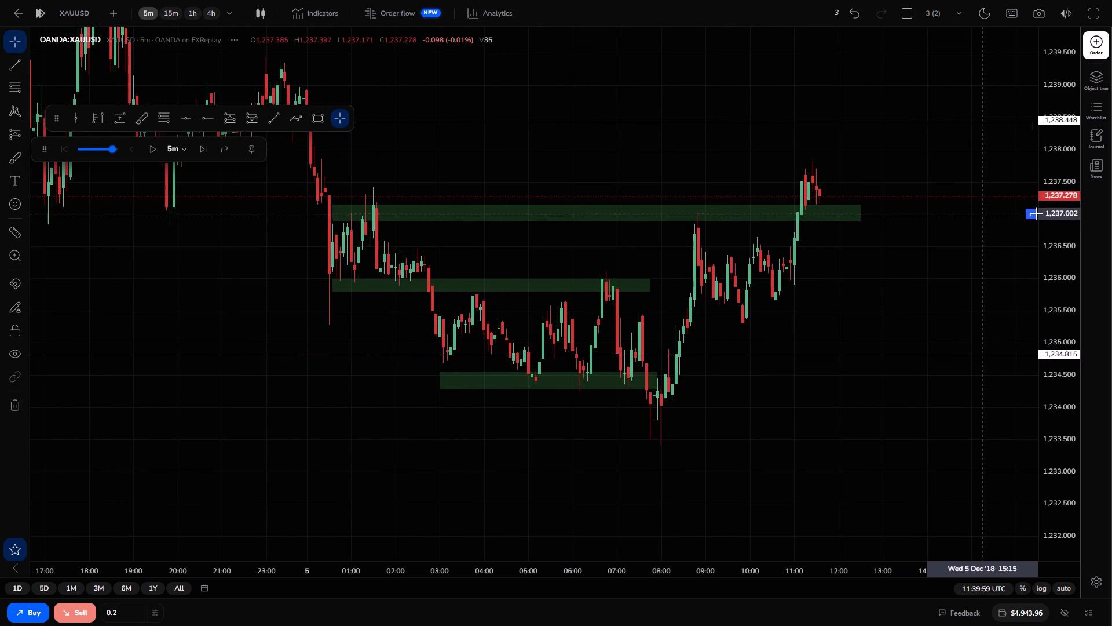
pyautogui.moveTo(1065, 216); pyautogui.dragTo(1047, 303)
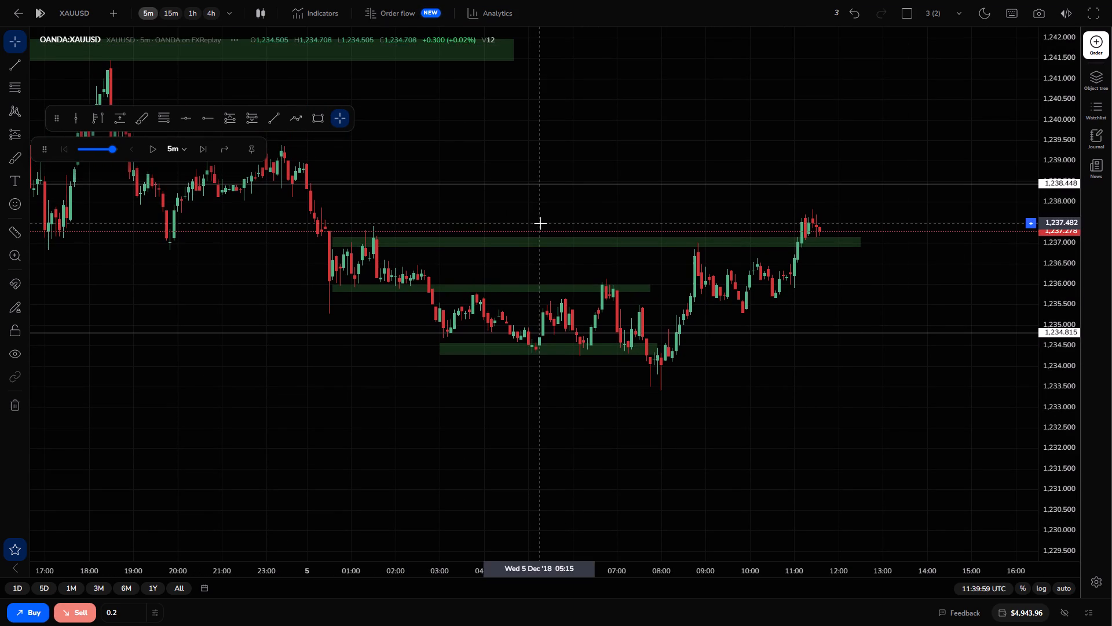
pyautogui.click(203, 144)
pyautogui.doubleClick(203, 144)
pyautogui.tripleClick(203, 144)
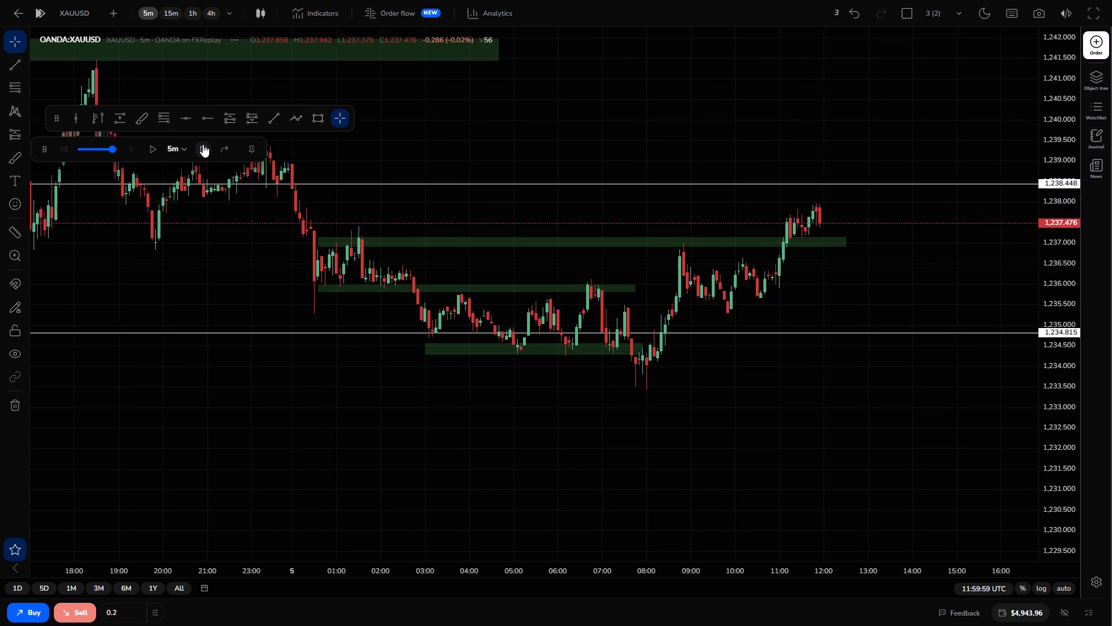
pyautogui.tripleClick(203, 144)
pyautogui.tripleClick(203, 144)
pyautogui.doubleClick(203, 144)
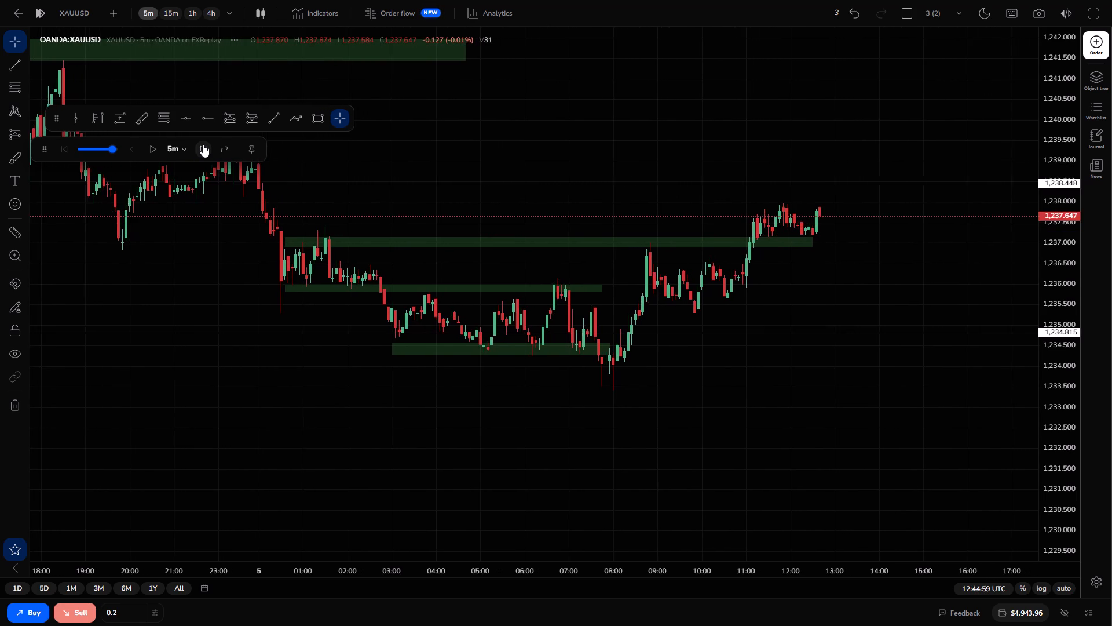
pyautogui.tripleClick(203, 144)
pyautogui.doubleClick(203, 144)
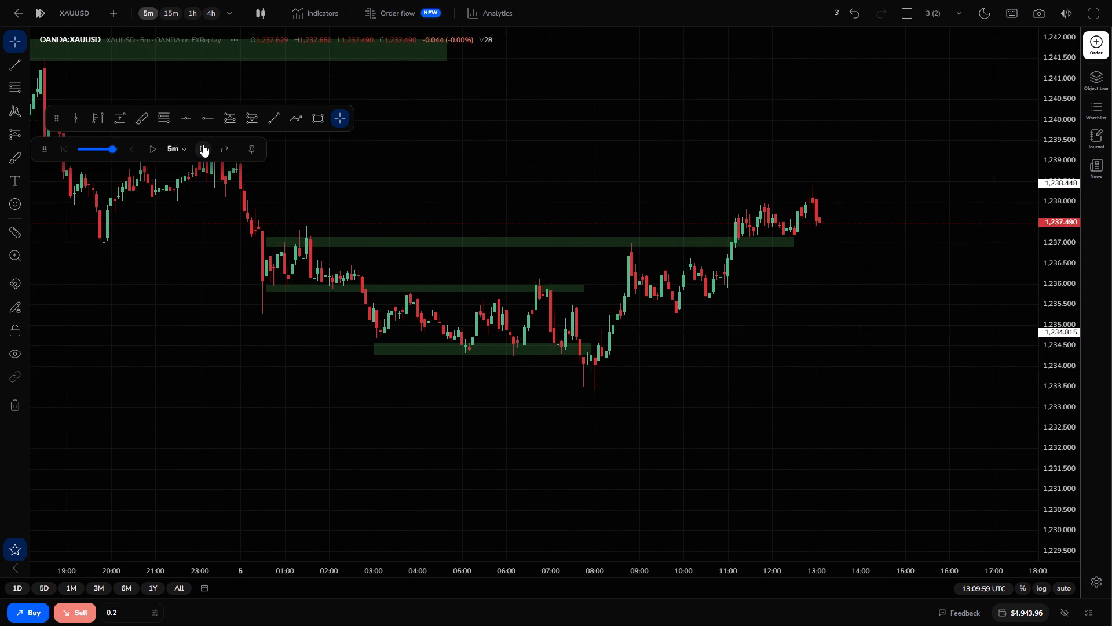
pyautogui.doubleClick(203, 144)
pyautogui.doubleClick(203, 144)
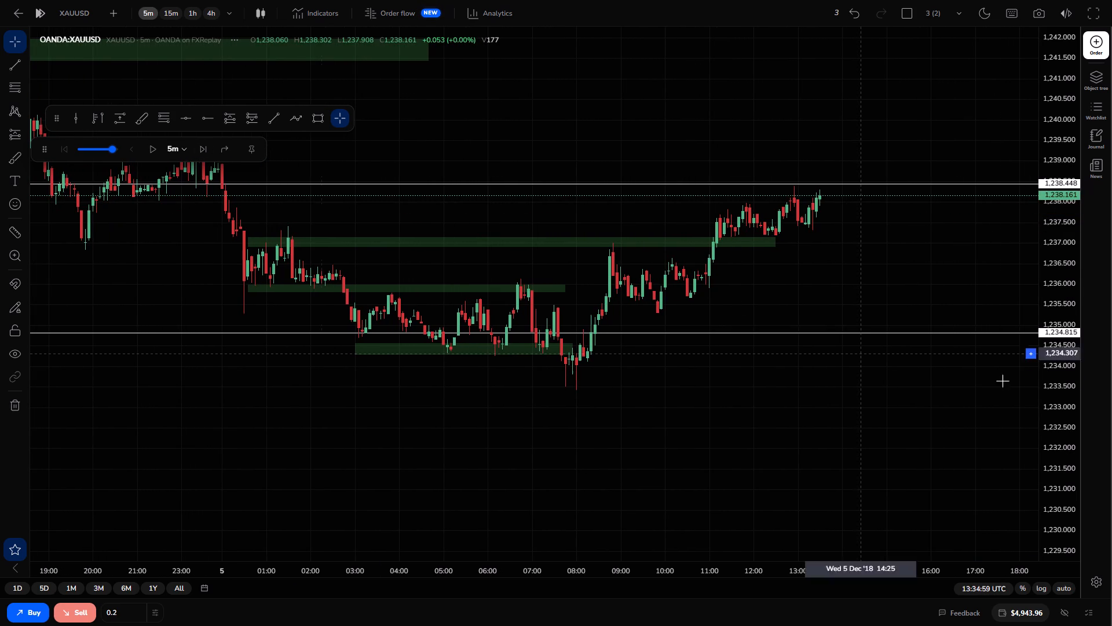
# Draw a green rectangle zone around 1,238 (about 1,237.9 to 1,238.1), from about 11:10 to 15:10 on 5 December.
pyautogui.moveTo(1051, 329); pyautogui.dragTo(1043, 100)
pyautogui.moveTo(906, 169); pyautogui.dragTo(976, 394)
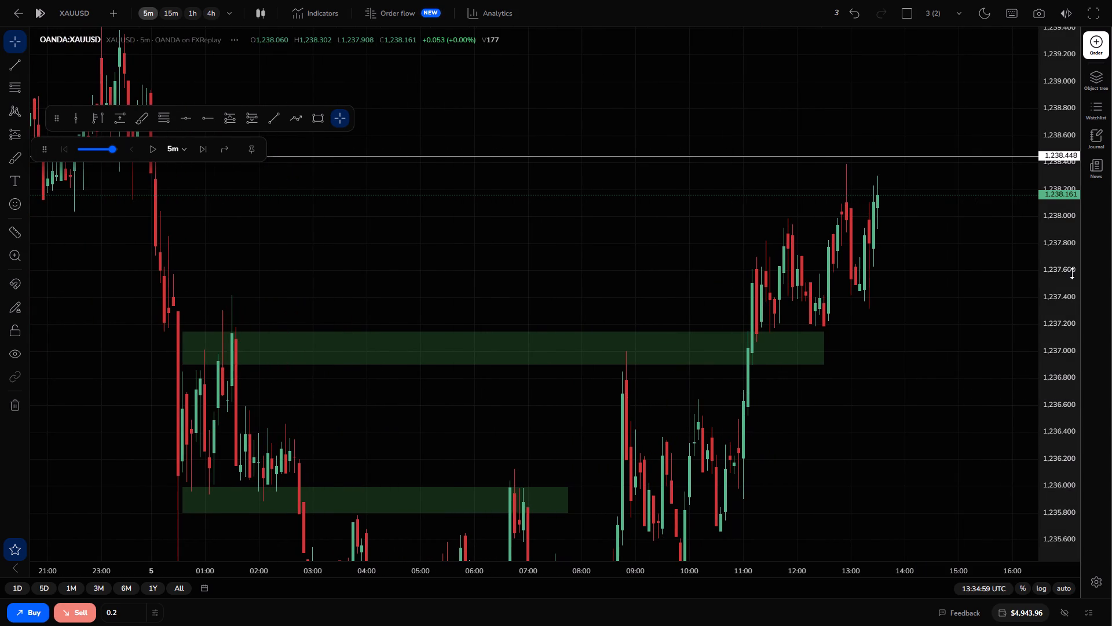
pyautogui.moveTo(1072, 273); pyautogui.dragTo(1060, 385)
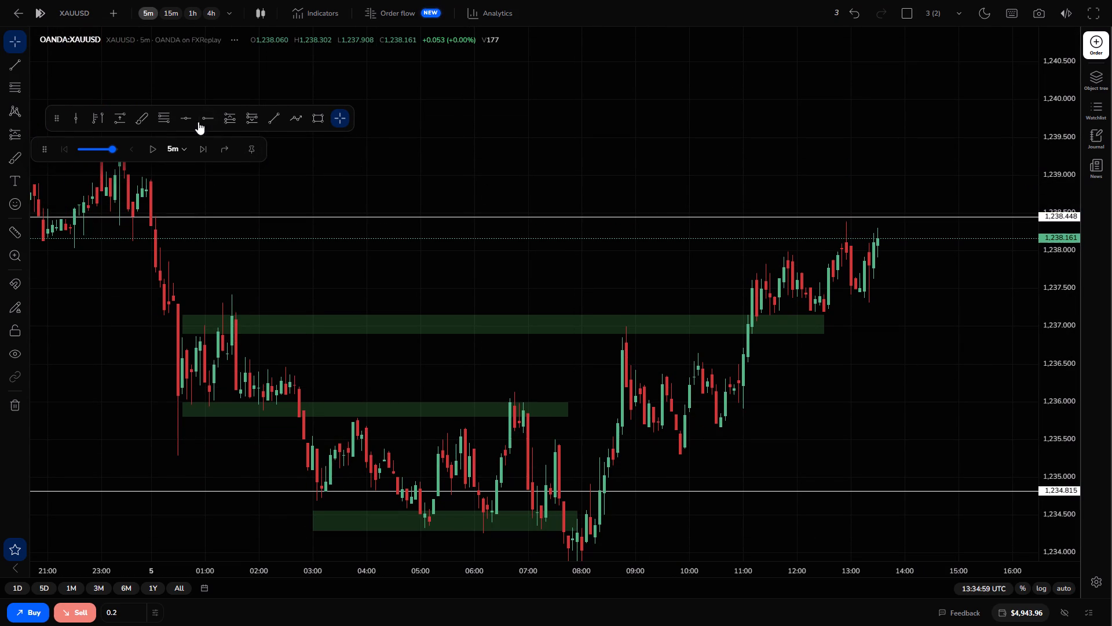
pyautogui.click(312, 118)
pyautogui.moveTo(752, 245); pyautogui.dragTo(968, 259)
pyautogui.moveTo(968, 259); pyautogui.dragTo(936, 322)
pyautogui.click(936, 322)
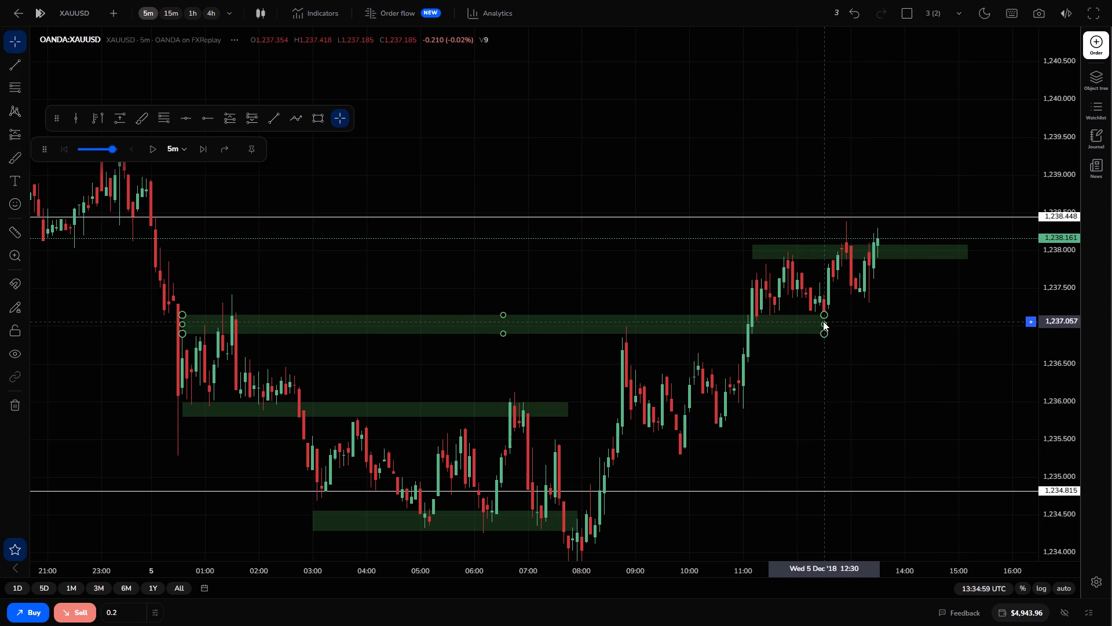
# Extend the end of the green zone at 1,237 to about 15:20 on 5 December.
pyautogui.moveTo(823, 321); pyautogui.dragTo(977, 318)
pyautogui.click(864, 423)
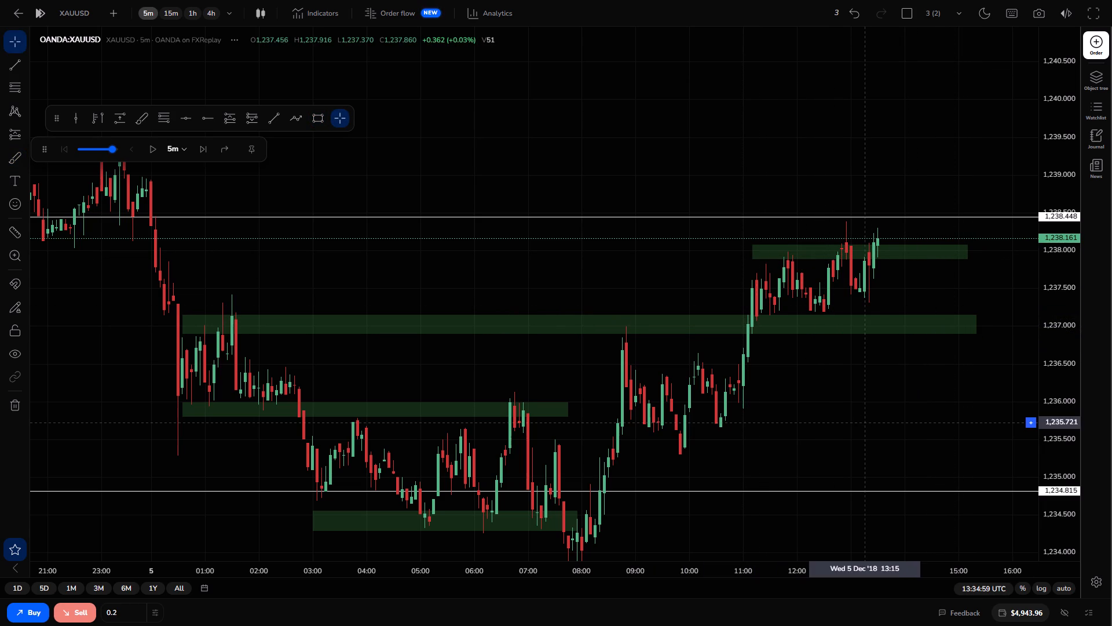
# Advance the 5-minute replay candle by candle to 15:14:59 UTC on 5 December.
pyautogui.tripleClick(203, 149)
pyautogui.tripleClick(203, 149)
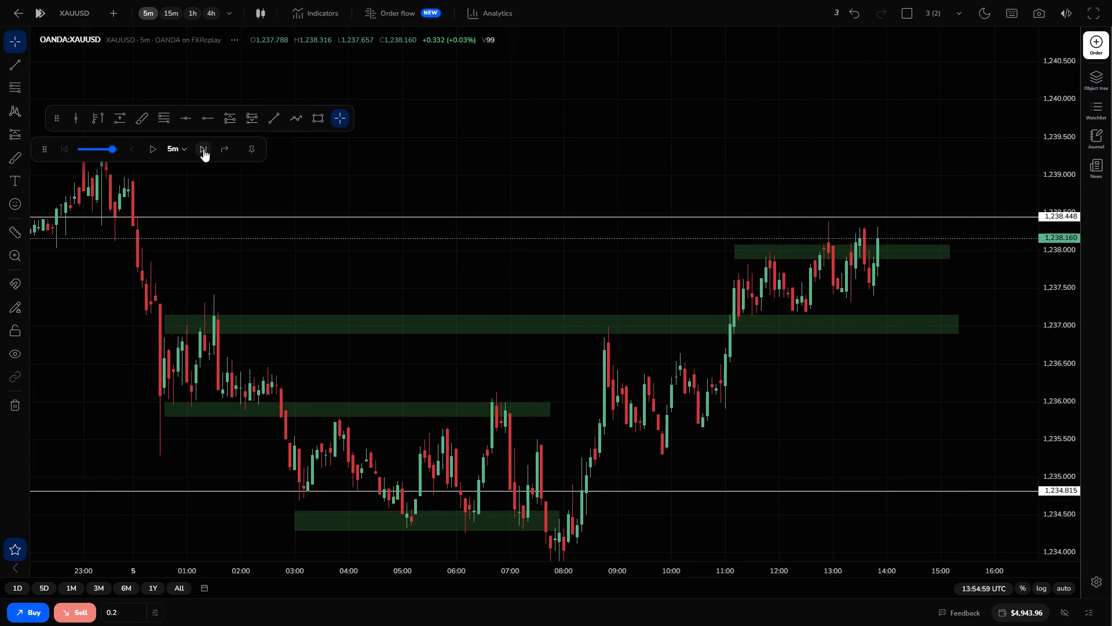
pyautogui.tripleClick(203, 149)
pyautogui.tripleClick(203, 149)
pyautogui.tripleClick(203, 149)
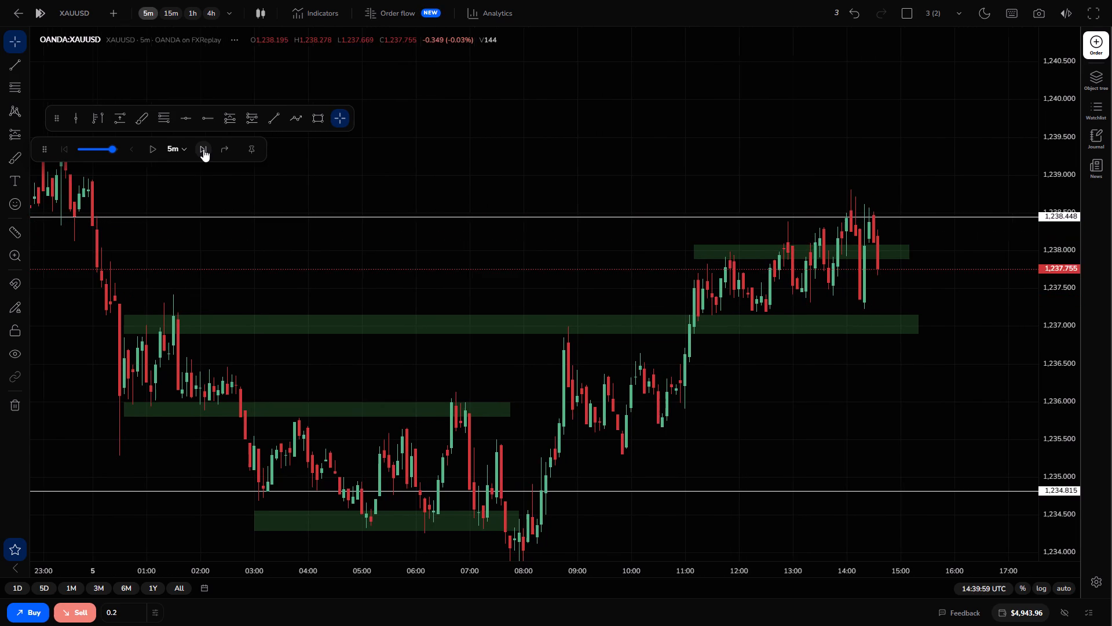
pyautogui.click(203, 149)
pyautogui.click(203, 149)
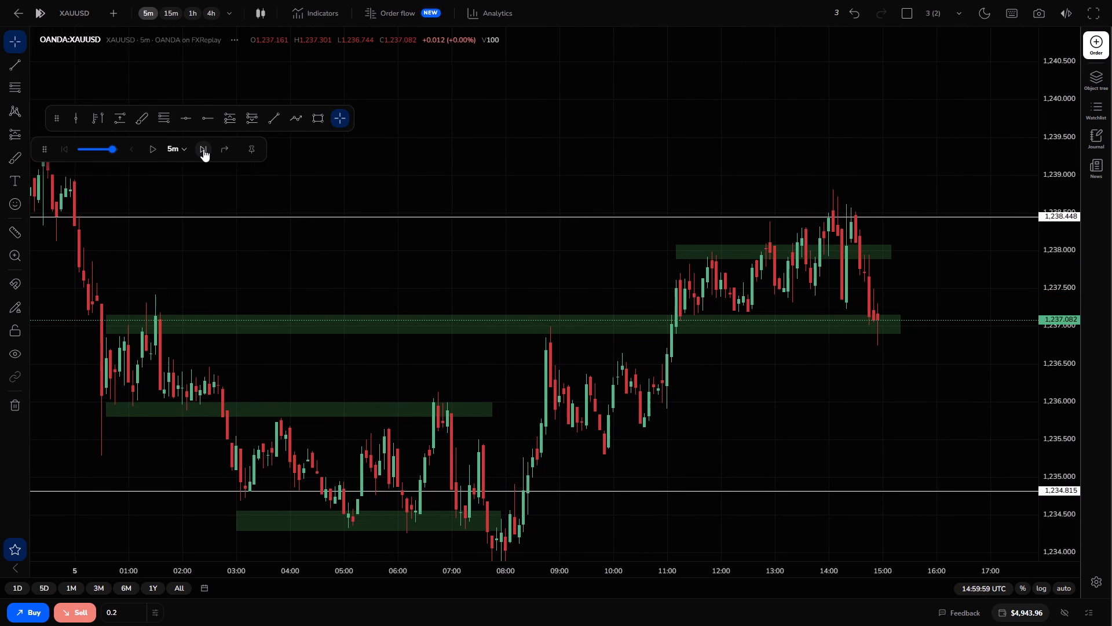
pyautogui.click(203, 149)
pyautogui.click(203, 149)
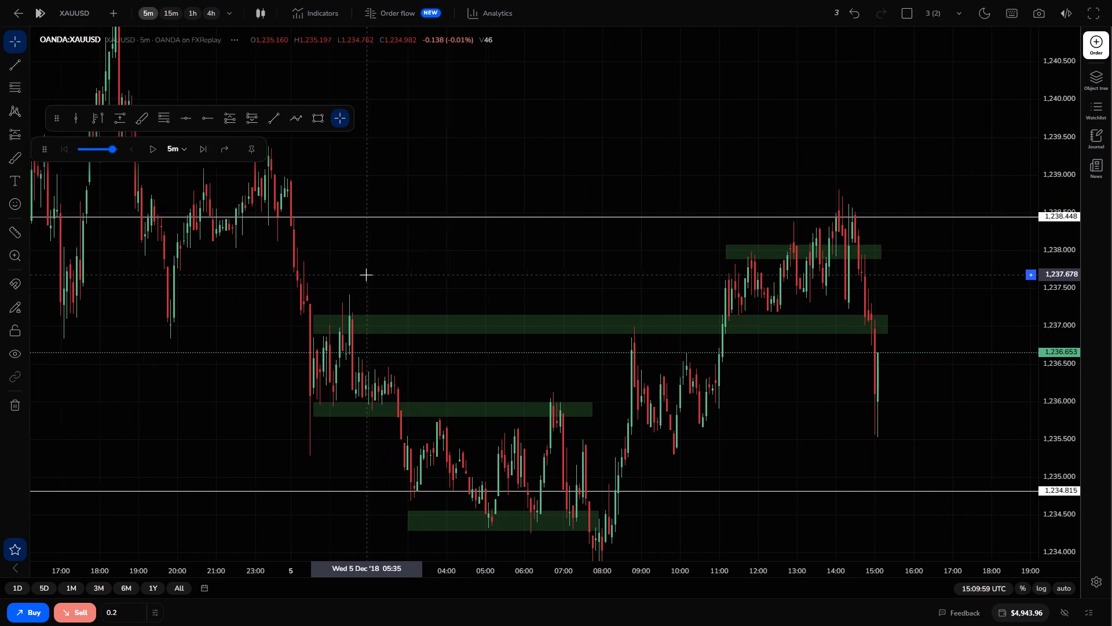
pyautogui.moveTo(1048, 289); pyautogui.dragTo(1034, 354)
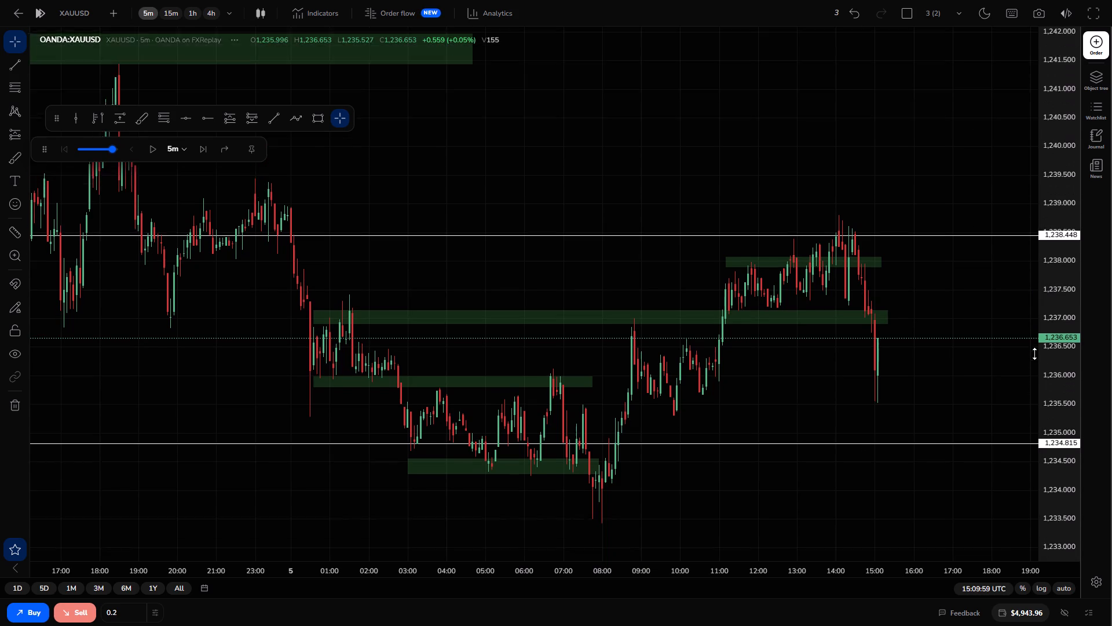
pyautogui.moveTo(1034, 354); pyautogui.dragTo(1030, 369)
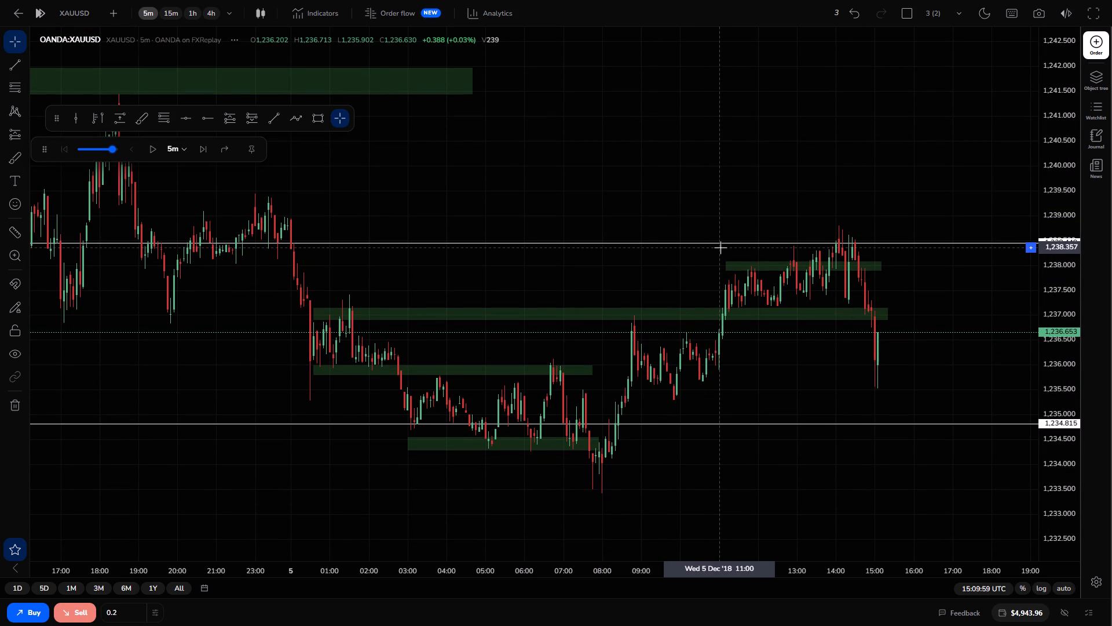
pyautogui.click(204, 146)
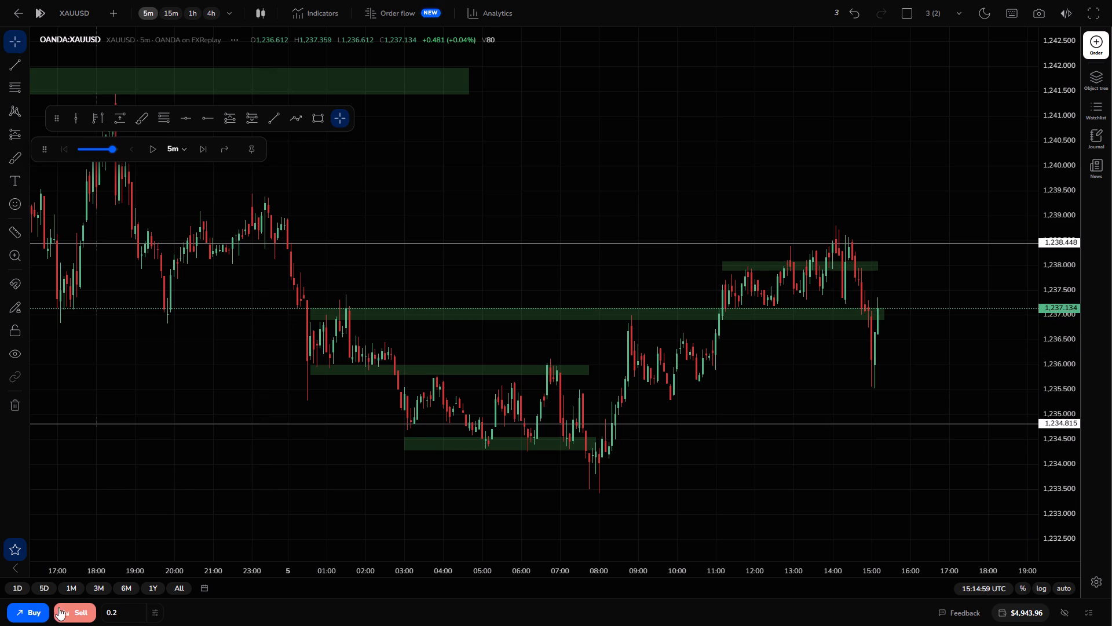
# Buy 0.2 lots of XAUUSD at market with the replay at 15:14:59 UTC.
pyautogui.click(32, 609)
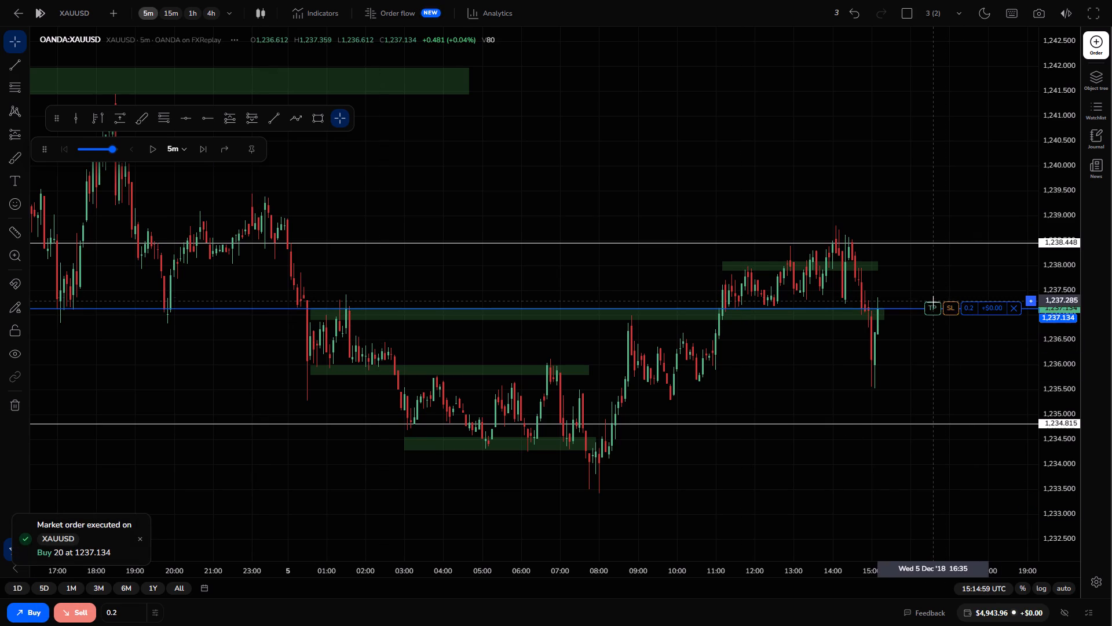
# Set the long position's take profit to 1,239.440 and its stop loss to 1,236.202.
pyautogui.moveTo(932, 305); pyautogui.dragTo(929, 186)
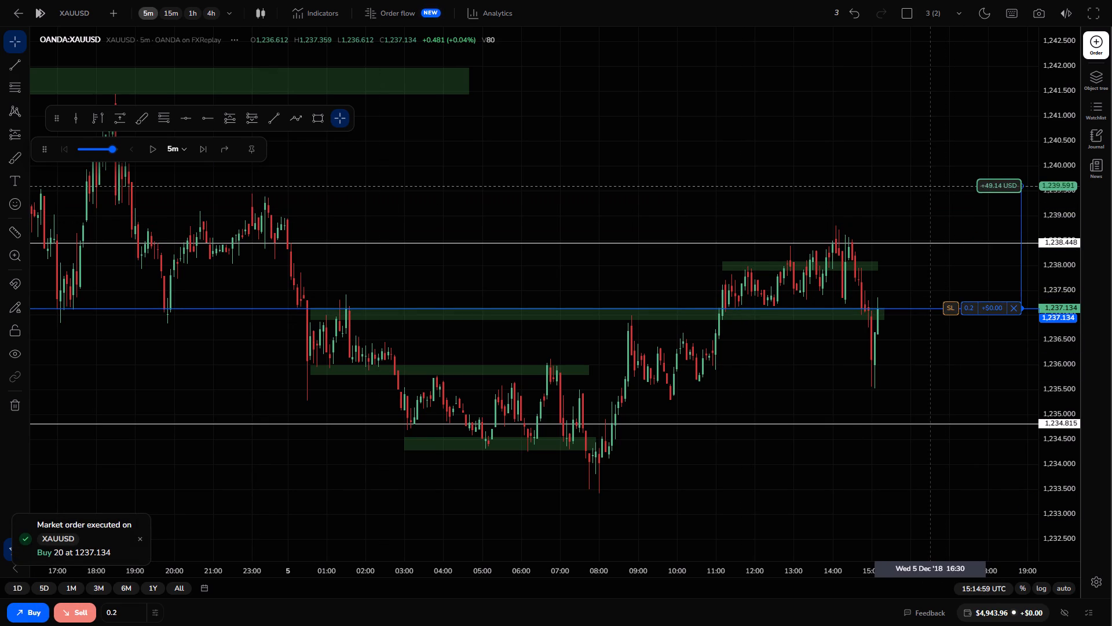
pyautogui.moveTo(929, 186); pyautogui.dragTo(924, 194)
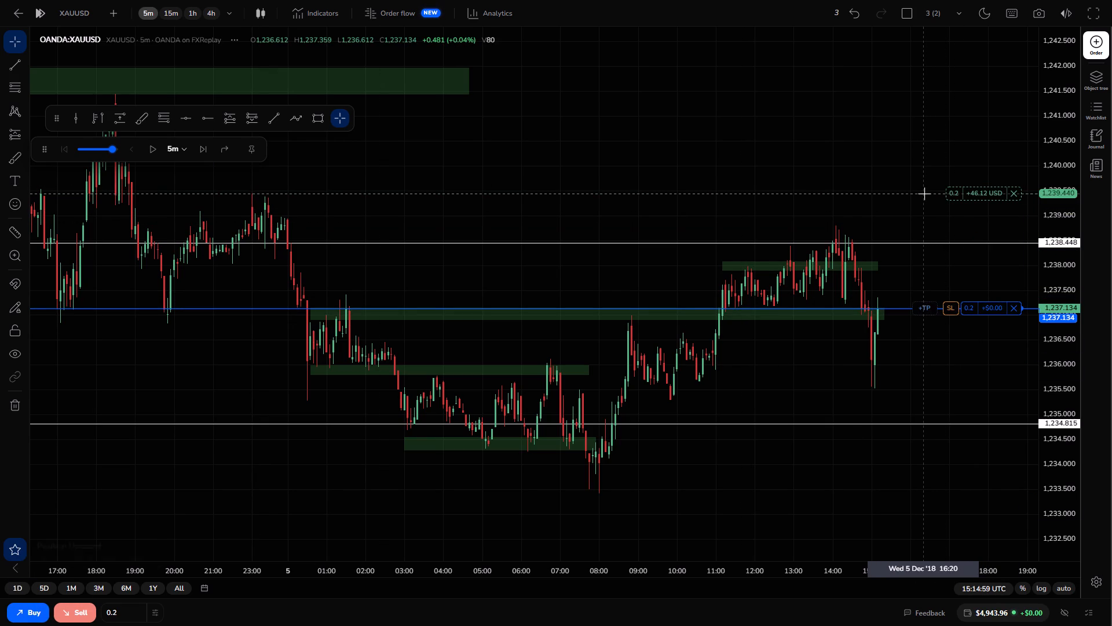
pyautogui.moveTo(954, 307); pyautogui.dragTo(951, 348)
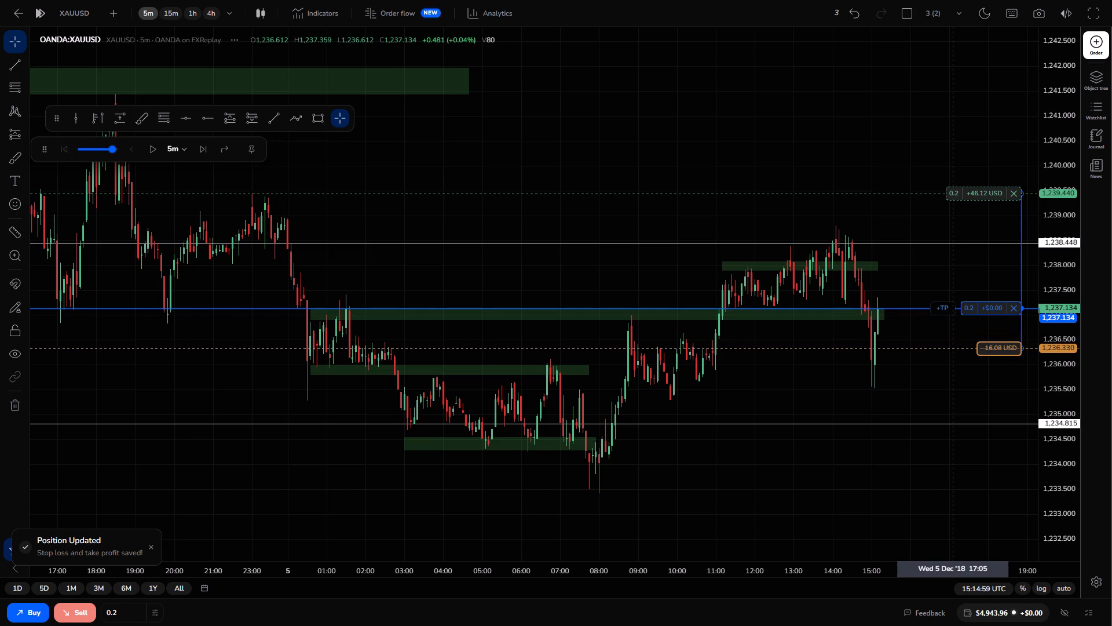
pyautogui.moveTo(951, 348); pyautogui.dragTo(951, 355)
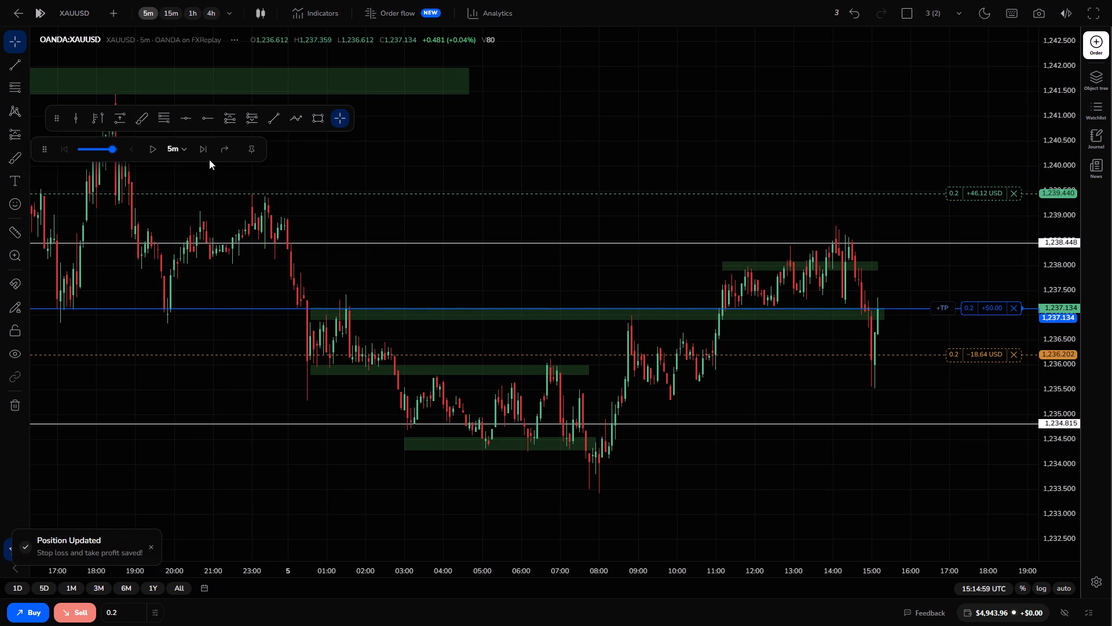
# Advance the 5-minute replay candle by candle to 15:34:59 UTC on 5 December.
pyautogui.click(203, 149)
pyautogui.click(203, 149)
pyautogui.click(203, 149)
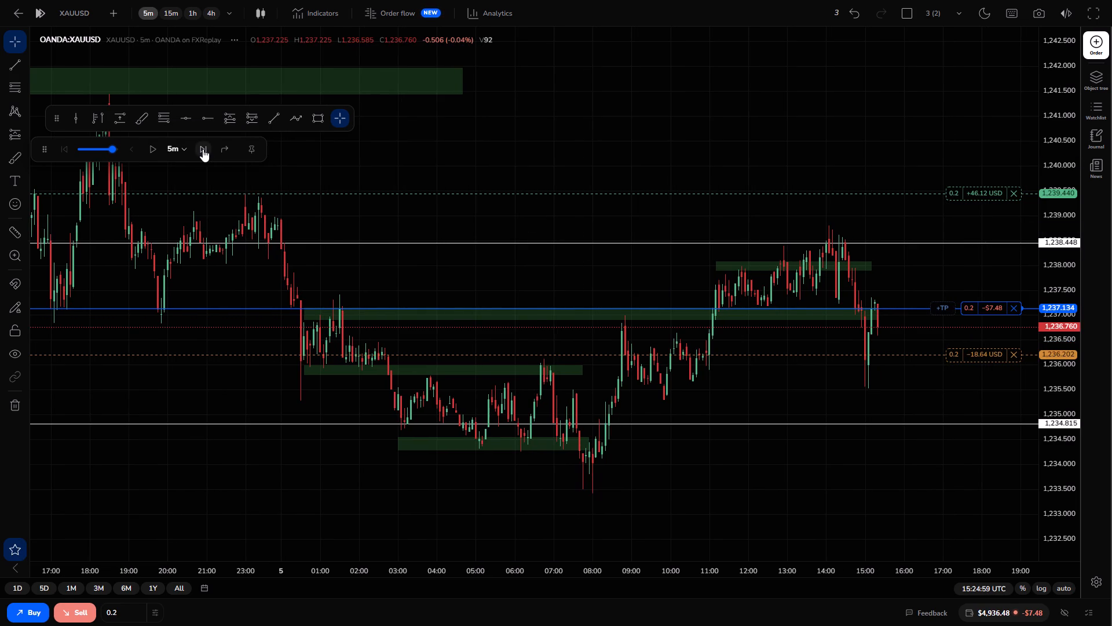
pyautogui.click(203, 149)
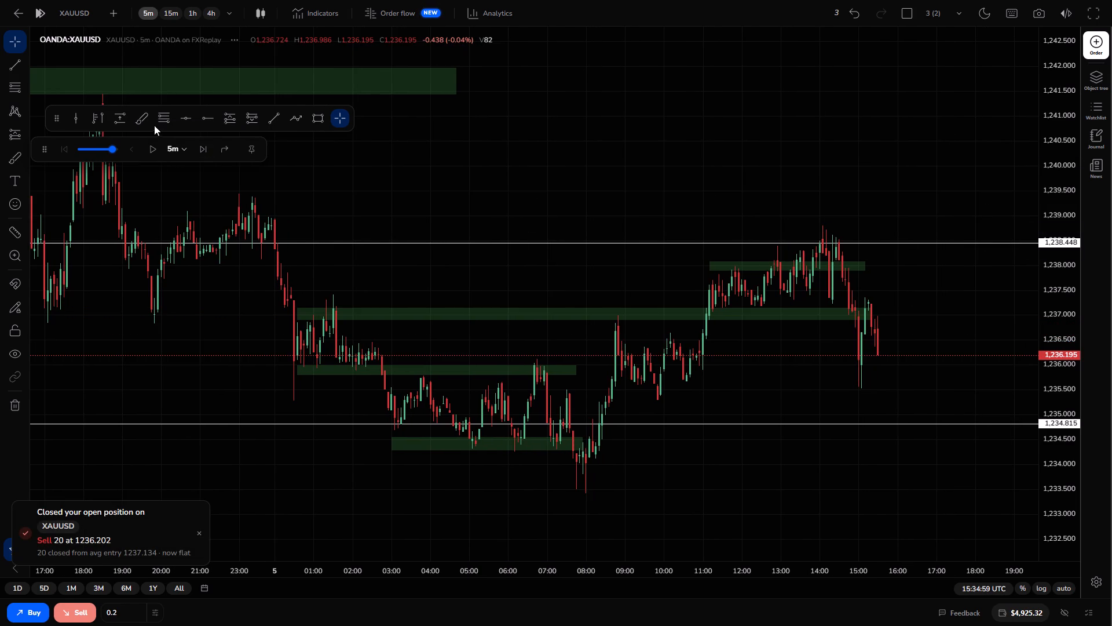
# Play the 5-minute replay continuously and pause it at 19:29:59 UTC on 5 December.
pyautogui.click(155, 141)
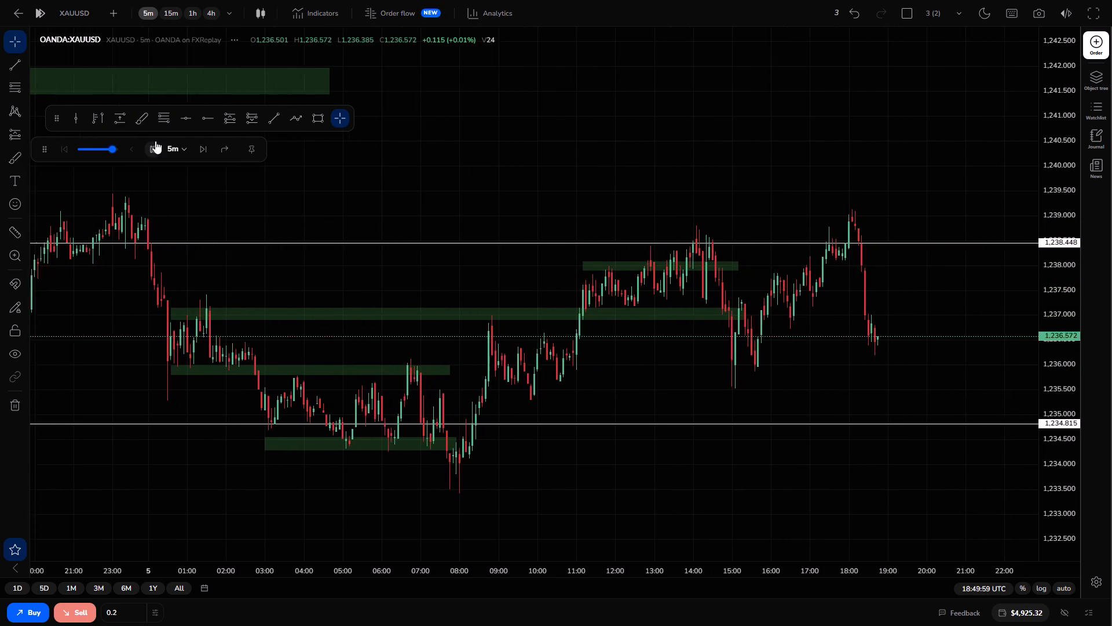
pyautogui.click(155, 141)
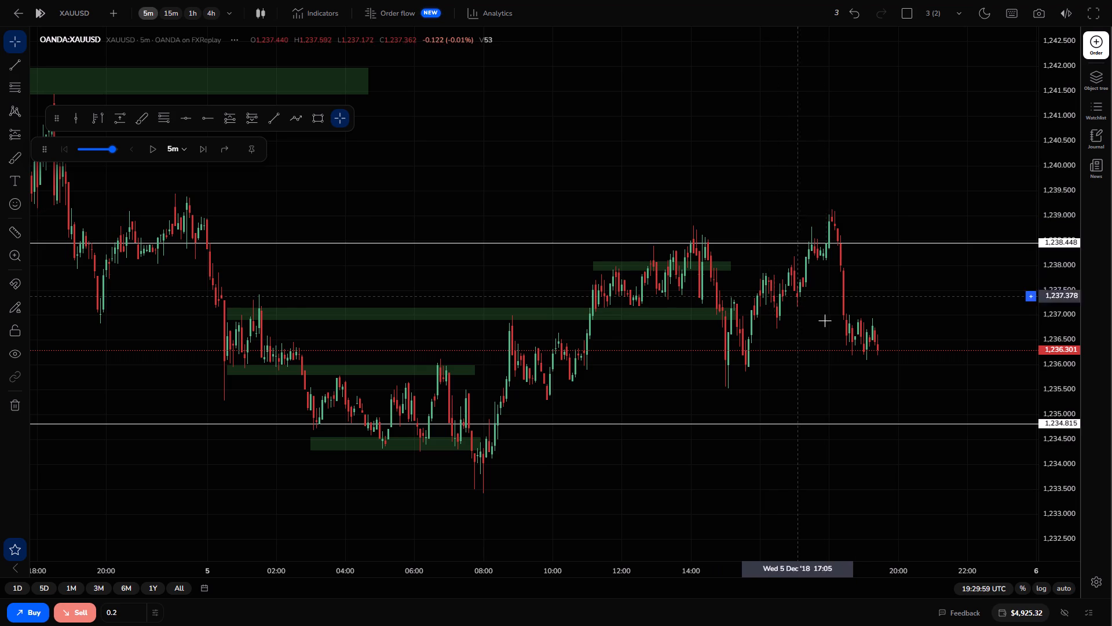
# Advance the 5-minute replay candle by candle to 20:24:59 UTC on 5 December.
pyautogui.moveTo(826, 322); pyautogui.dragTo(869, 258)
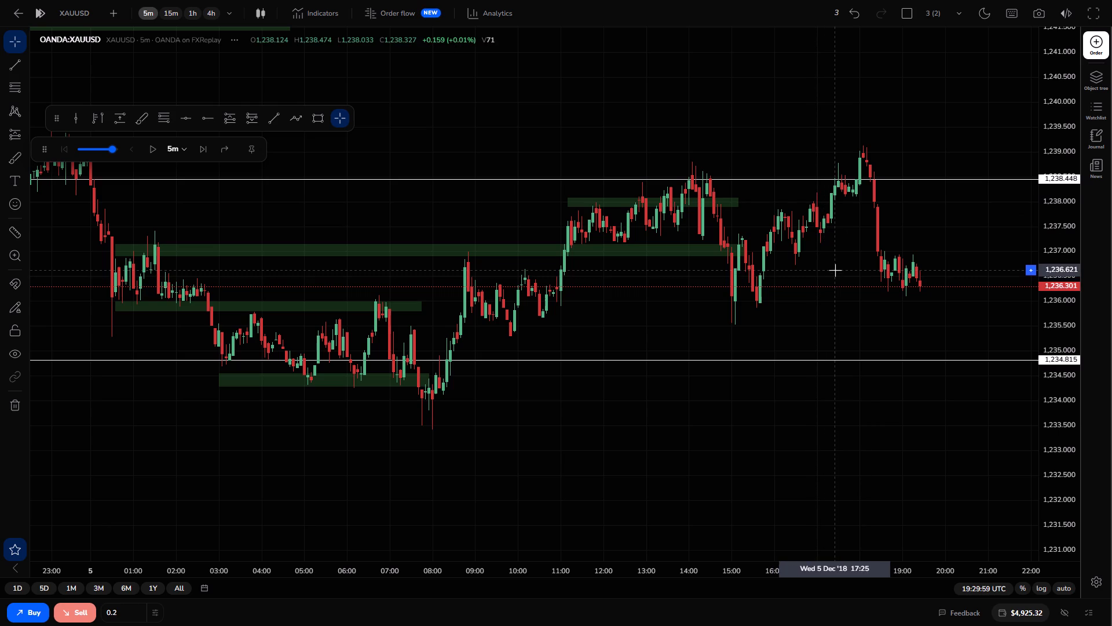
pyautogui.moveTo(1074, 325); pyautogui.dragTo(1041, 220)
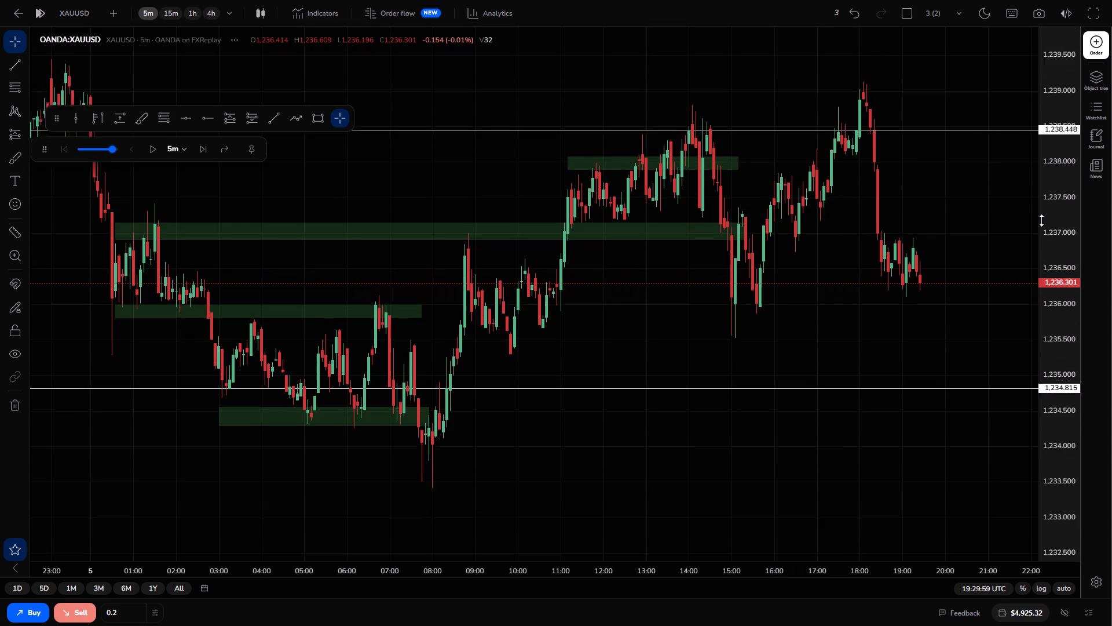
pyautogui.moveTo(1041, 220); pyautogui.dragTo(1066, 253)
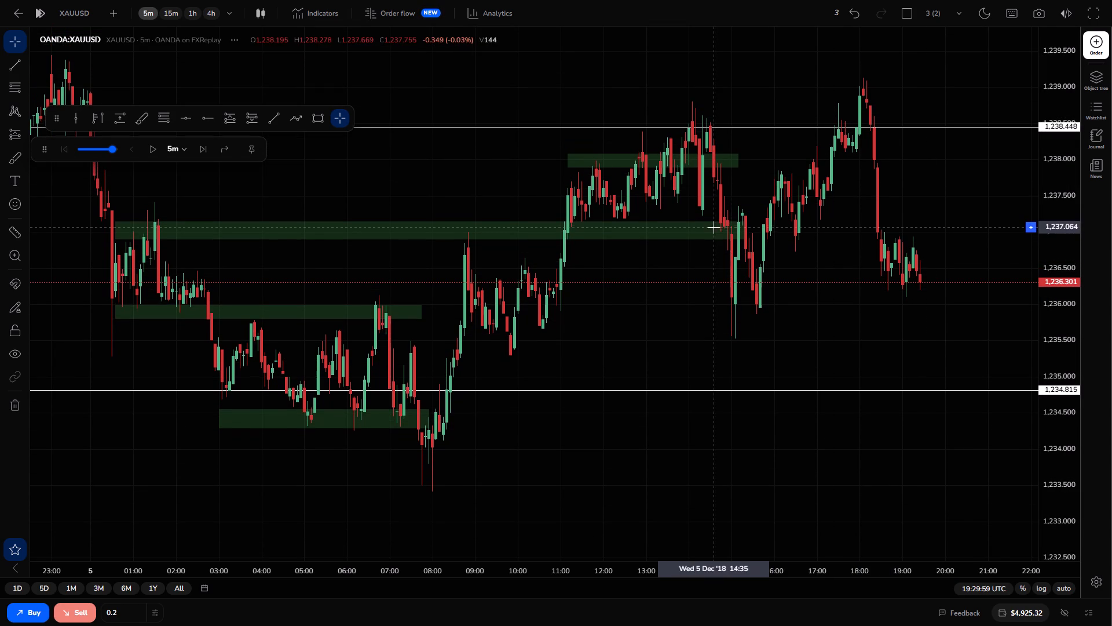
pyautogui.moveTo(808, 257); pyautogui.dragTo(702, 271)
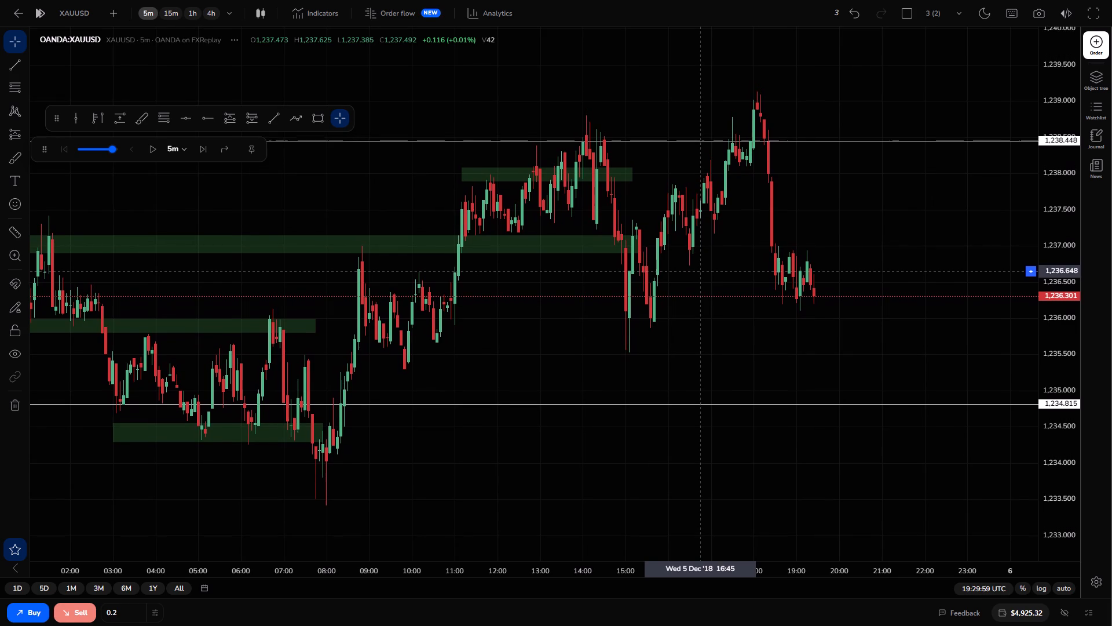
pyautogui.moveTo(702, 271); pyautogui.dragTo(701, 271)
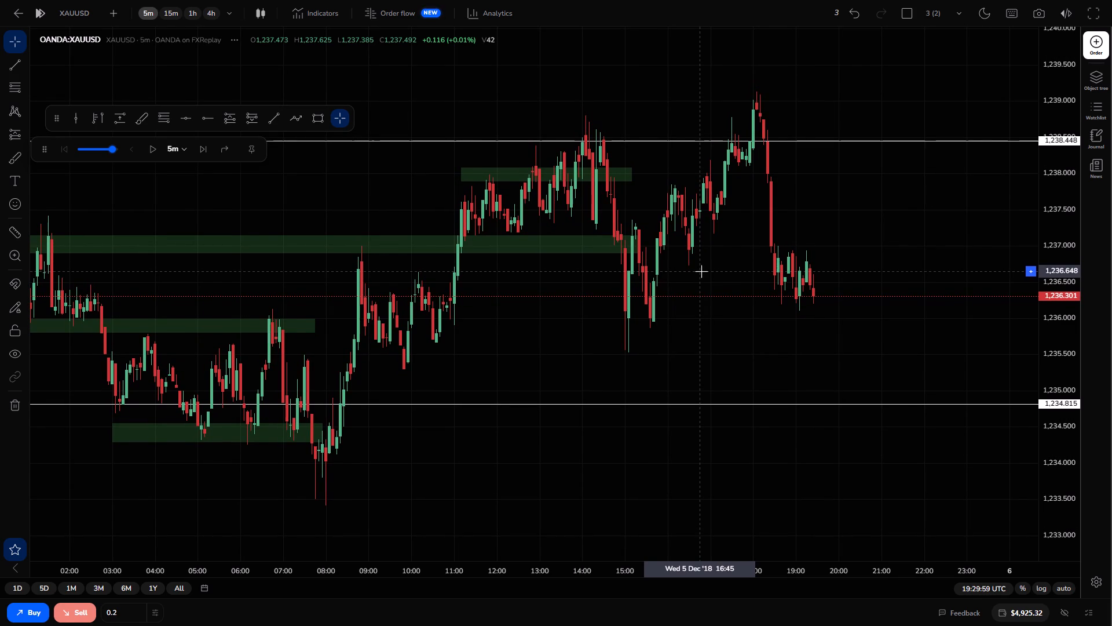
pyautogui.tripleClick(203, 146)
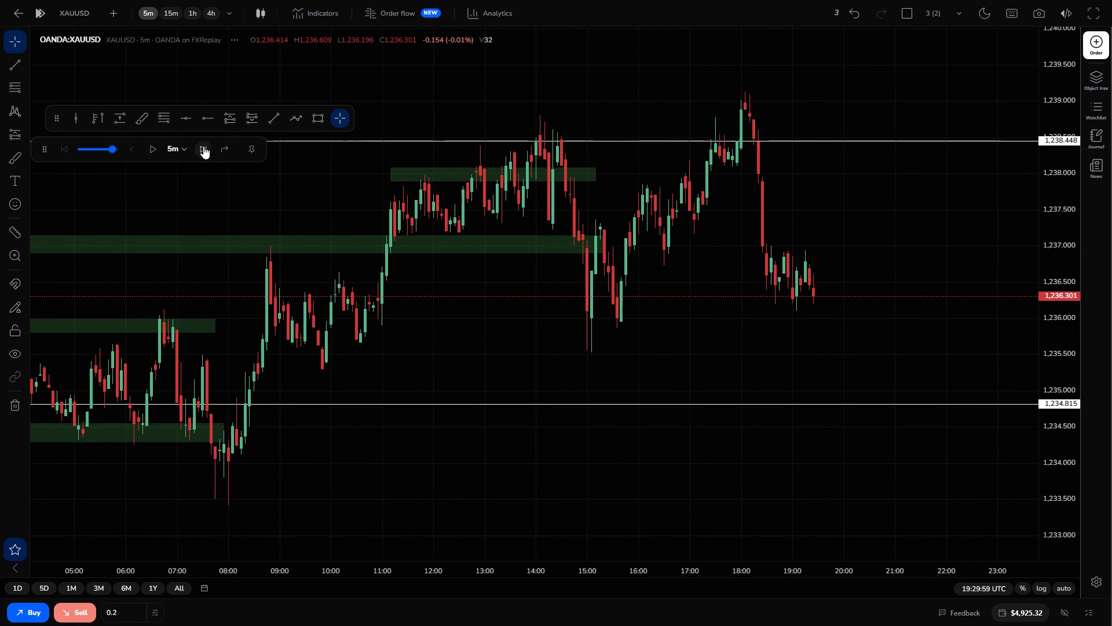
pyautogui.tripleClick(203, 146)
pyautogui.tripleClick(203, 146)
pyautogui.click(203, 146)
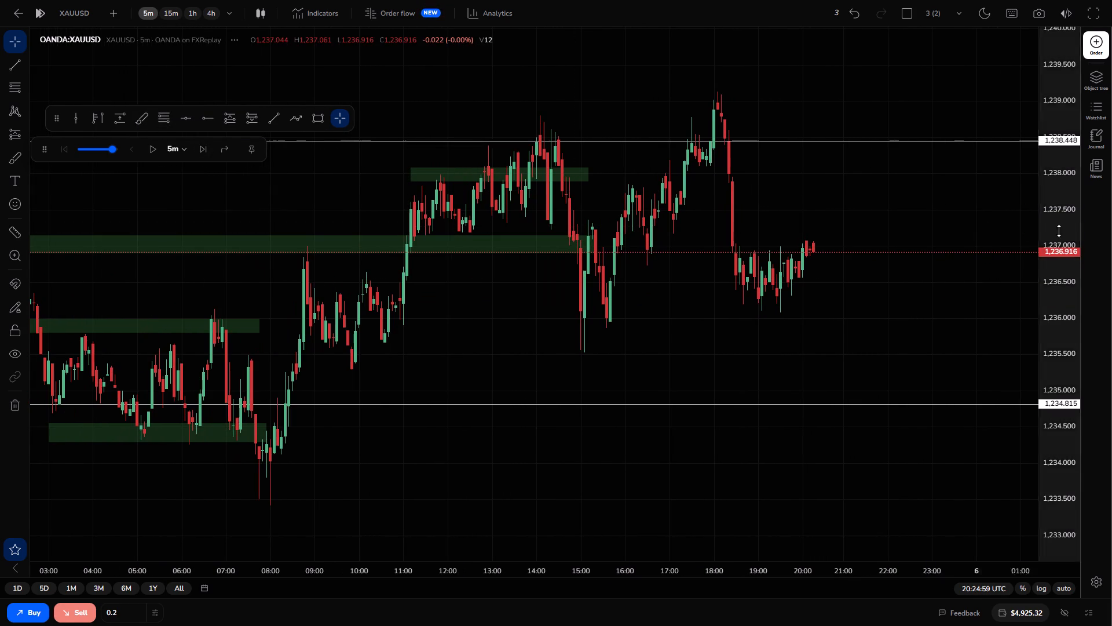
# Draw a green rectangle zone just below 1,237 (about 1,236.87 to 1,237.04), from about 18:40 to 21:20 on 5 December.
pyautogui.moveTo(1078, 236); pyautogui.dragTo(1045, 377)
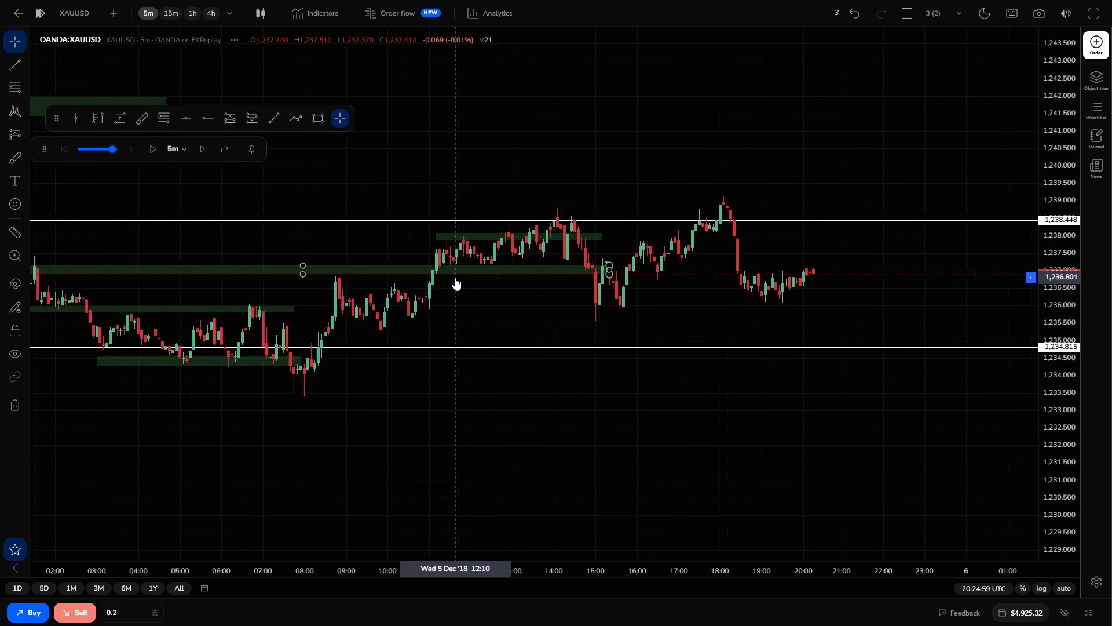
pyautogui.click(304, 179)
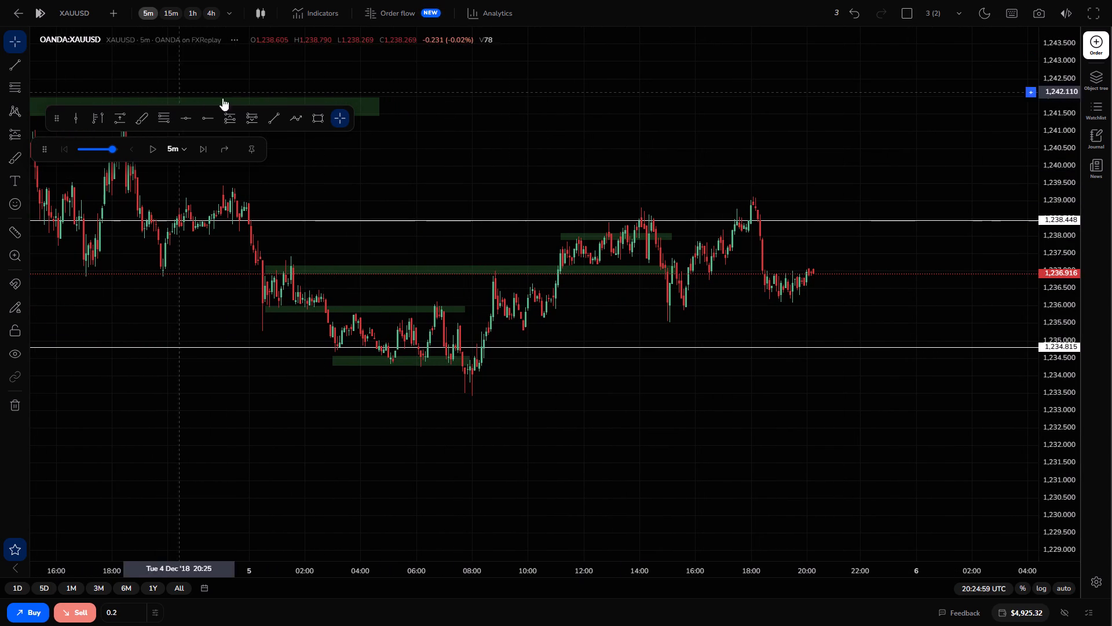
pyautogui.moveTo(1048, 390); pyautogui.dragTo(1006, 270)
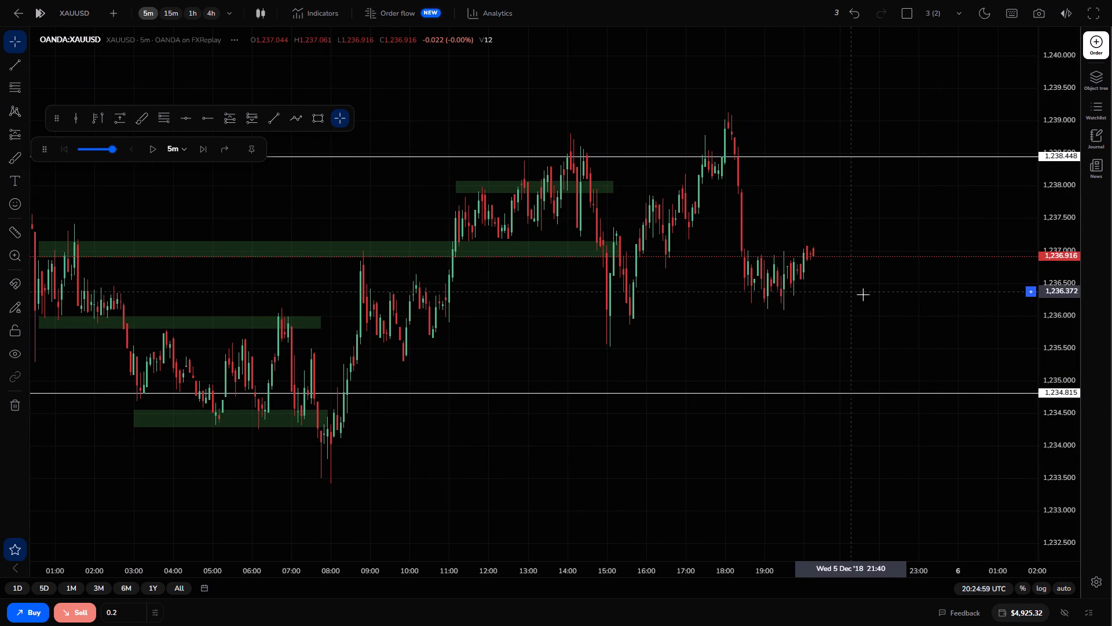
pyautogui.moveTo(1055, 328); pyautogui.dragTo(1033, 203)
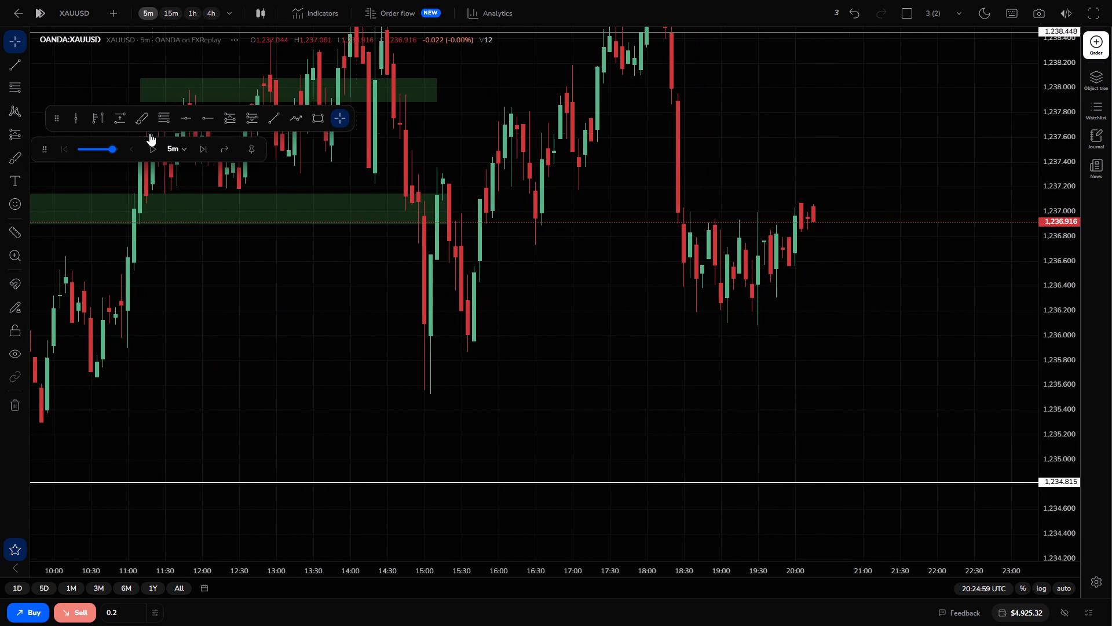
pyautogui.click(315, 117)
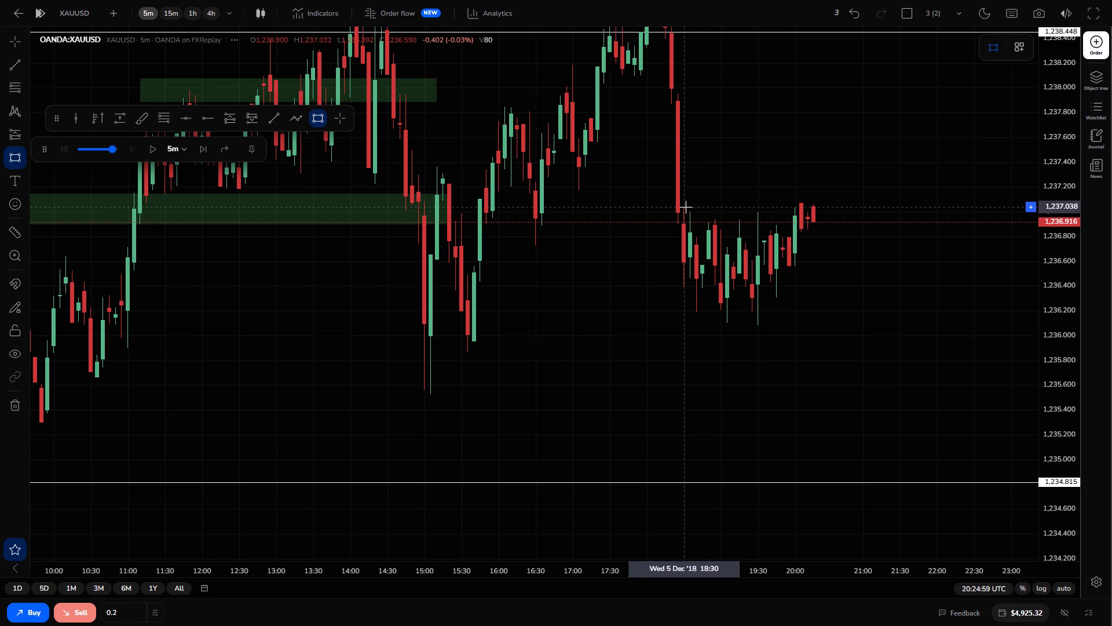
pyautogui.moveTo(693, 208); pyautogui.dragTo(879, 223)
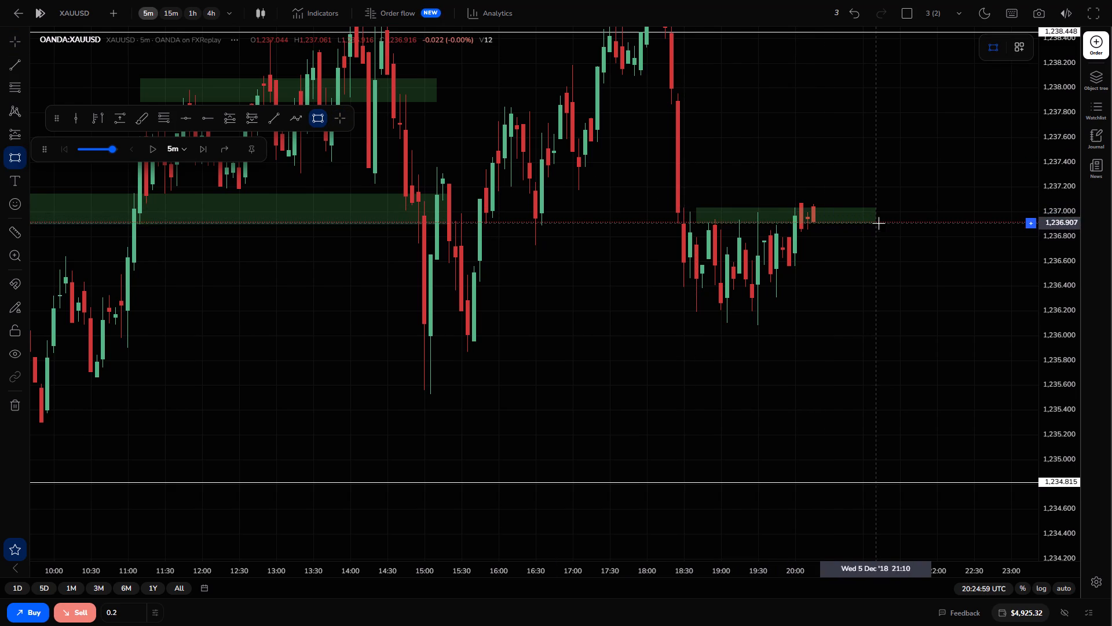
pyautogui.moveTo(879, 223); pyautogui.dragTo(888, 227)
pyautogui.click(888, 227)
pyautogui.click(868, 311)
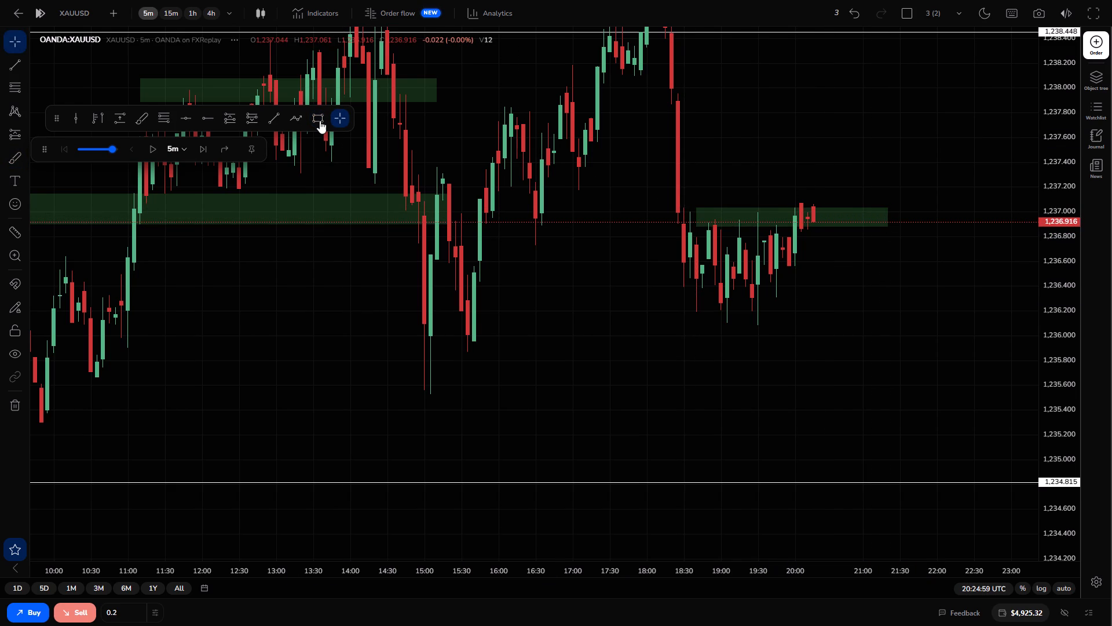
# Draw a green rectangle zone over the evening lows (about 1,236.1 to 1,236.2), from about 18:35 to 21:50 on 5 December.
pyautogui.click(317, 120)
pyautogui.moveTo(692, 307); pyautogui.dragTo(861, 325)
pyautogui.moveTo(927, 325); pyautogui.dragTo(849, 273)
# Draw a green rectangle zone at the 15:00 low (about 1,235.5 to 1,235.6), extending to about 22:00 on 5 December.
pyautogui.moveTo(849, 273); pyautogui.dragTo(818, 373)
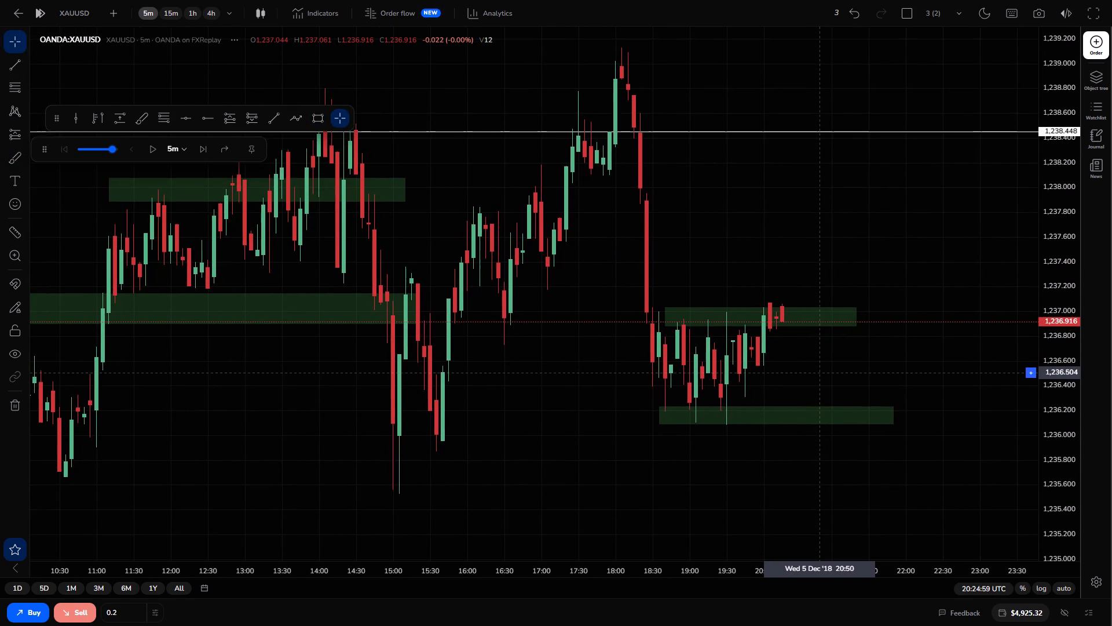
pyautogui.moveTo(818, 373); pyautogui.dragTo(842, 259)
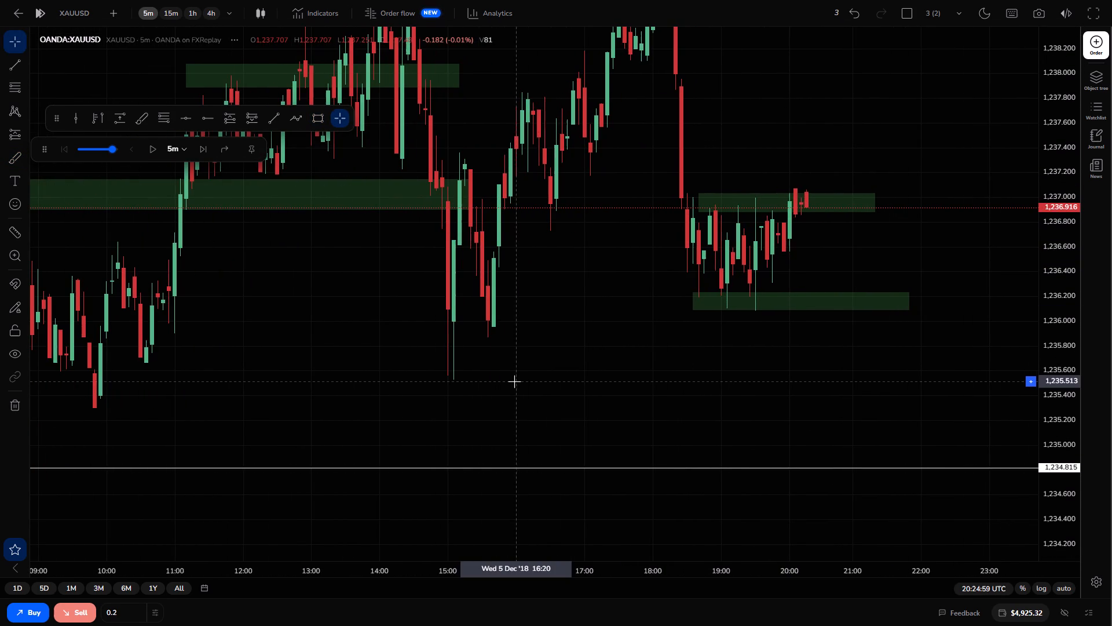
pyautogui.click(314, 118)
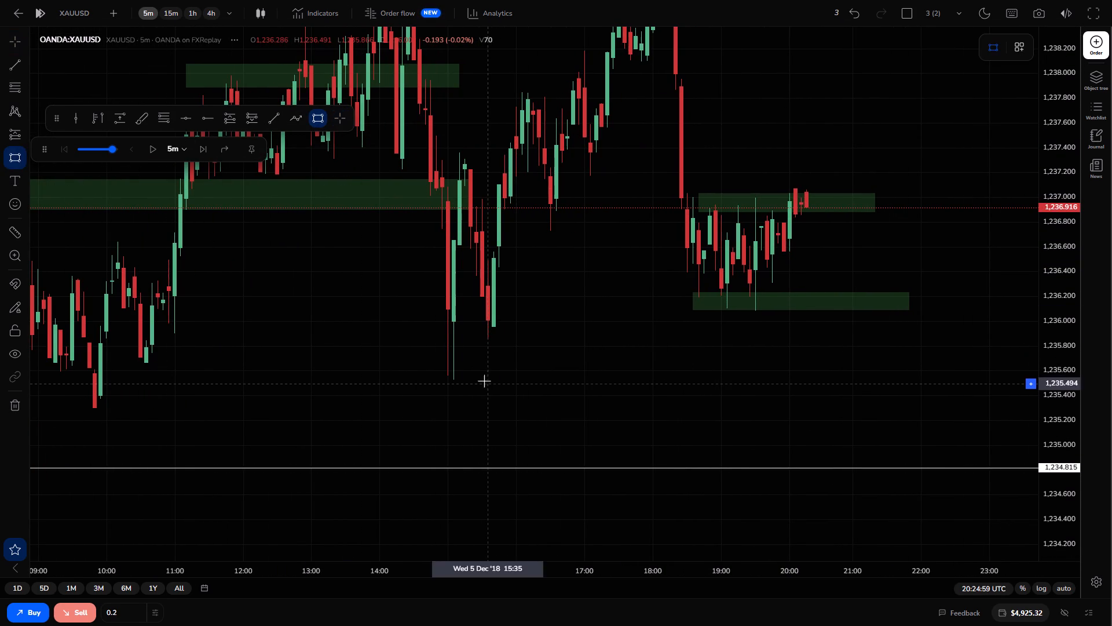
pyautogui.moveTo(447, 364); pyautogui.dragTo(920, 387)
pyautogui.click(920, 387)
# Advance the 5-minute replay candle by candle to 23:14:59 UTC on 5 December.
pyautogui.moveTo(920, 270); pyautogui.dragTo(155, 146)
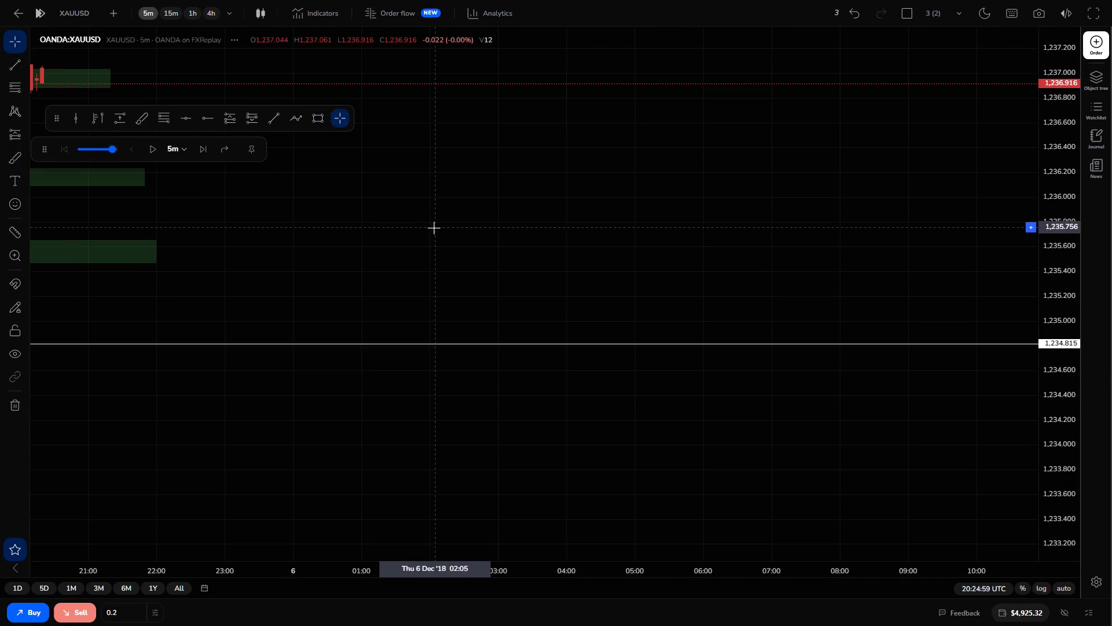
pyautogui.moveTo(308, 279); pyautogui.dragTo(800, 537)
pyautogui.moveTo(803, 476); pyautogui.dragTo(854, 384)
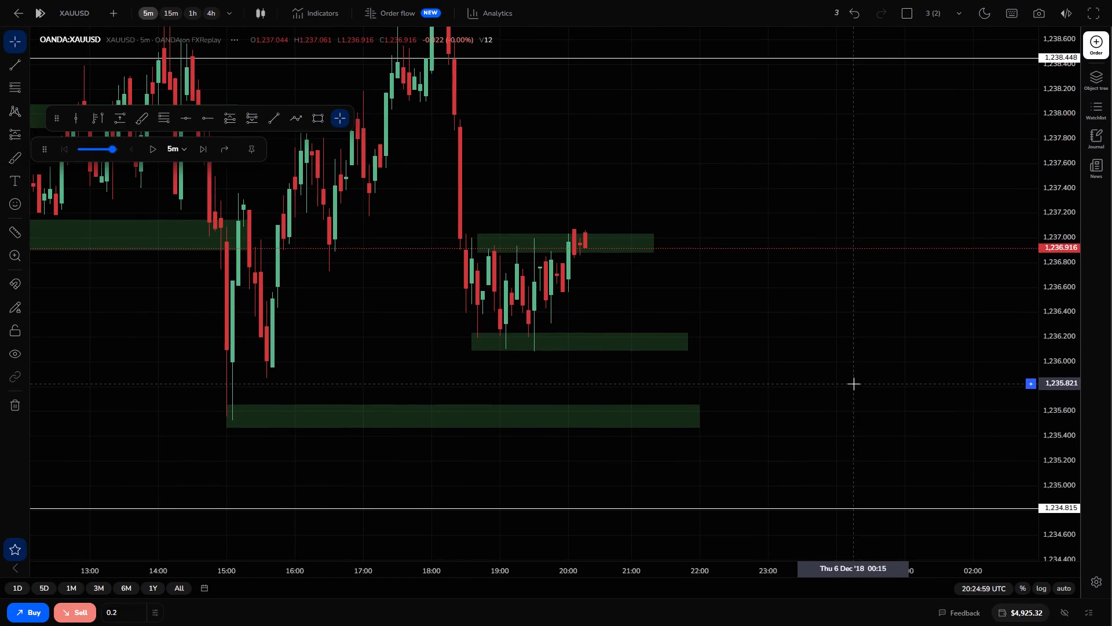
pyautogui.tripleClick(200, 145)
pyautogui.tripleClick(200, 145)
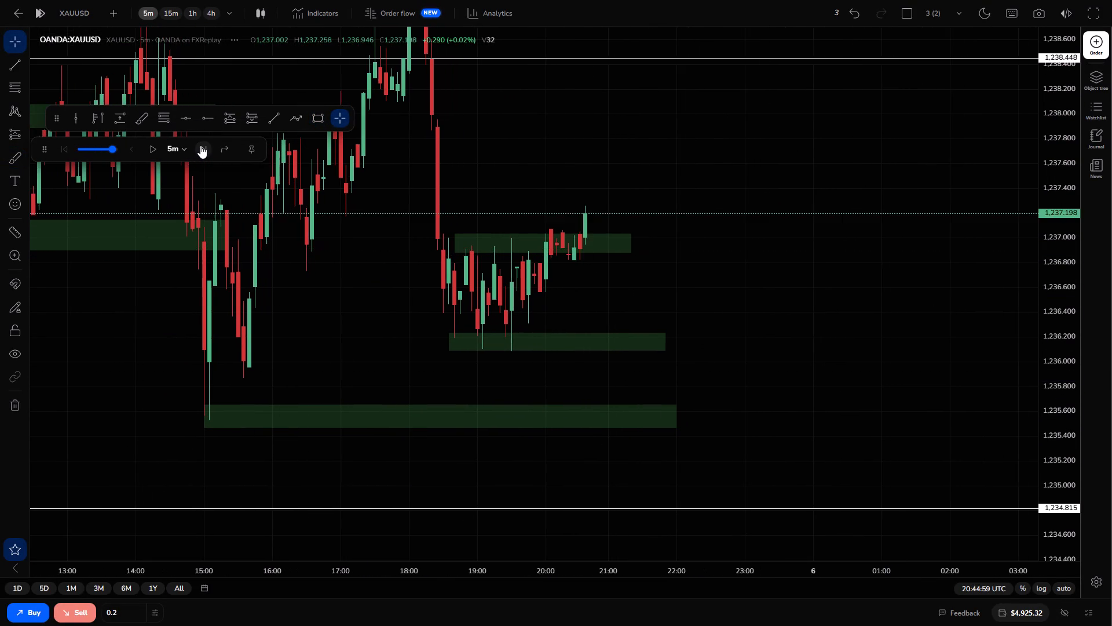
pyautogui.tripleClick(200, 145)
pyautogui.tripleClick(200, 145)
pyautogui.tripleClick(200, 145)
pyautogui.tripleClick(200, 145)
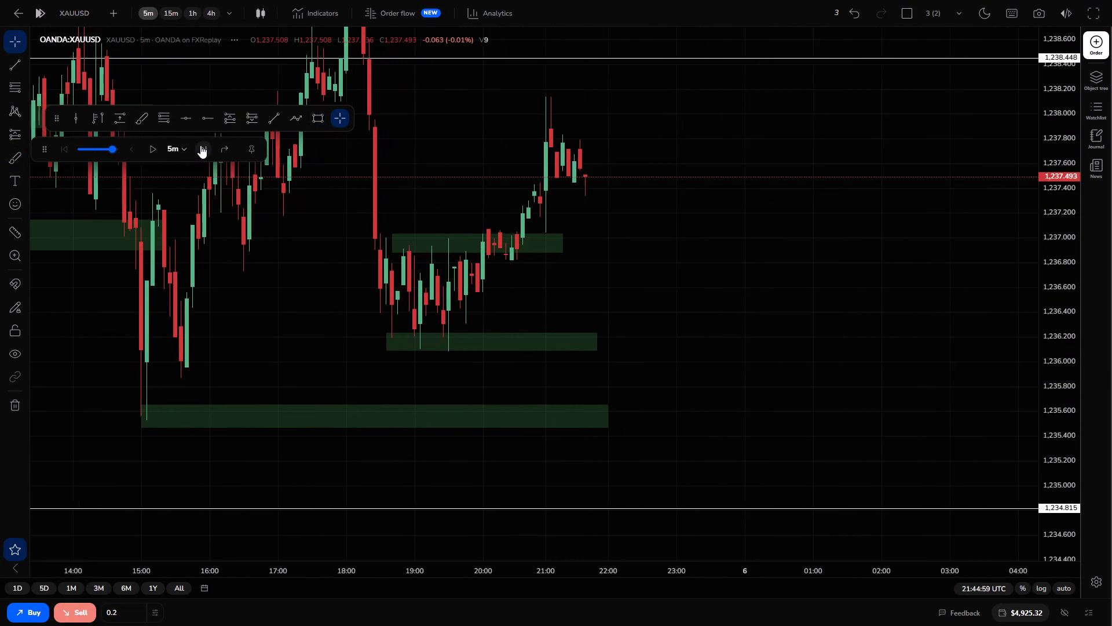
pyautogui.tripleClick(200, 145)
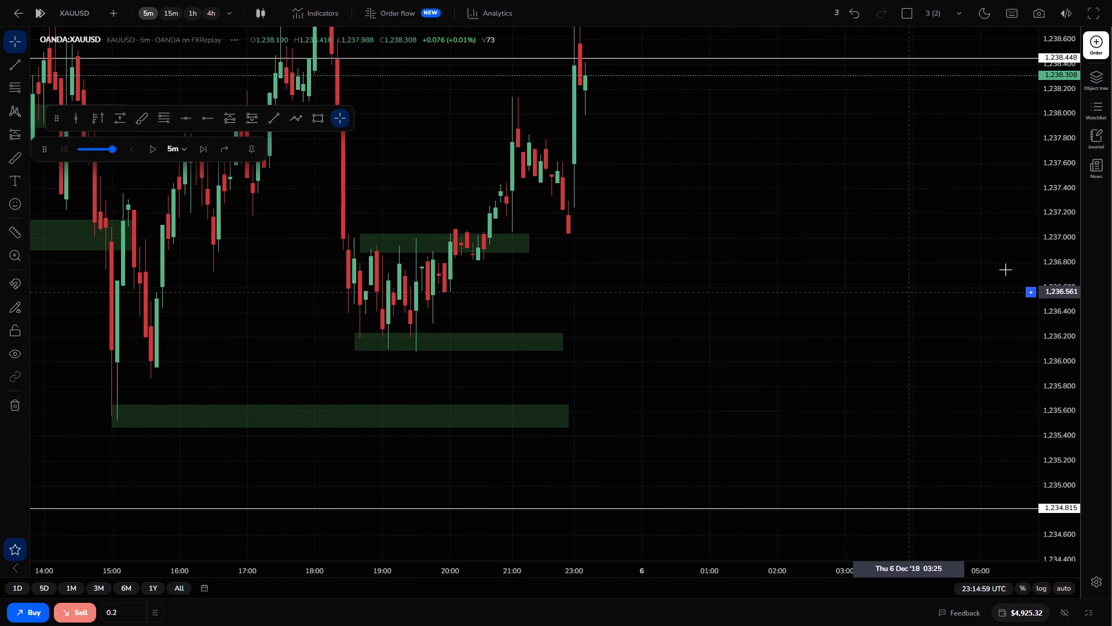
# Advance the 5-minute replay candle by candle past midnight to 00:44:59 UTC on 6 December.
pyautogui.moveTo(1068, 241); pyautogui.dragTo(1060, 292)
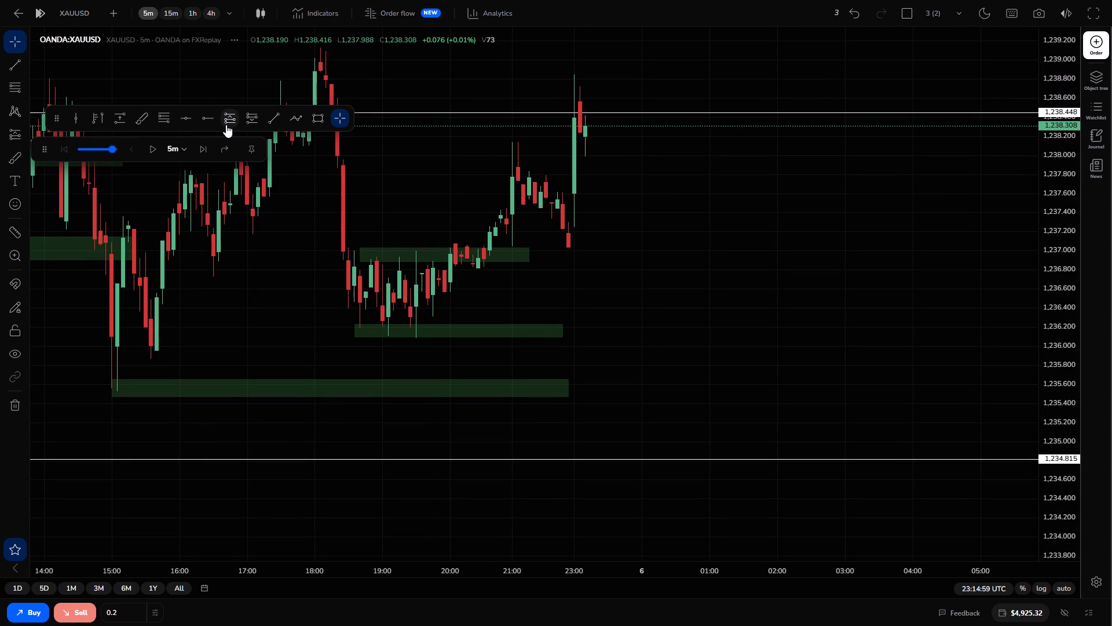
pyautogui.click(195, 144)
pyautogui.click(202, 148)
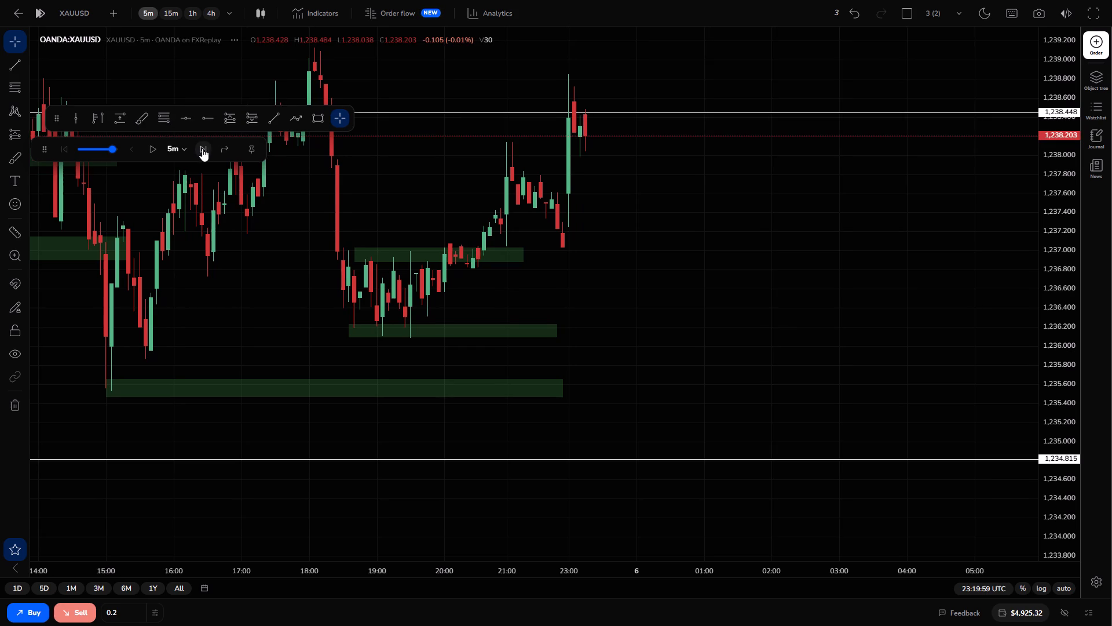
pyautogui.click(202, 148)
pyautogui.click(202, 148)
pyautogui.tripleClick(202, 148)
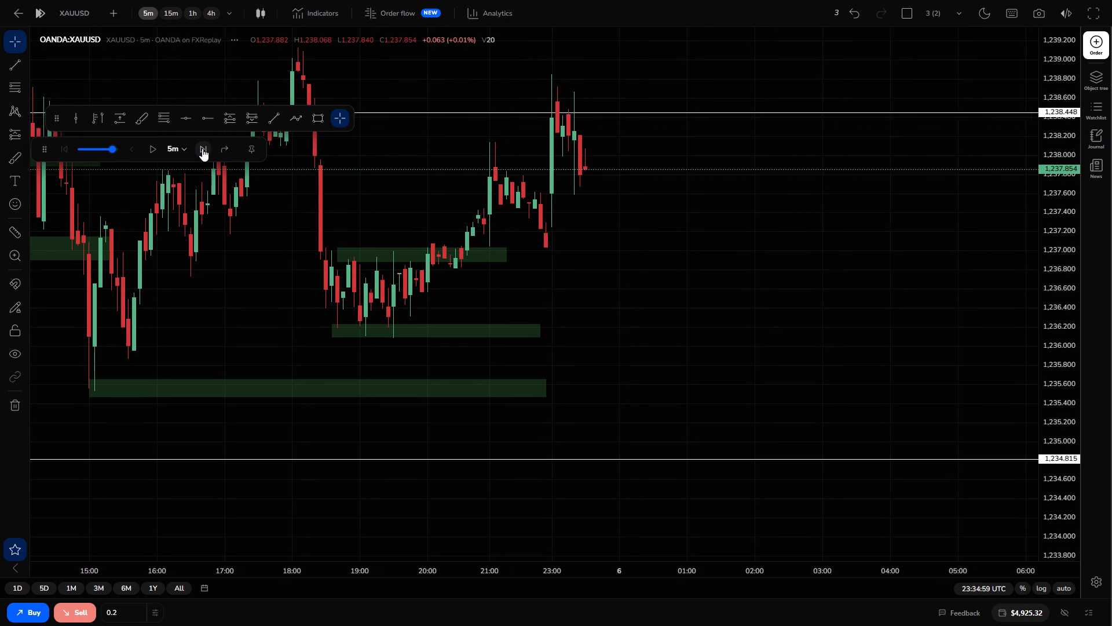
pyautogui.tripleClick(202, 148)
pyautogui.tripleClick(202, 148)
pyautogui.click(202, 148)
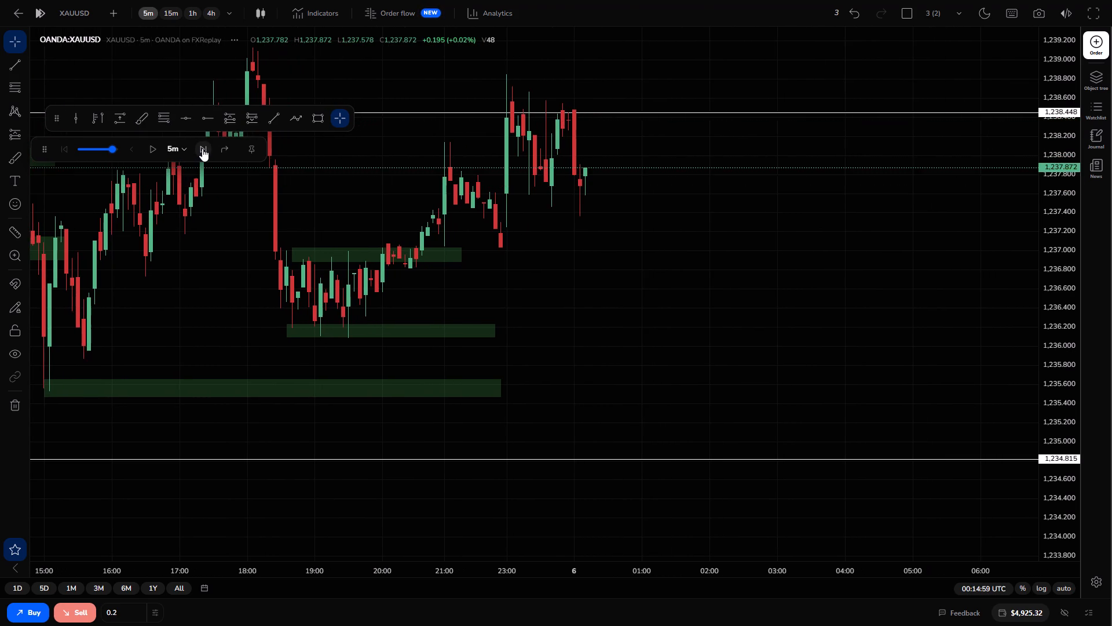
pyautogui.click(202, 148)
pyautogui.click(202, 148)
pyautogui.tripleClick(202, 148)
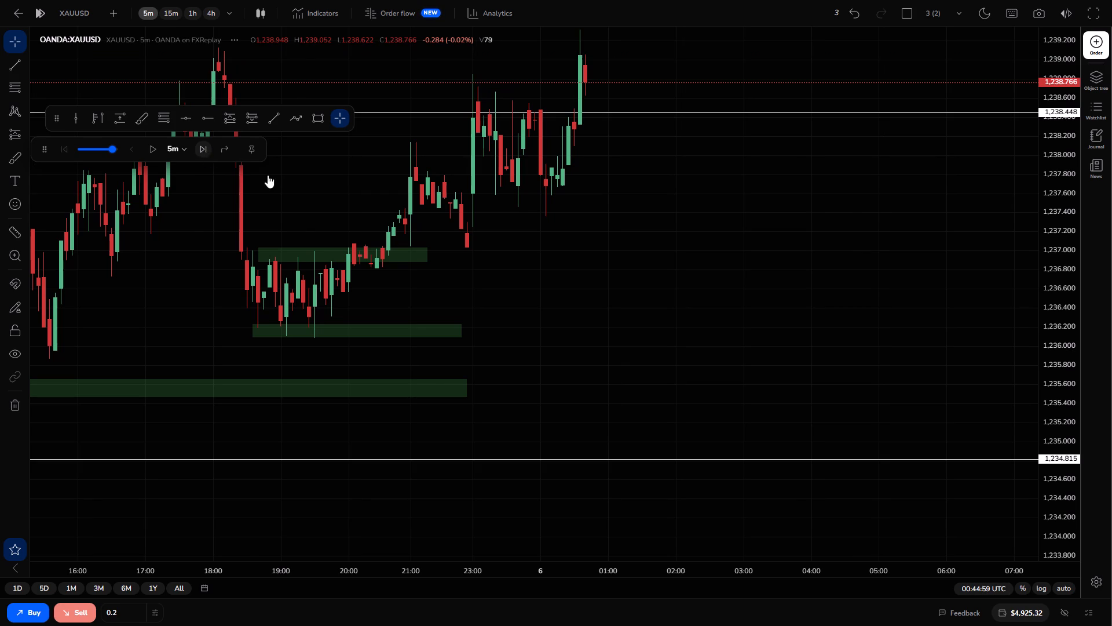
# Sell 0.2 lots of XAUUSD at market at 00:44:59 UTC on 6 December.
pyautogui.moveTo(1069, 184); pyautogui.dragTo(1053, 303)
pyautogui.moveTo(641, 292); pyautogui.dragTo(907, 345)
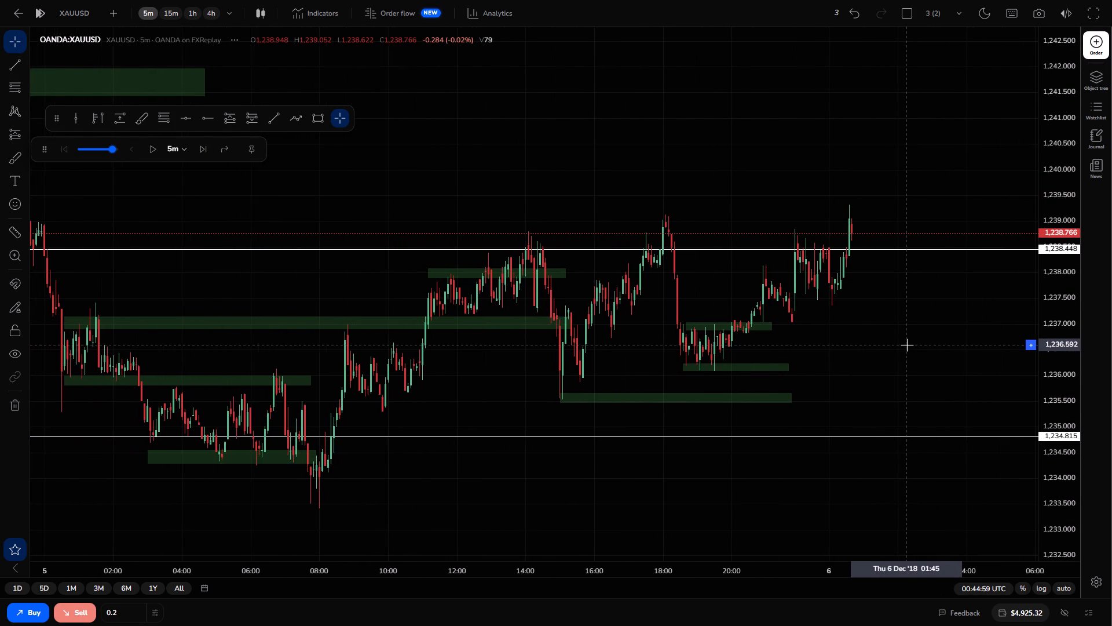
pyautogui.hscroll(1, 907, 345)
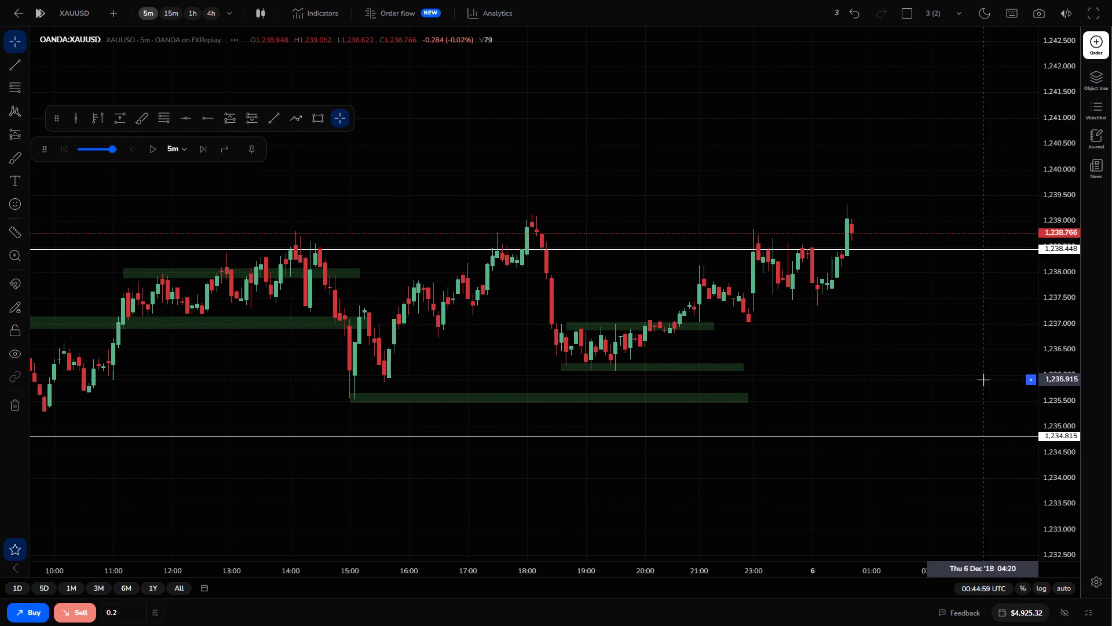
pyautogui.click(67, 609)
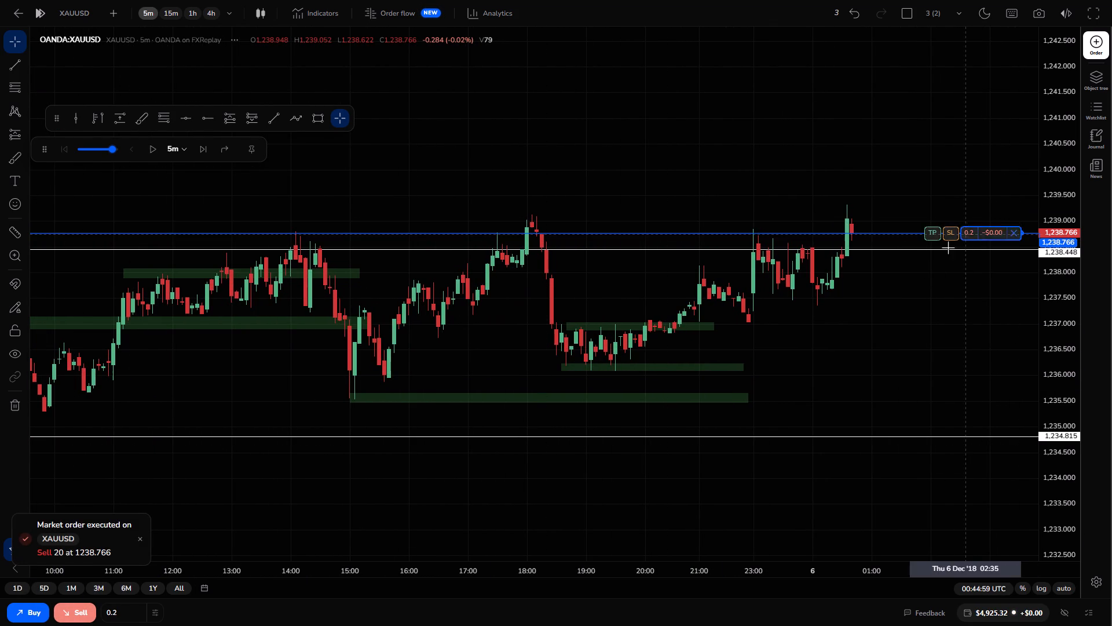
# Set the short position's take profit to about 1,237.37 and its stop loss to about 1,239.42.
pyautogui.moveTo(937, 231); pyautogui.dragTo(938, 314)
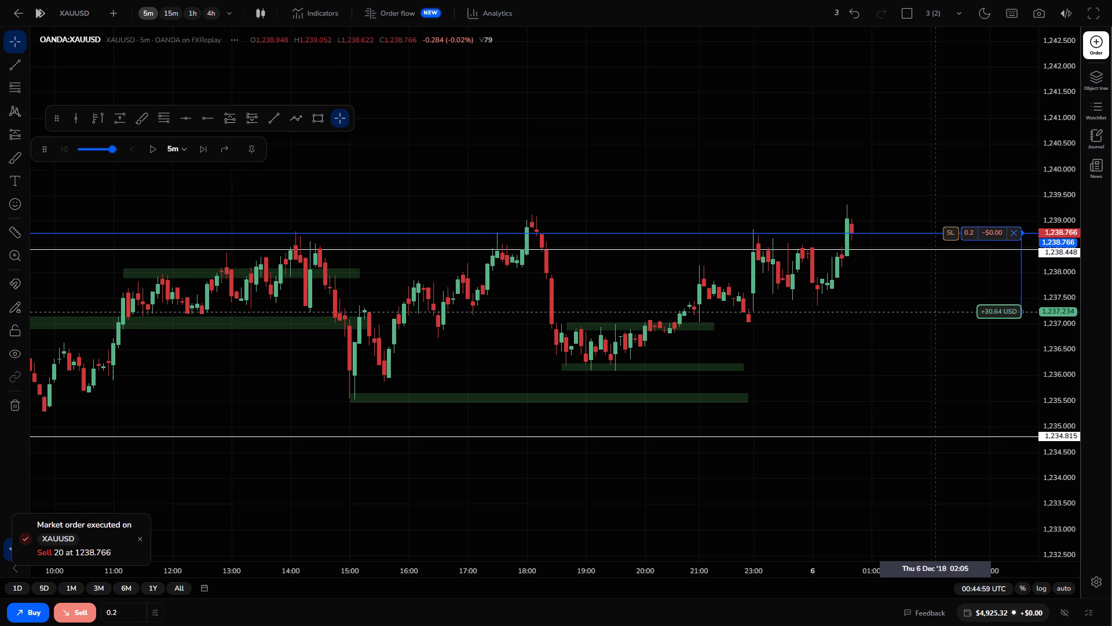
pyautogui.moveTo(938, 314); pyautogui.dragTo(940, 304)
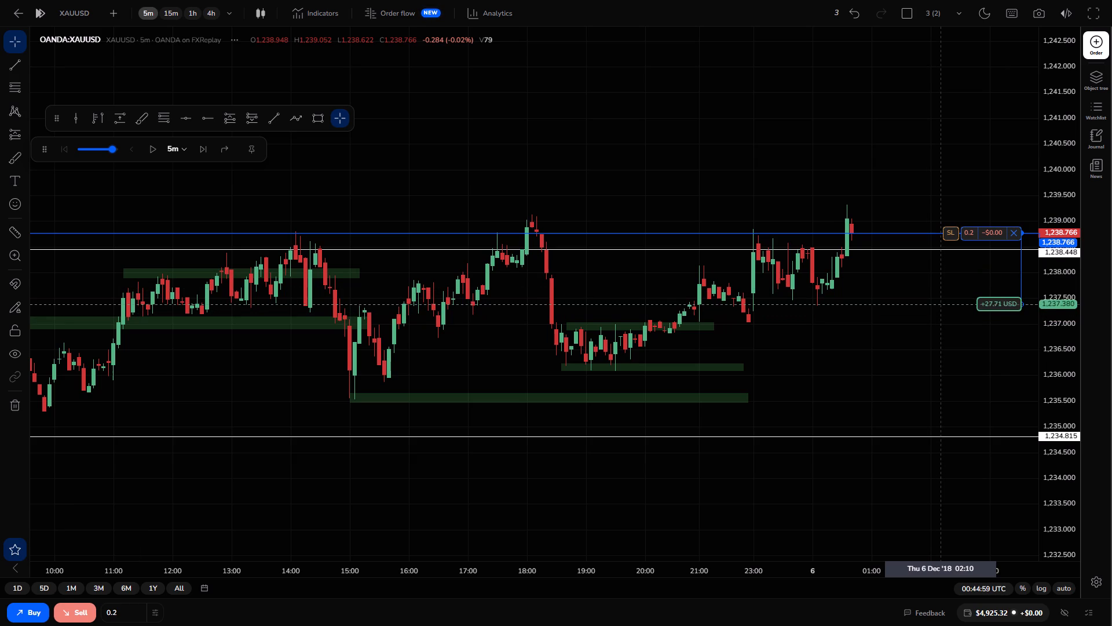
pyautogui.moveTo(940, 304); pyautogui.dragTo(940, 305)
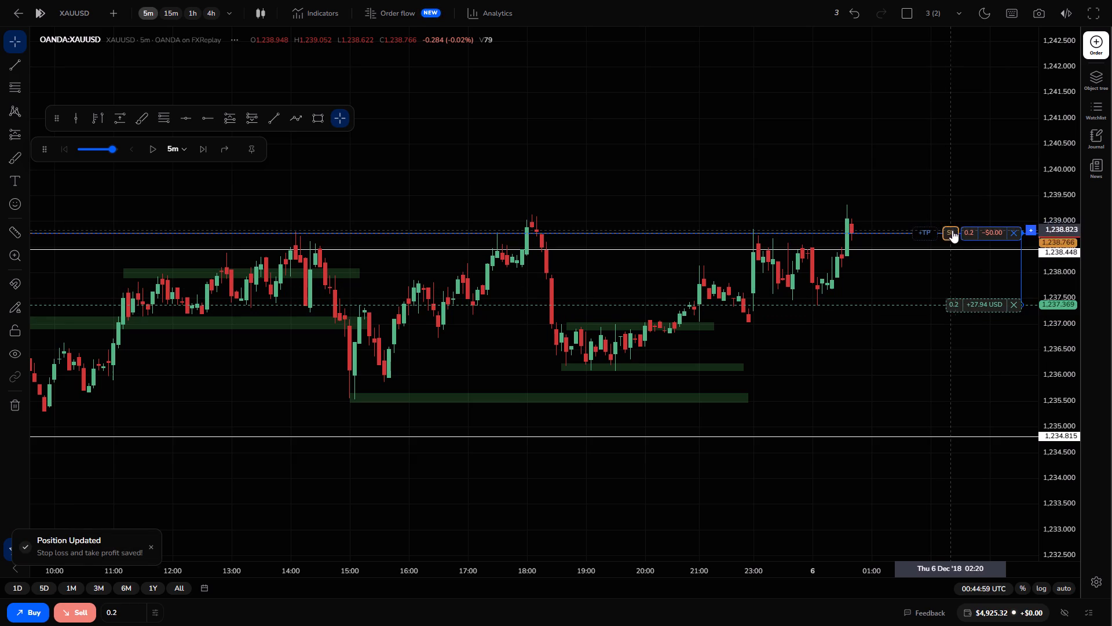
pyautogui.moveTo(952, 231); pyautogui.dragTo(953, 202)
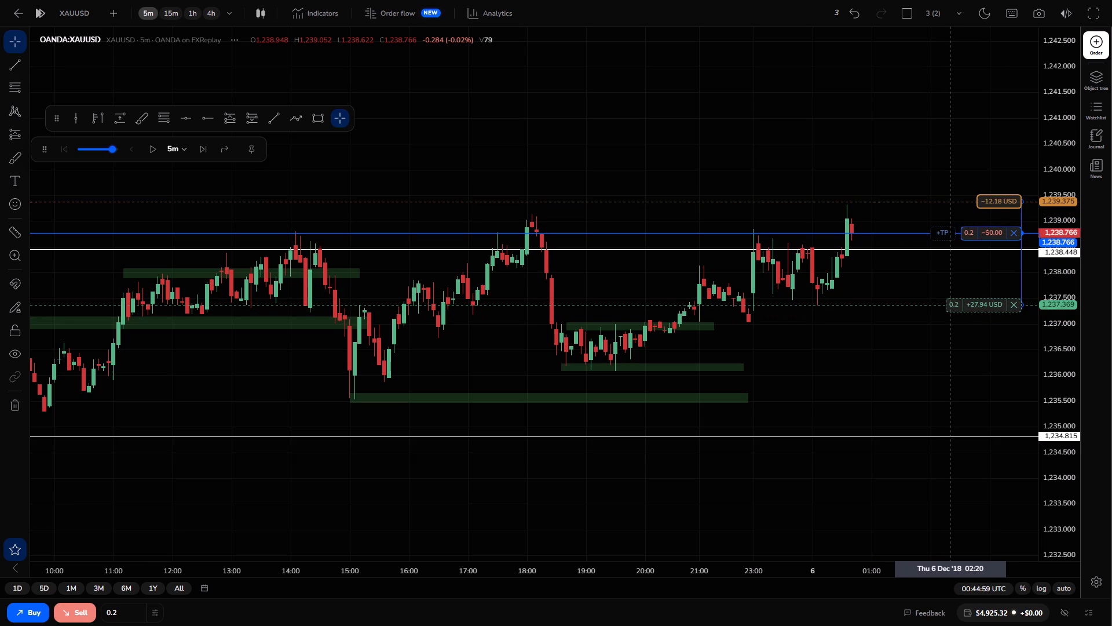
pyautogui.moveTo(953, 202); pyautogui.dragTo(952, 199)
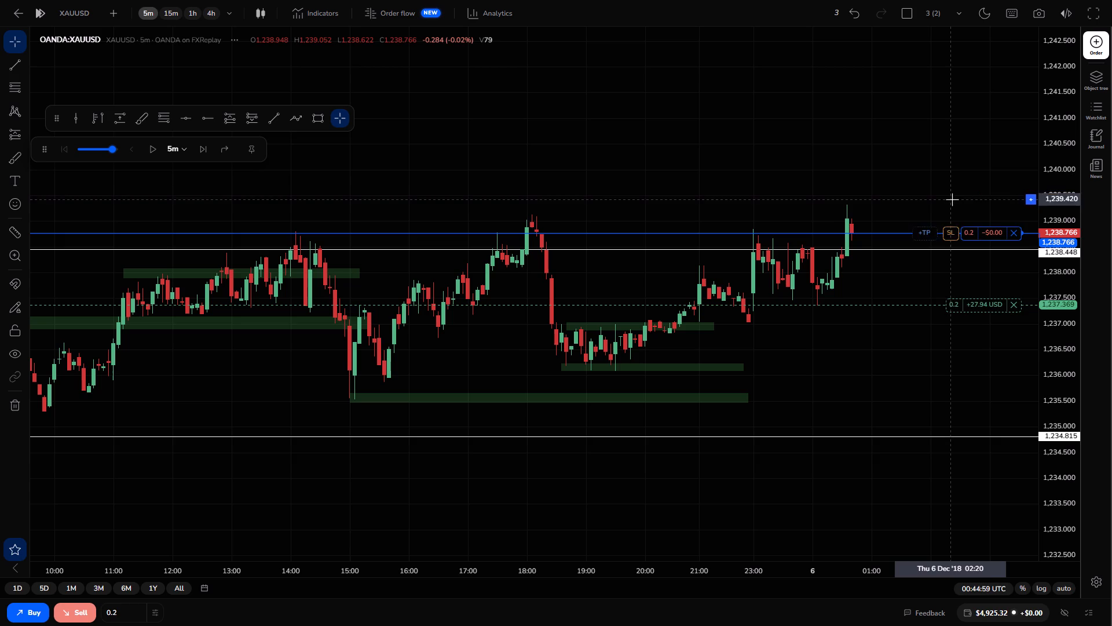
# Advance the 5-minute replay to 02:54:59 UTC on 6 December.
pyautogui.click(197, 149)
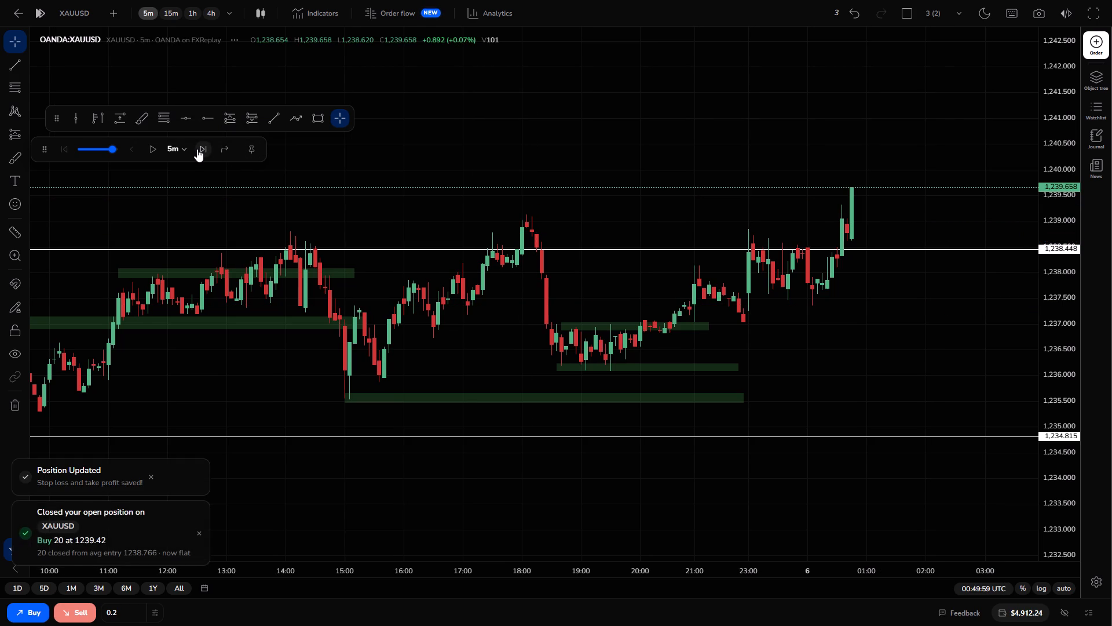
pyautogui.tripleClick(197, 149)
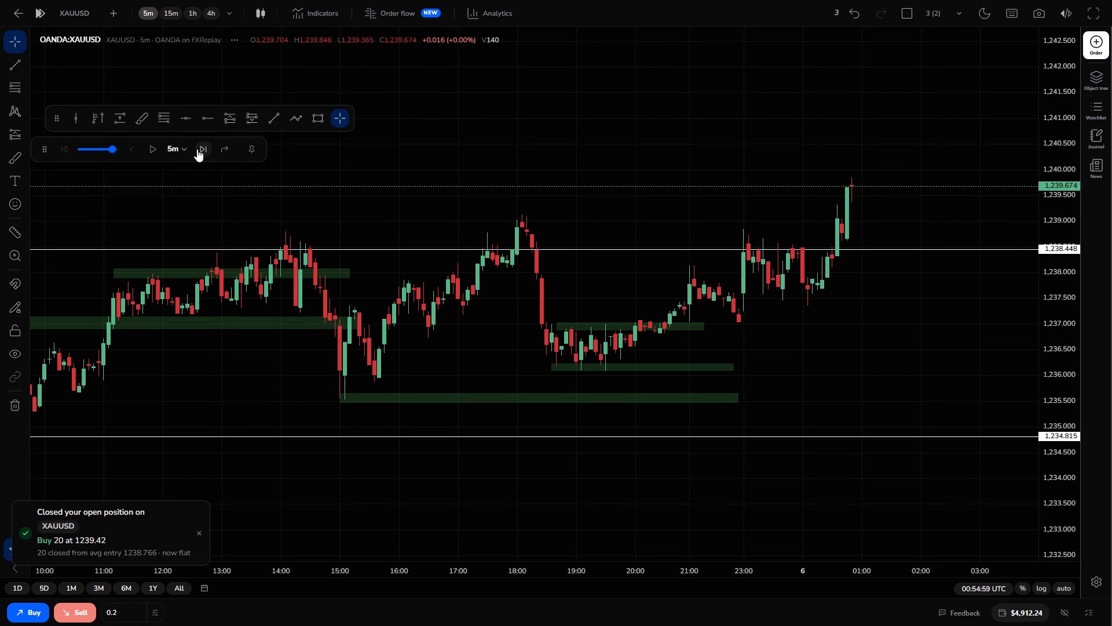
pyautogui.tripleClick(197, 149)
pyautogui.tripleClick(197, 149)
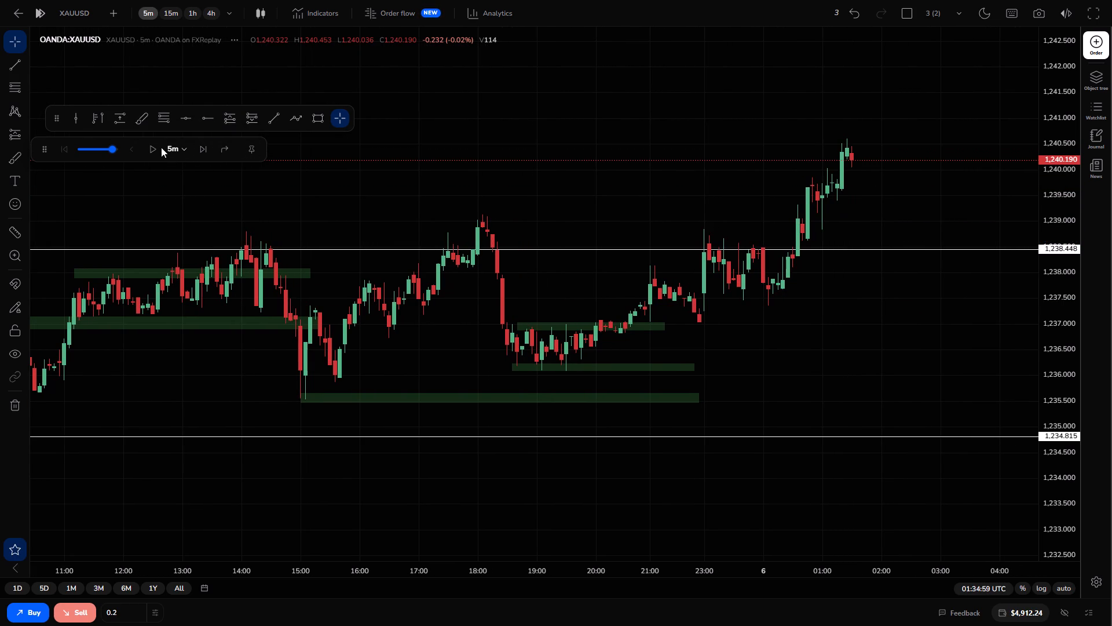
pyautogui.click(159, 147)
pyautogui.click(159, 147)
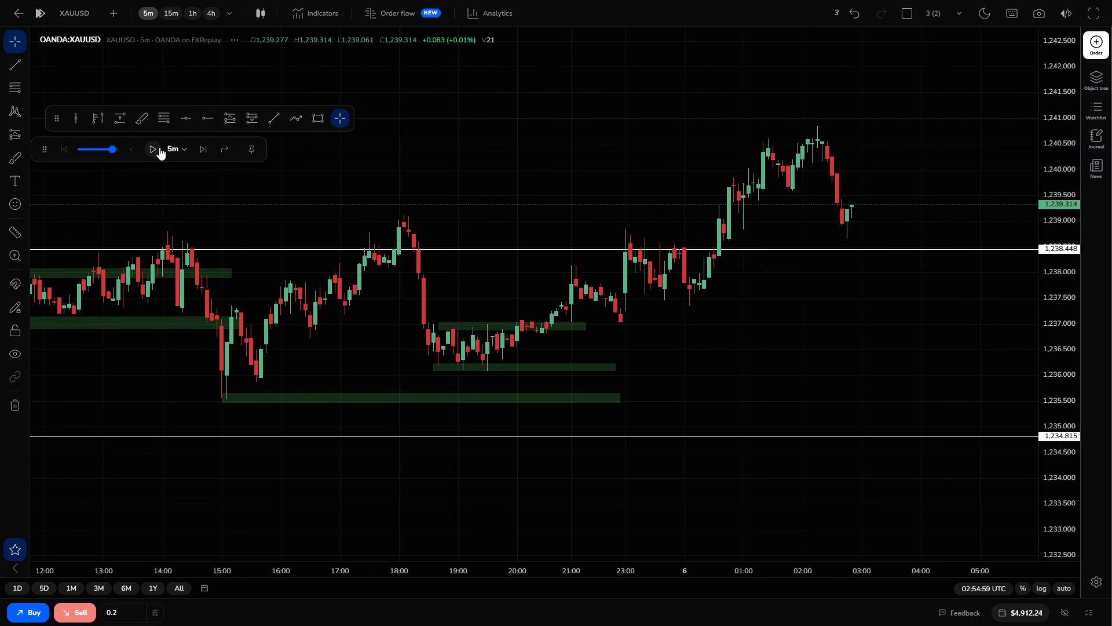
# Exit full screen and leave the replay session for the FX Replay dashboard.
pyautogui.press('Escape')
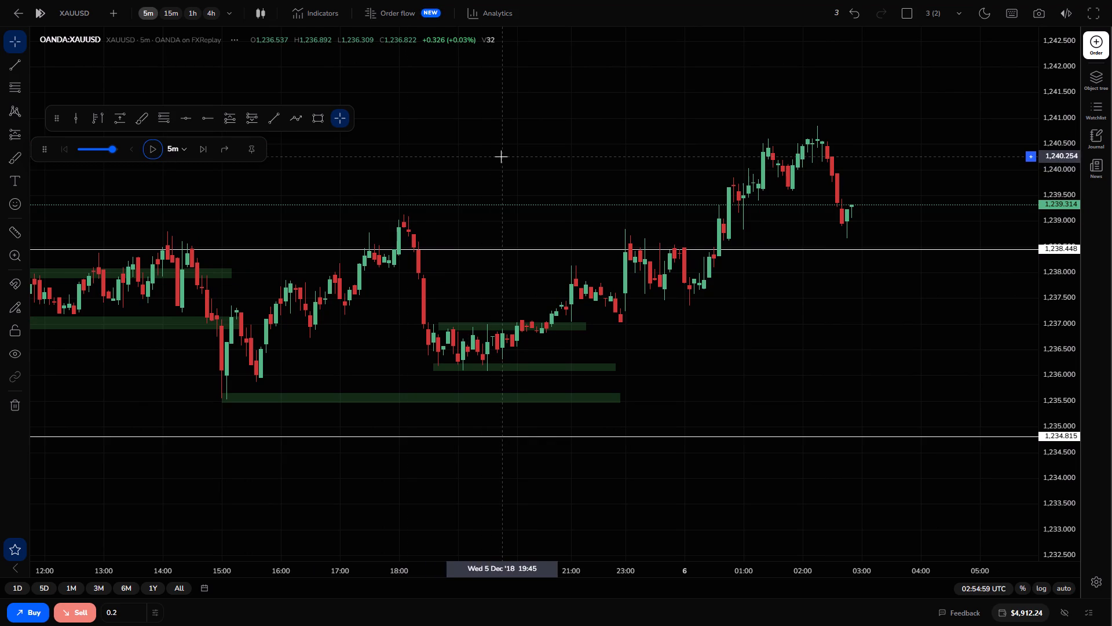
pyautogui.press('F11')
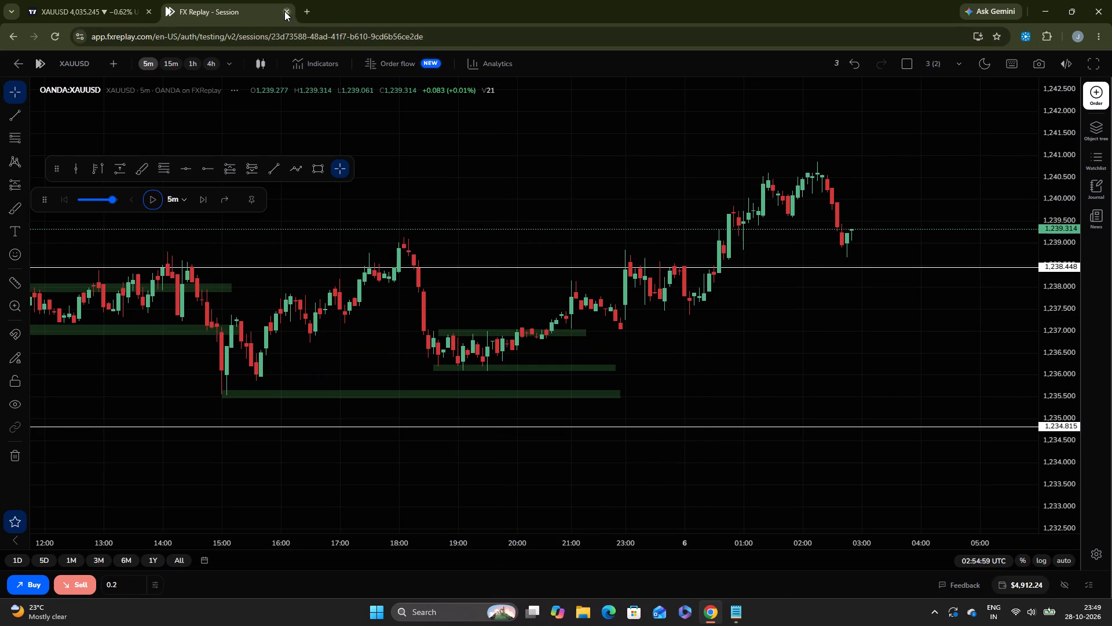
pyautogui.click(13, 64)
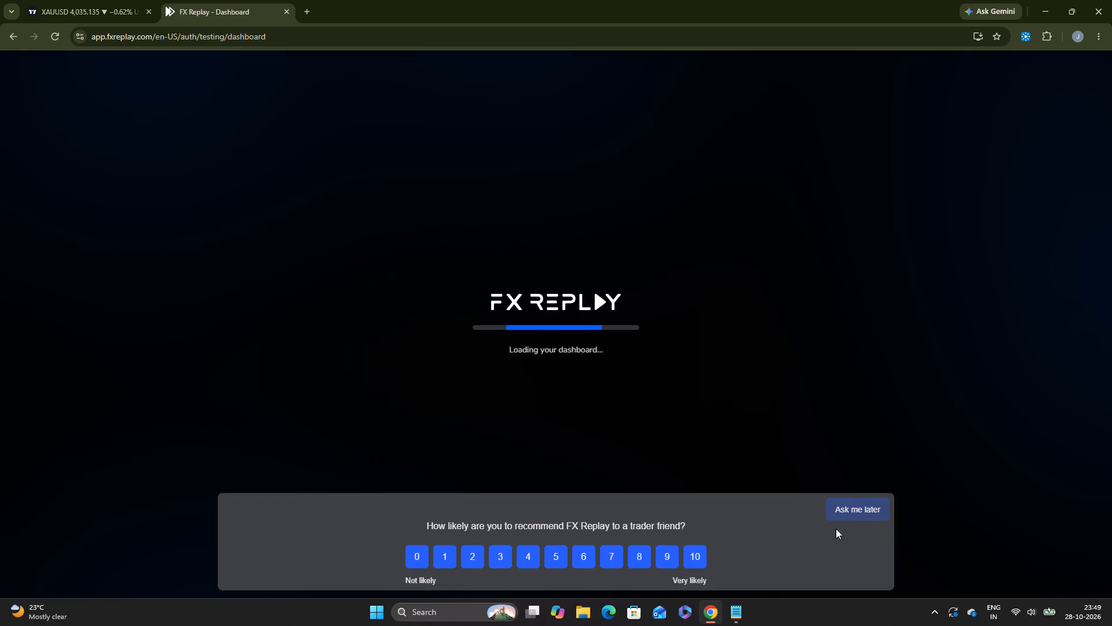
# Postpone the recommendation survey and bring the dashboard's Recent Sessions list into view.
pyautogui.click(853, 512)
pyautogui.scroll(-7, 735, 479)
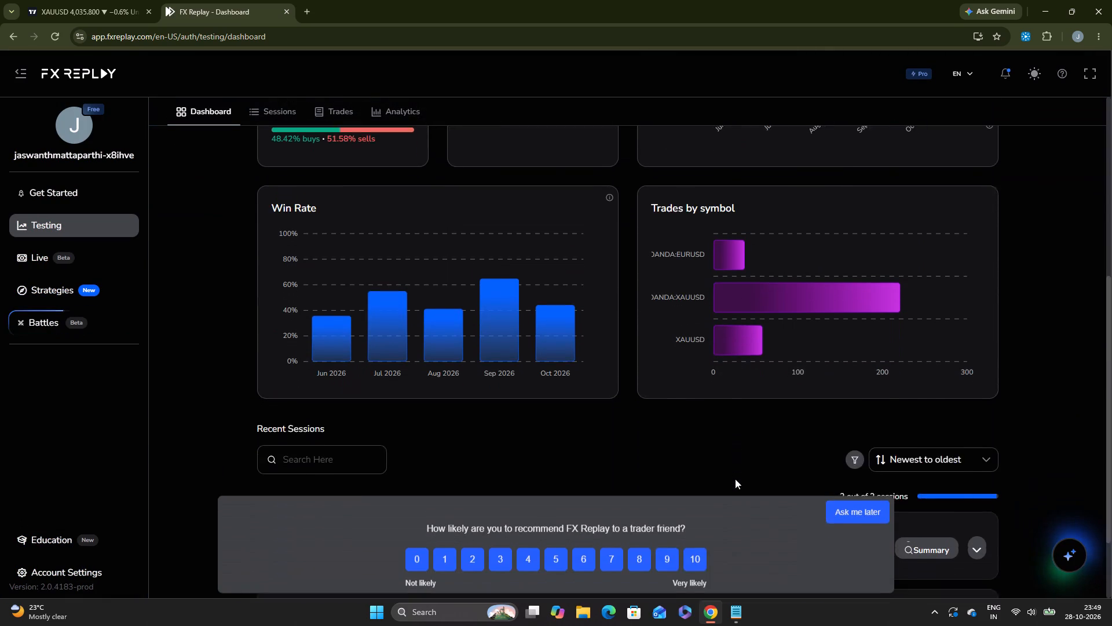
pyautogui.scroll(-1, 735, 479)
pyautogui.click(869, 520)
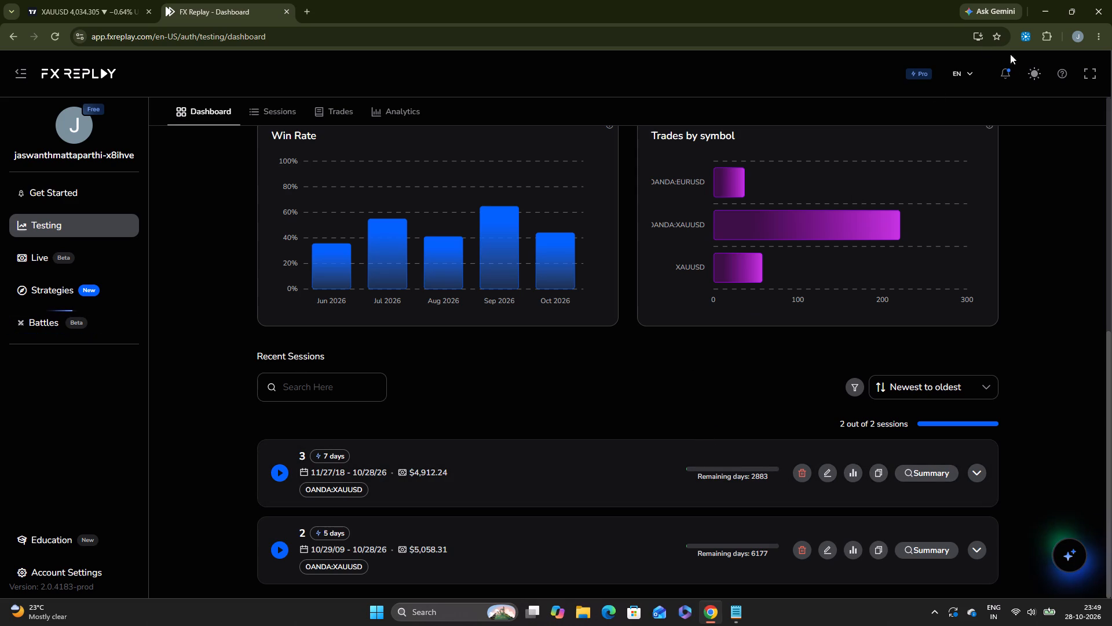
# Switch to TradingView and check the live XAUUSD 5-minute chart.
pyautogui.click(94, 2)
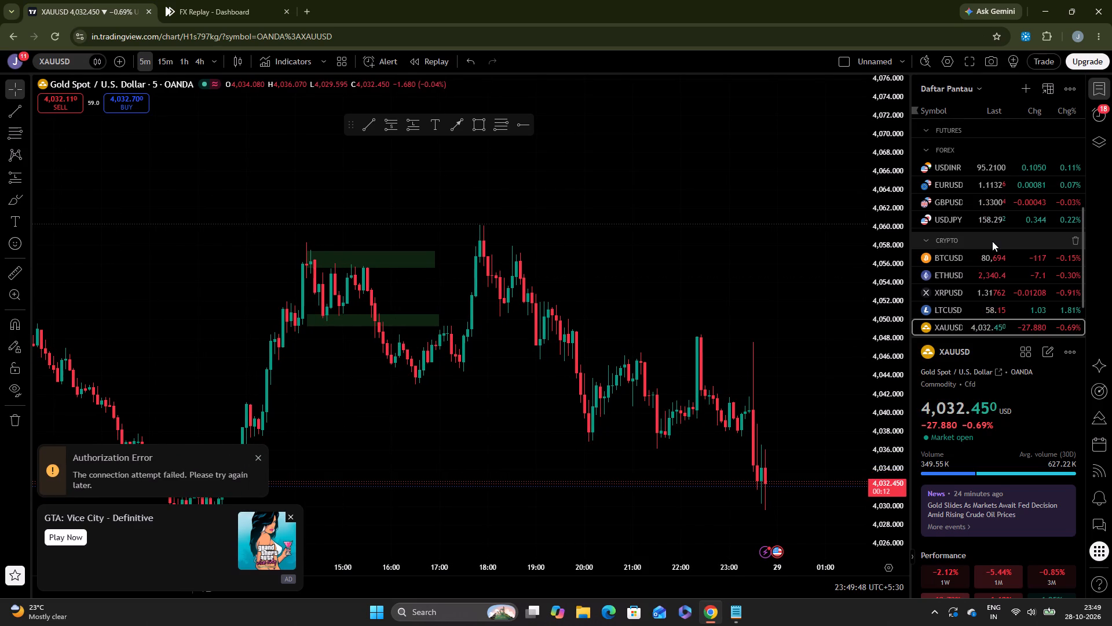
# Minimize the browser and launch Kuro from the desktop.
pyautogui.click(1049, 10)
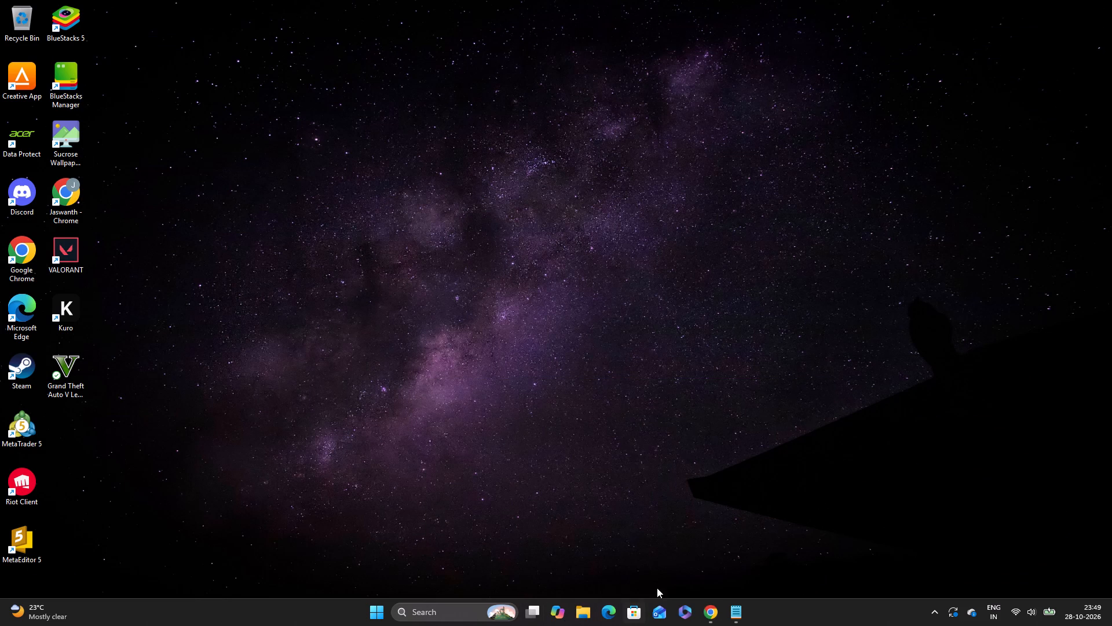
pyautogui.doubleClick(58, 303)
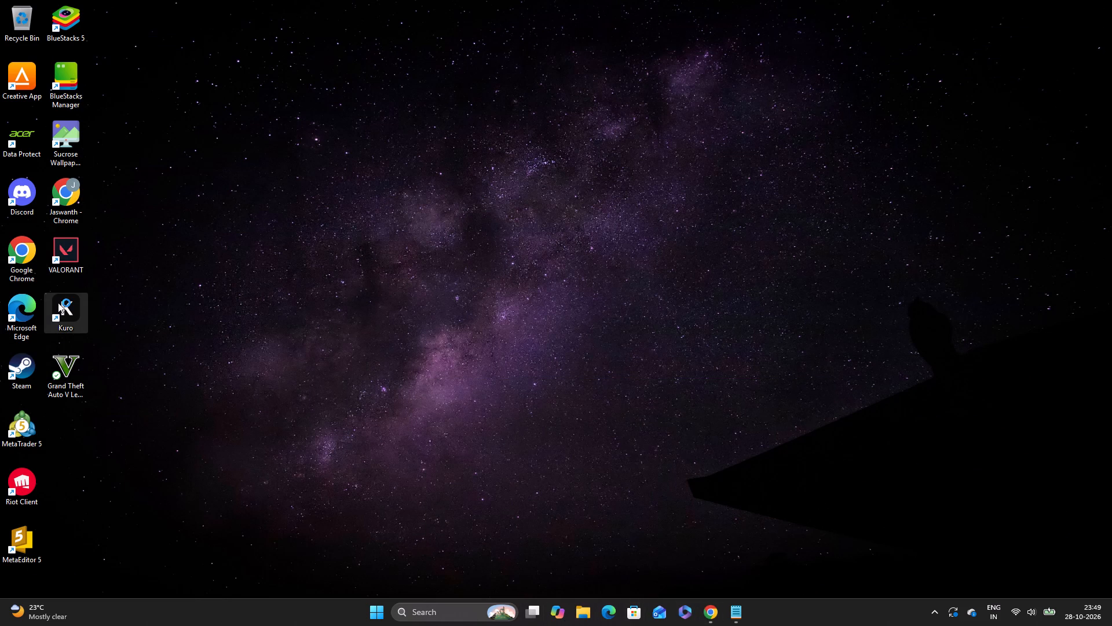